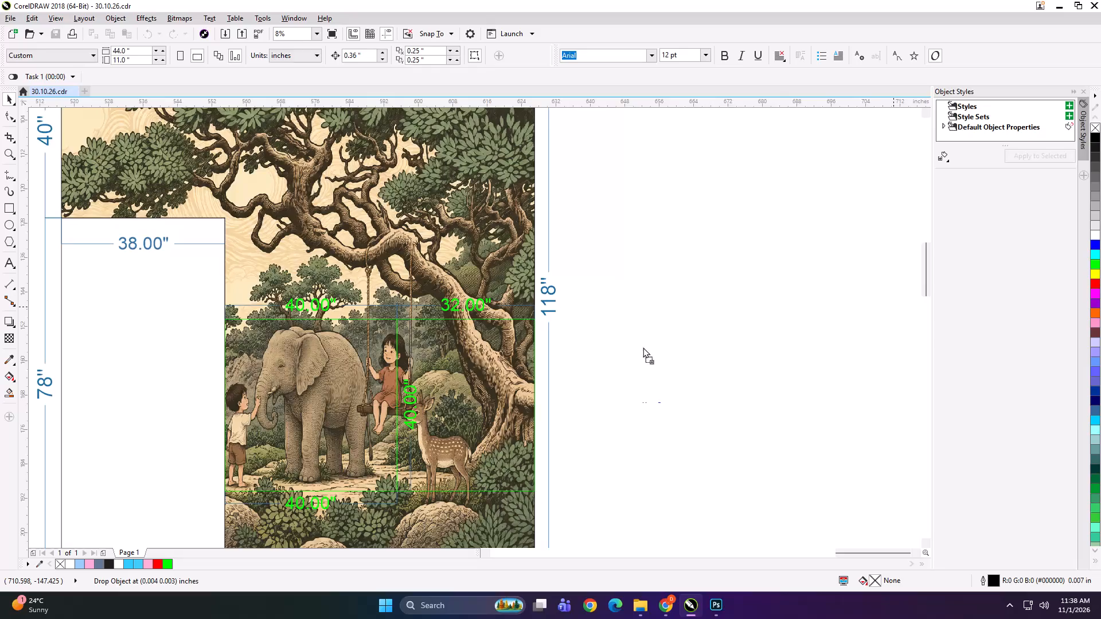
Enlarge the dropped wood-panel bitmap to about 47.8 × 55.2 inches and place it in the empty area beside the elephant mural.
scroll(321, 171, down, 1)
drag(491, 248, 585, 373)
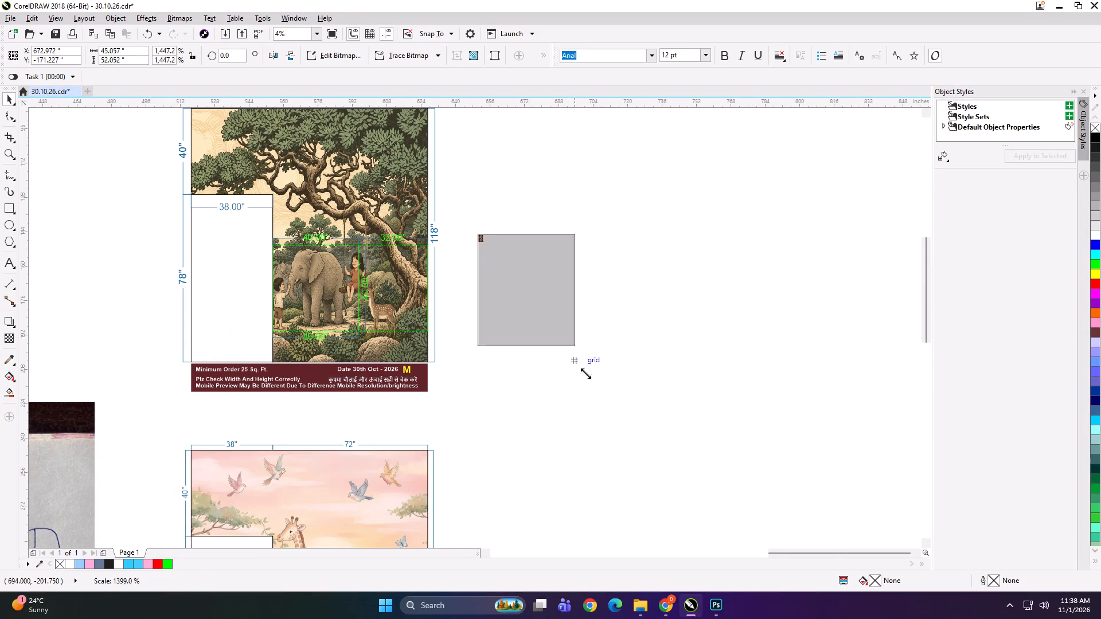
drag(585, 373, 587, 376)
scroll(454, 255, down, 1)
drag(658, 307, 753, 287)
Cut the wood-panel bitmap from 30.10.26.cdr and paste it into a new Letter-size document.
key(ctrl+x)
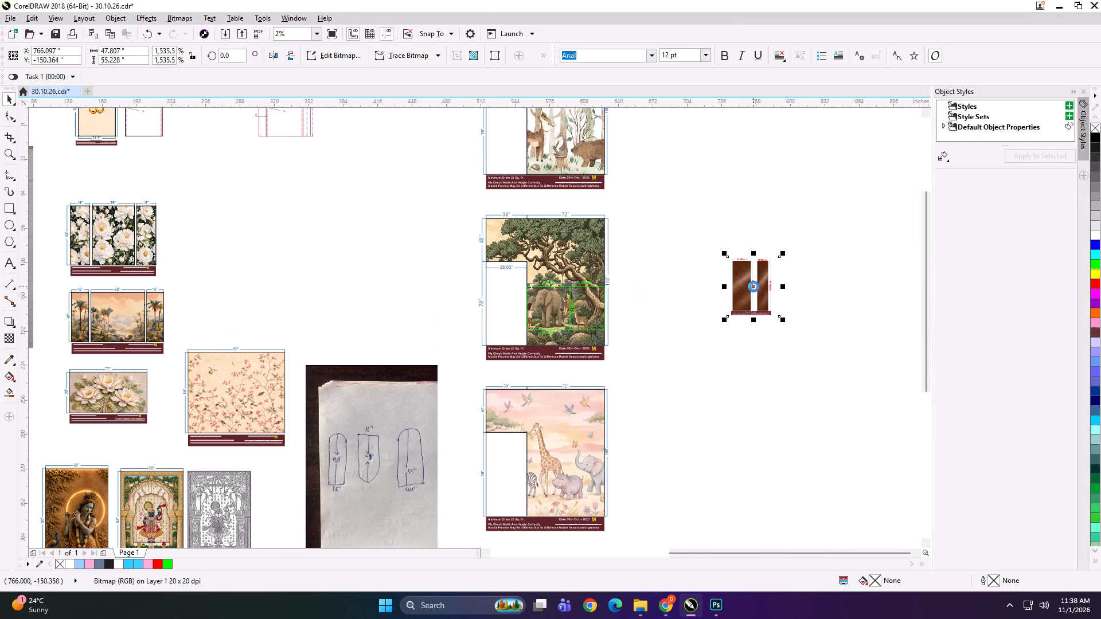
click(90, 94)
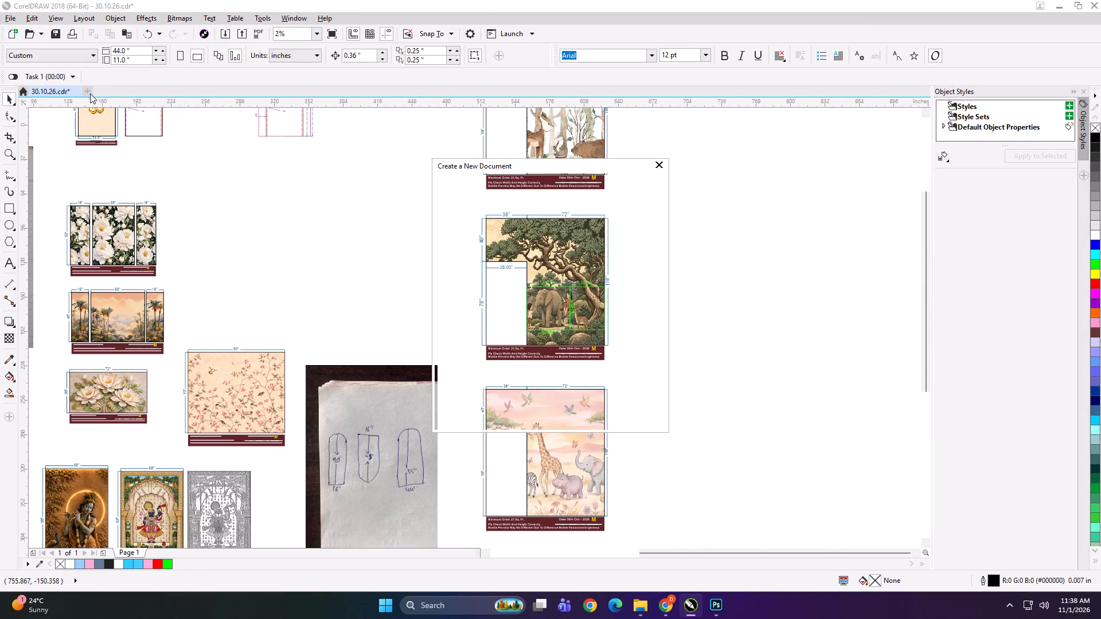
click(540, 415)
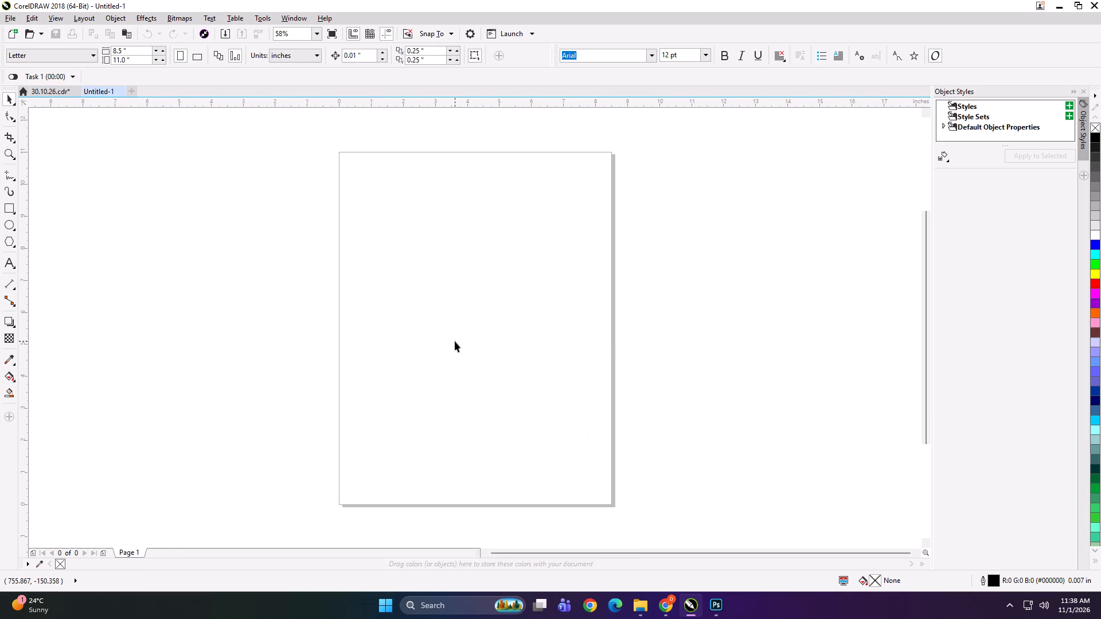
scroll(459, 340, down, 11)
right_click(466, 284)
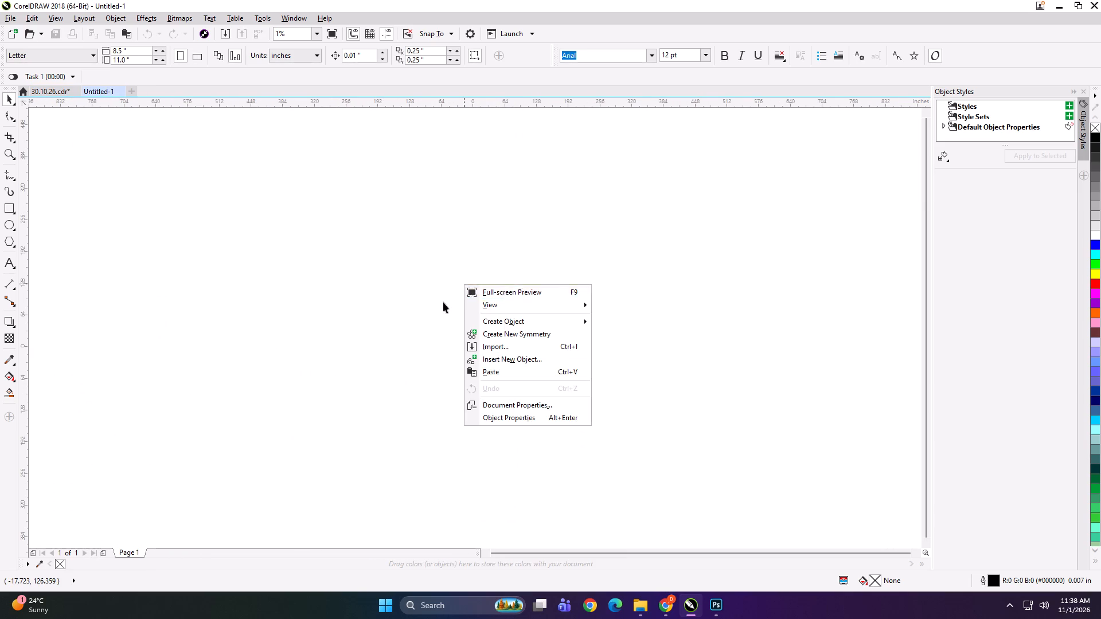
click(443, 302)
key(ctrl+v)
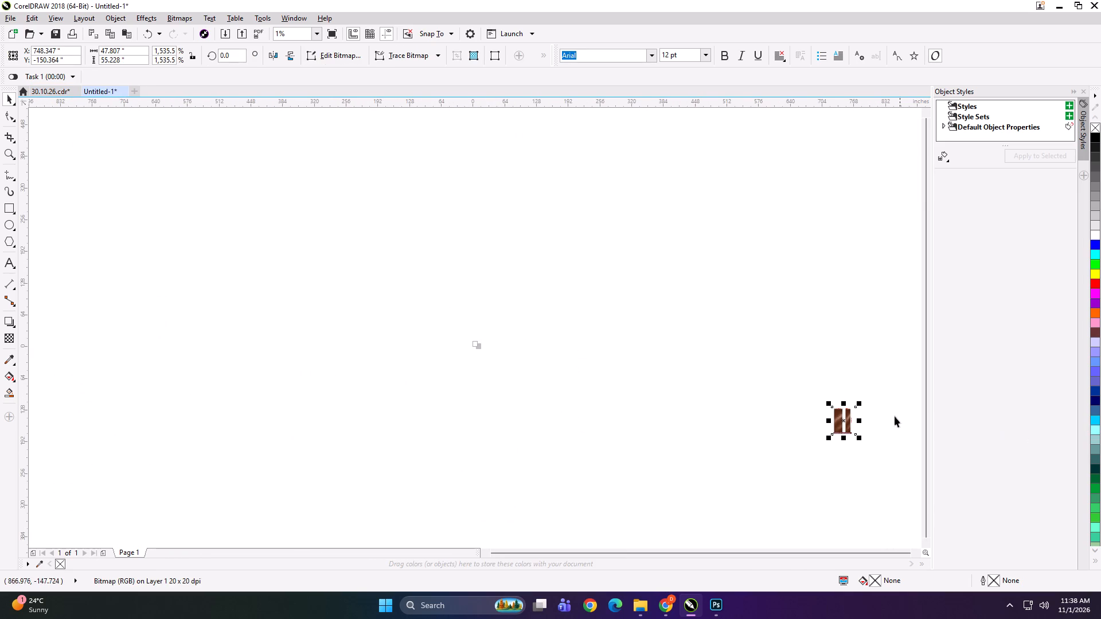
Centre the pasted bitmap on the page at X 4.25, Y 5.5 and enlarge it to about 222 × 256.5 inches.
drag(843, 421, 476, 342)
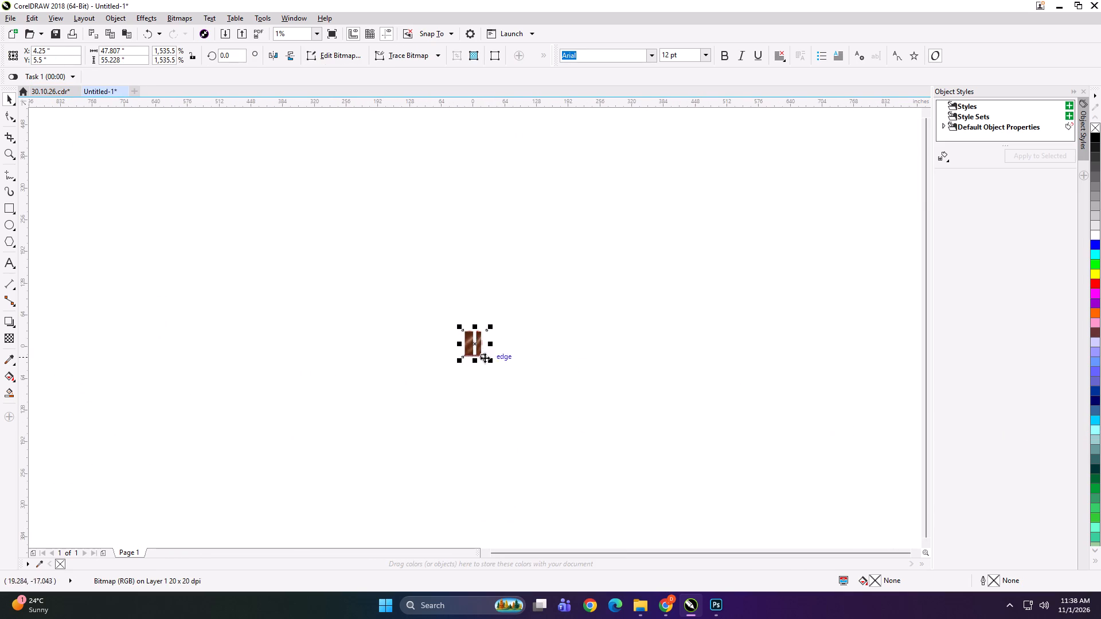
shift+drag(491, 362, 534, 417)
scroll(326, 327, up, 1)
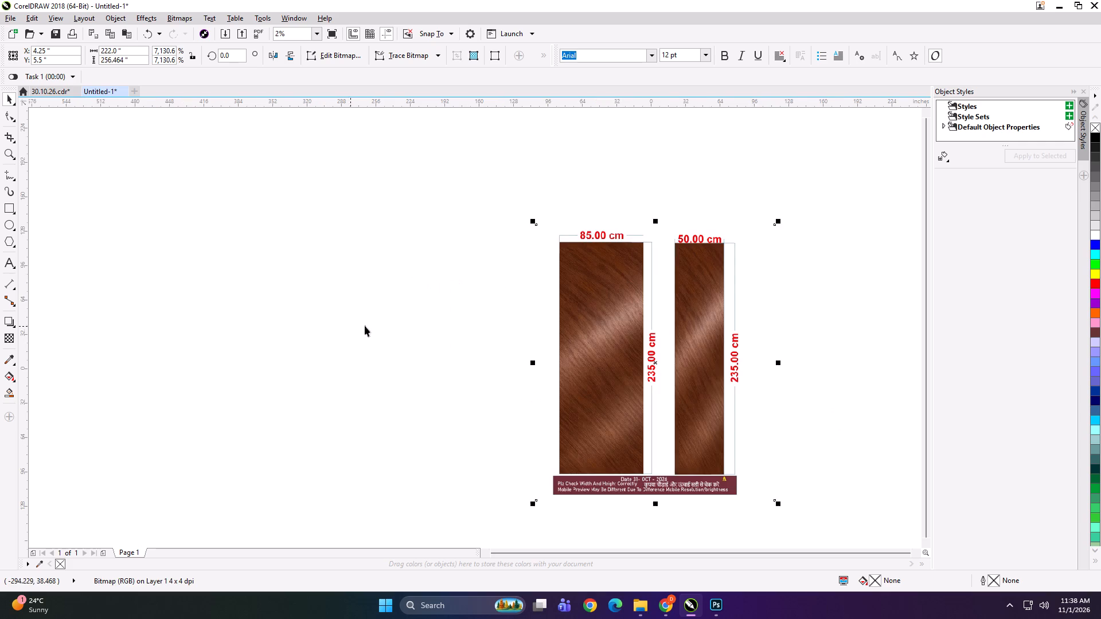
scroll(418, 339, down, 1)
Move the wood-panel bitmap off the page's centre, scale it down slightly, shift it back closer to the page and deselect it.
drag(506, 345, 605, 348)
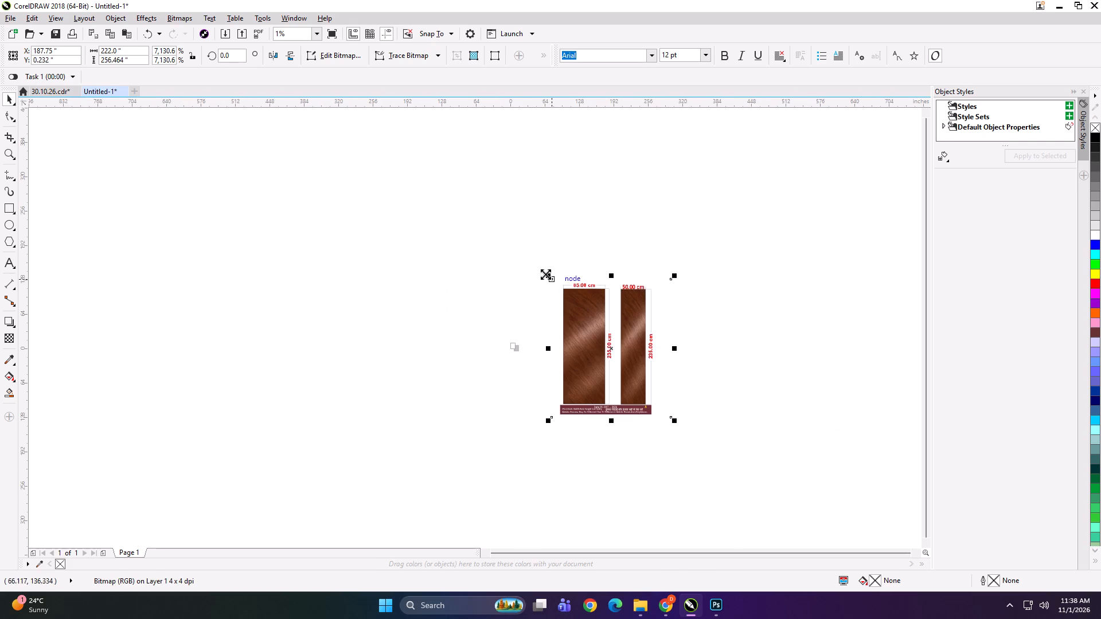
shift+drag(546, 272, 568, 289)
drag(607, 365, 533, 333)
click(426, 288)
Switch back to the 30.10.26.cdr document.
click(41, 86)
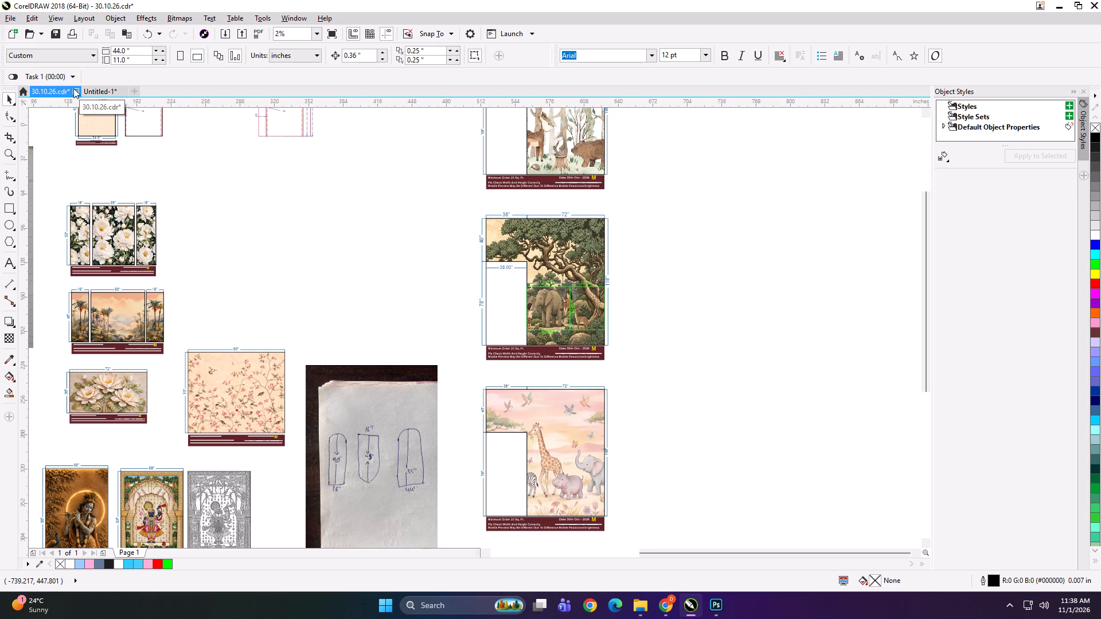
Close the 30.10.26.cdr document without saving its changes.
click(73, 88)
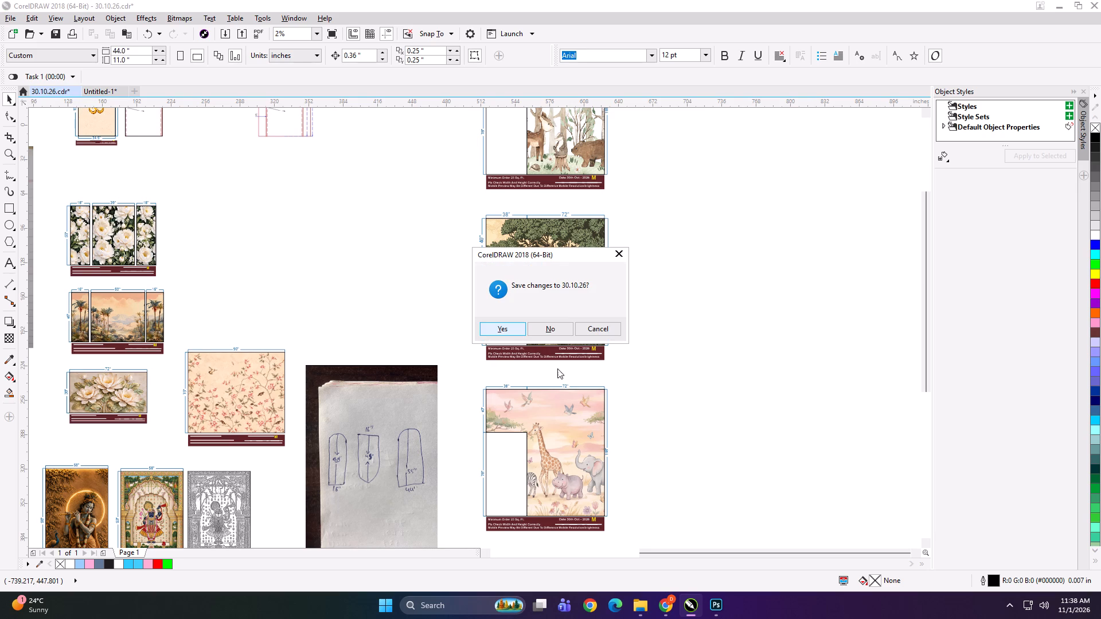
click(548, 330)
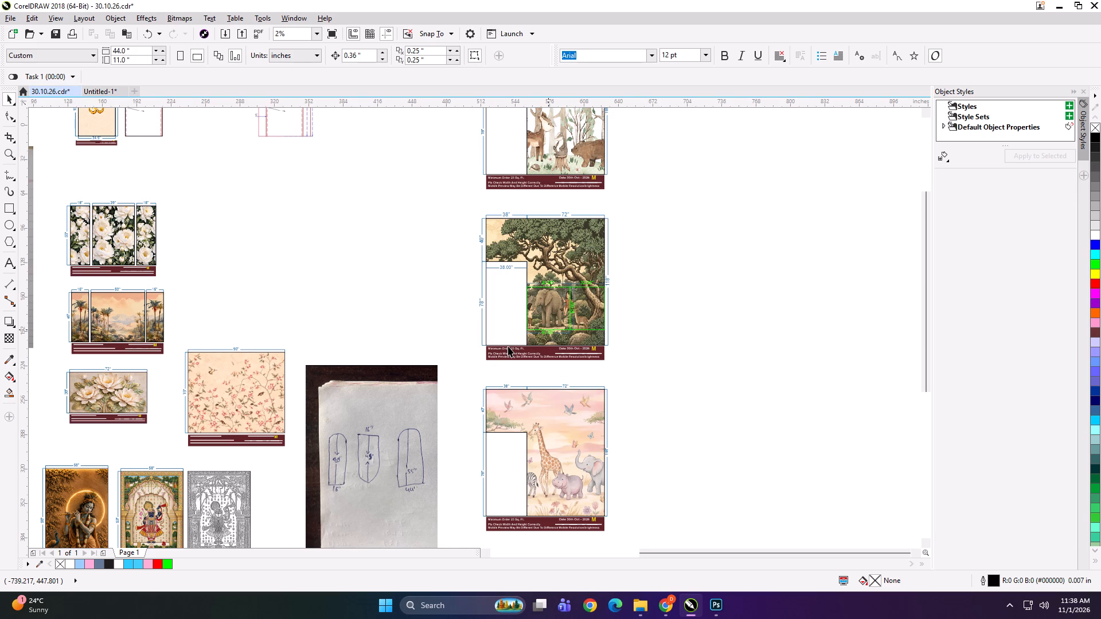
Move the wood-panel bitmap off the page, about 510 inches to the right and 150 inches down, and deselect it.
key(F4)
scroll(633, 334, down, 4)
click(358, 299)
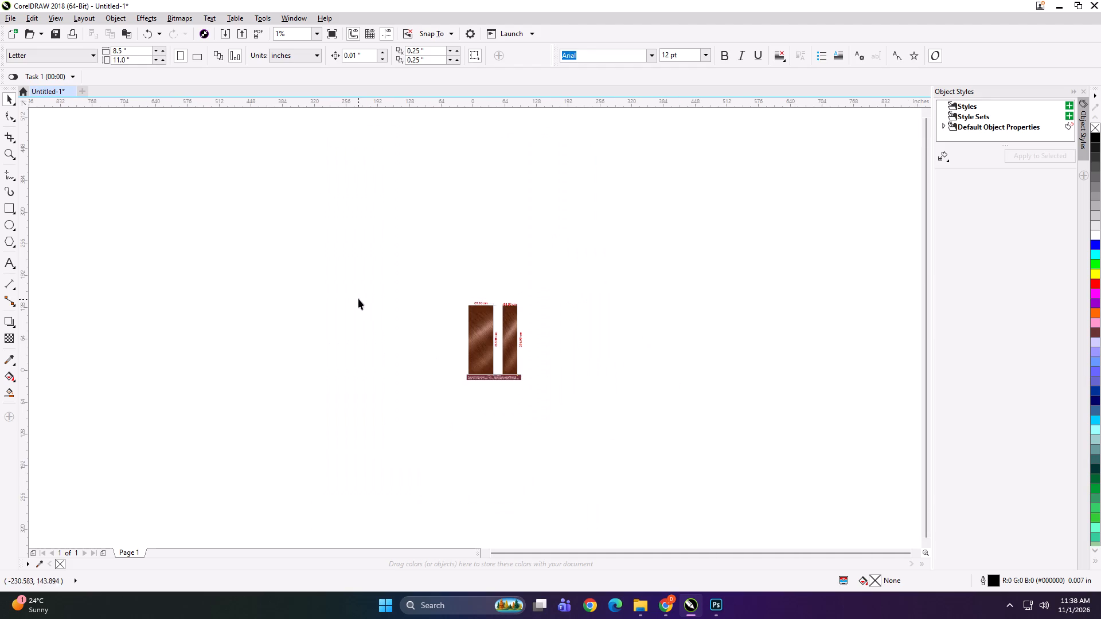
drag(501, 330, 753, 403)
click(414, 385)
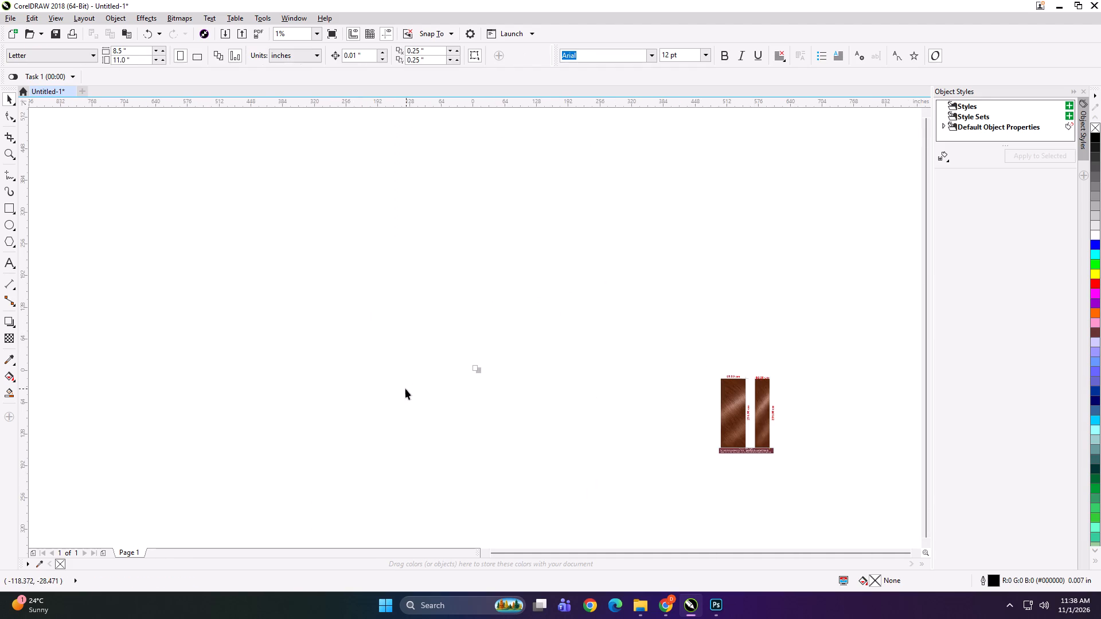
Switch to the browser showing the ORDER CUSTOMIZE / DESUTEX chat in WhatsApp Web.
click(667, 611)
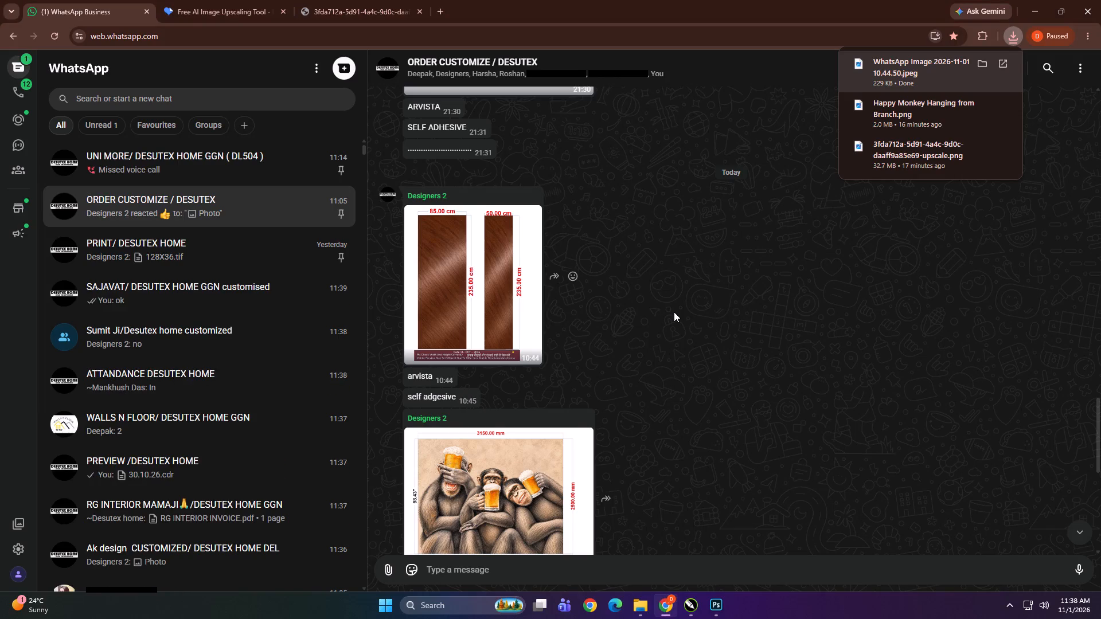
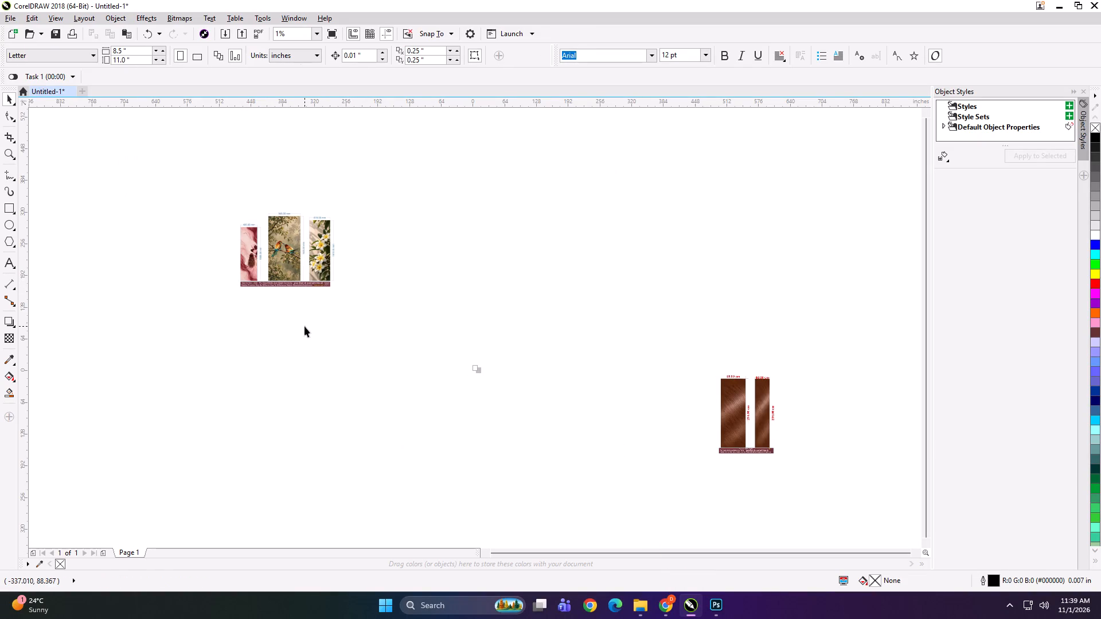
Spread the stacked bitmaps apart left of the page: three-panel artwork farthest out, monkeys below it, and hanging-vines artwork beside them at about X -394, Y 54.
drag(294, 241, 156, 305)
drag(284, 248, 160, 402)
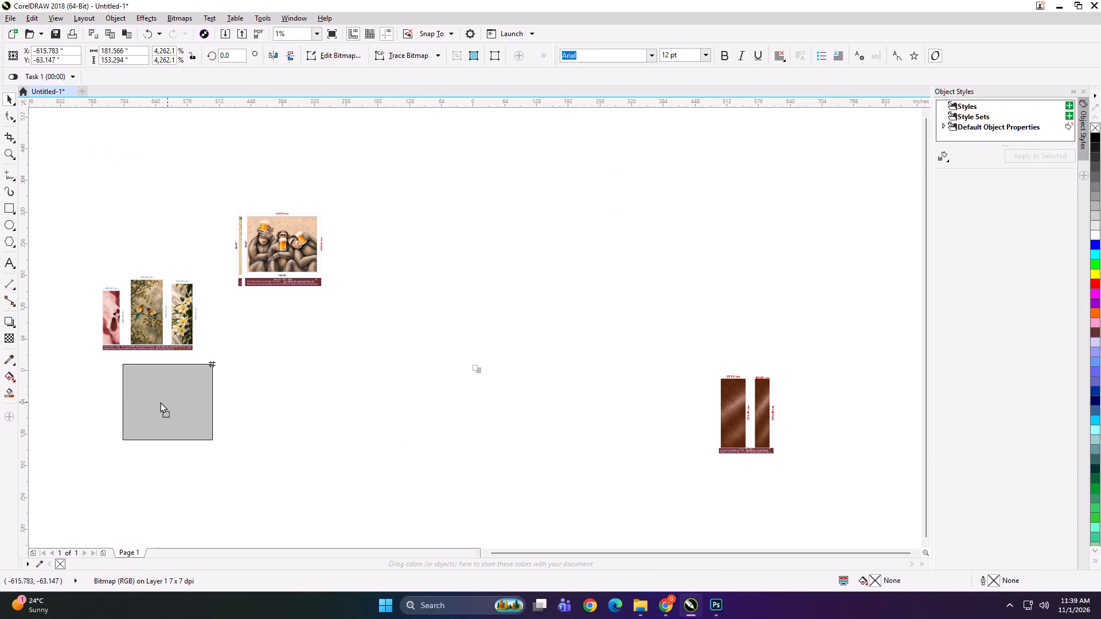
drag(160, 402, 157, 402)
drag(273, 250, 264, 344)
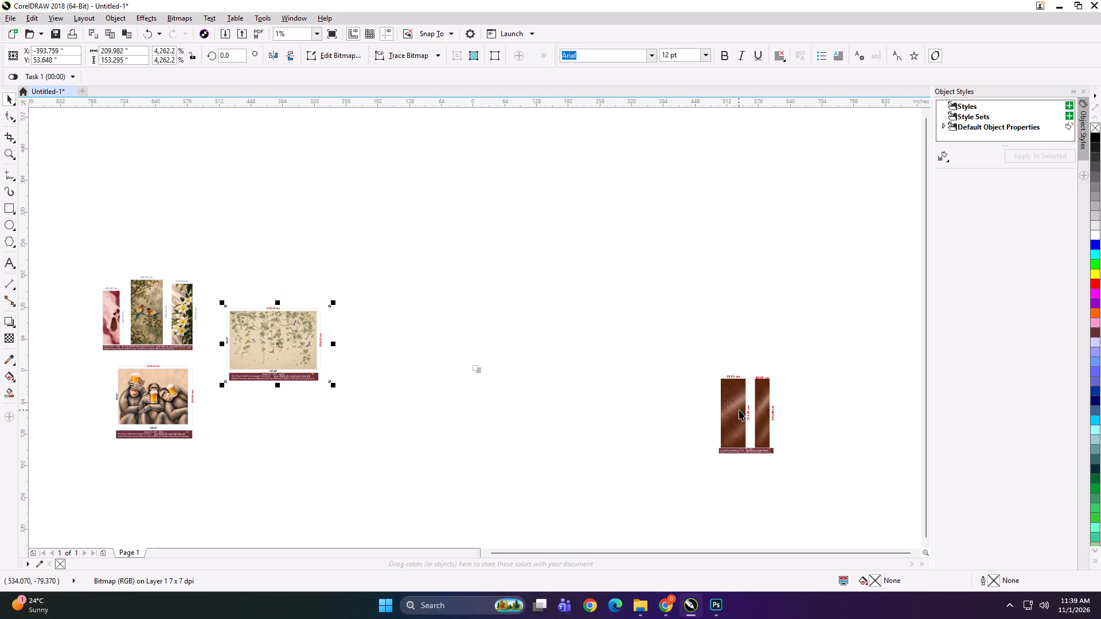
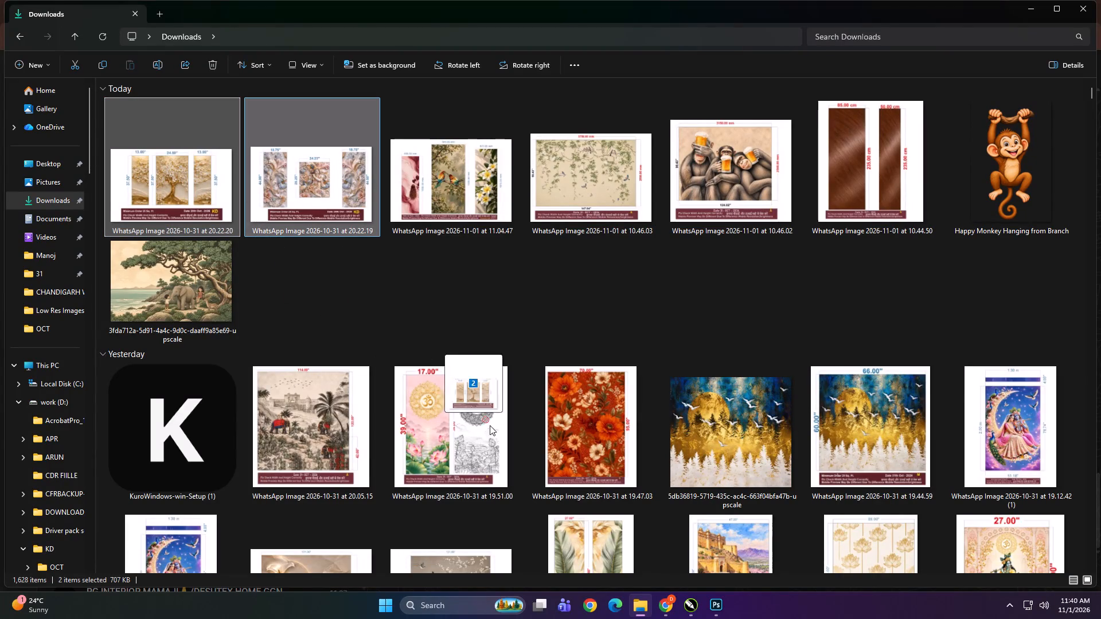
Import the WhatsApp images 2026-10-31 at 20.22.20 and 20.22.19 from Downloads into the Untitled-1 CorelDRAW document.
drag(490, 425, 531, 373)
drag(479, 336, 544, 400)
shift+drag(538, 379, 577, 425)
click(576, 434)
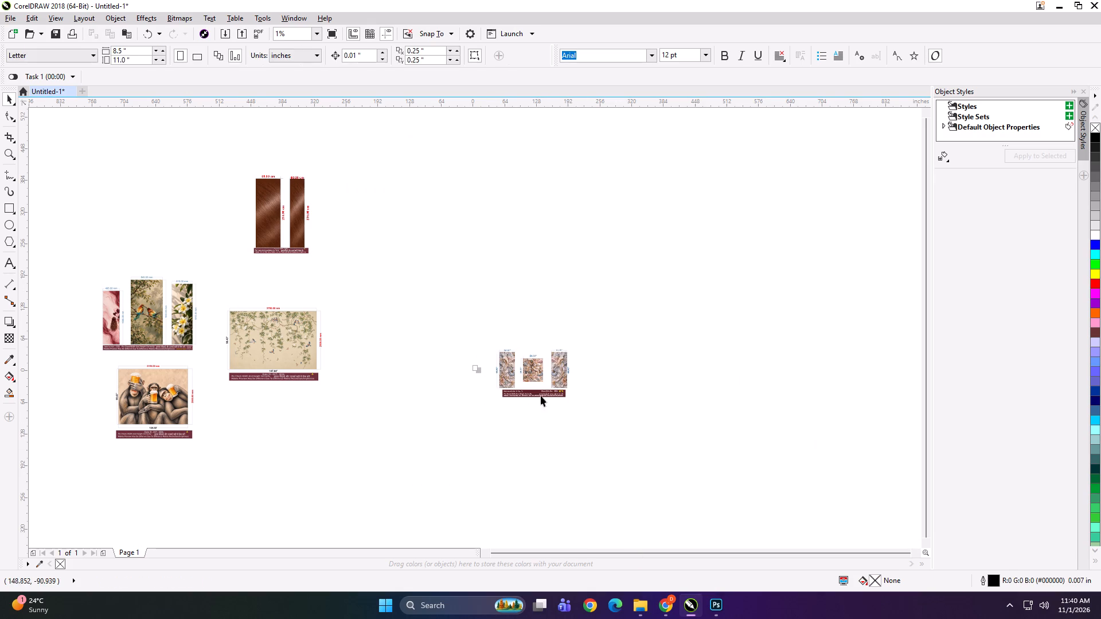
Place the two imported three-panel layouts side by side in the empty area above and right of the page, and deselect them.
drag(540, 377, 612, 267)
drag(542, 381, 701, 269)
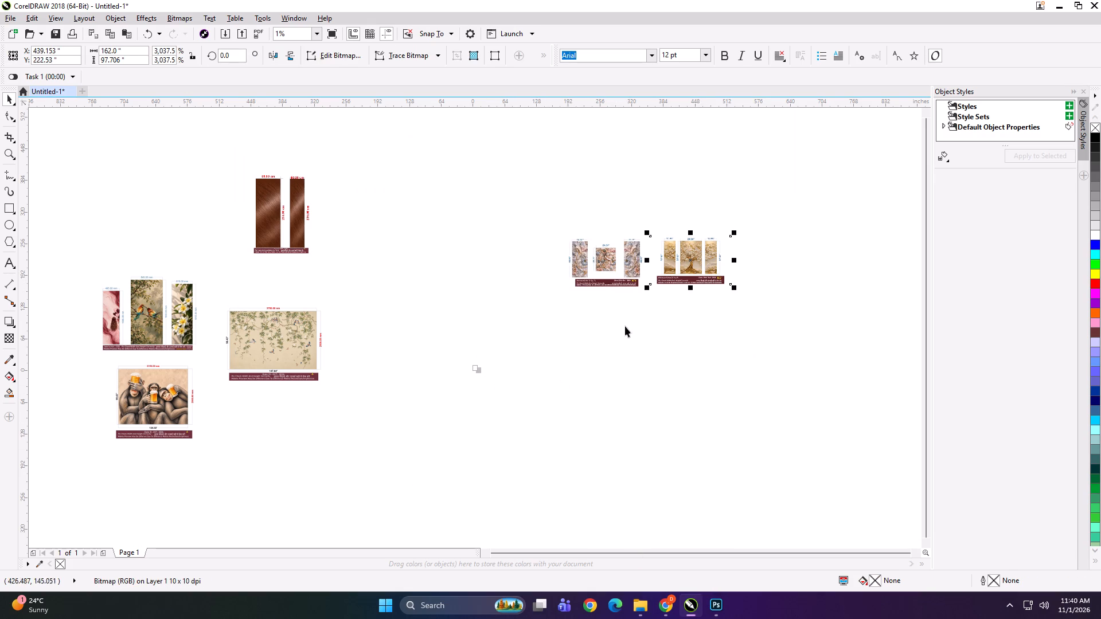
click(620, 327)
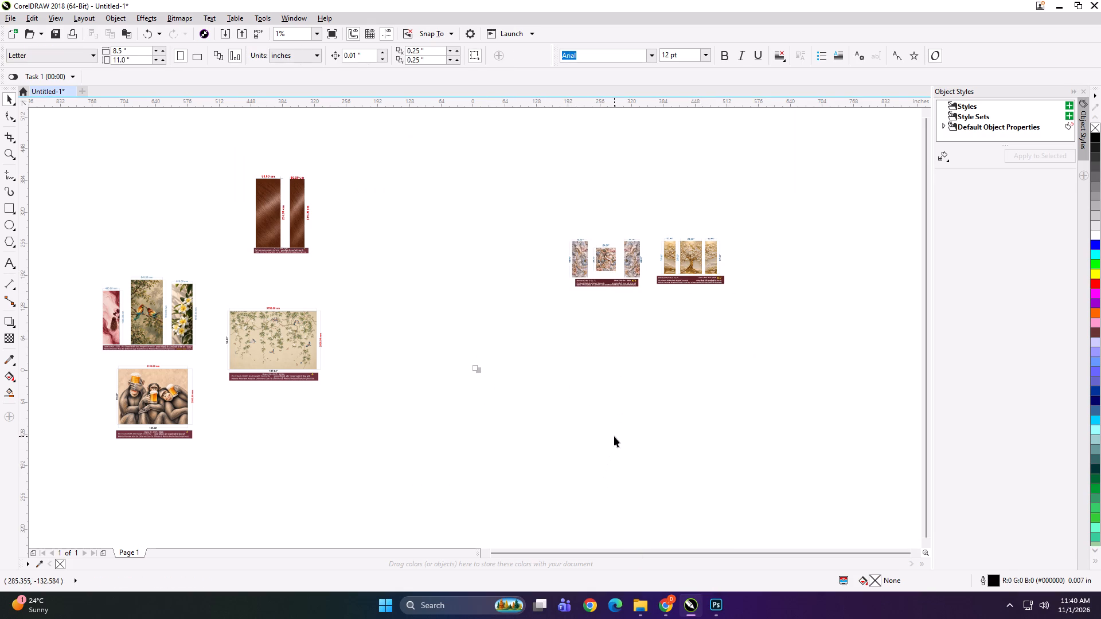
Switch to the Downloads folder and look through its images for source artwork matching the gold tree three-panel layout.
click(642, 601)
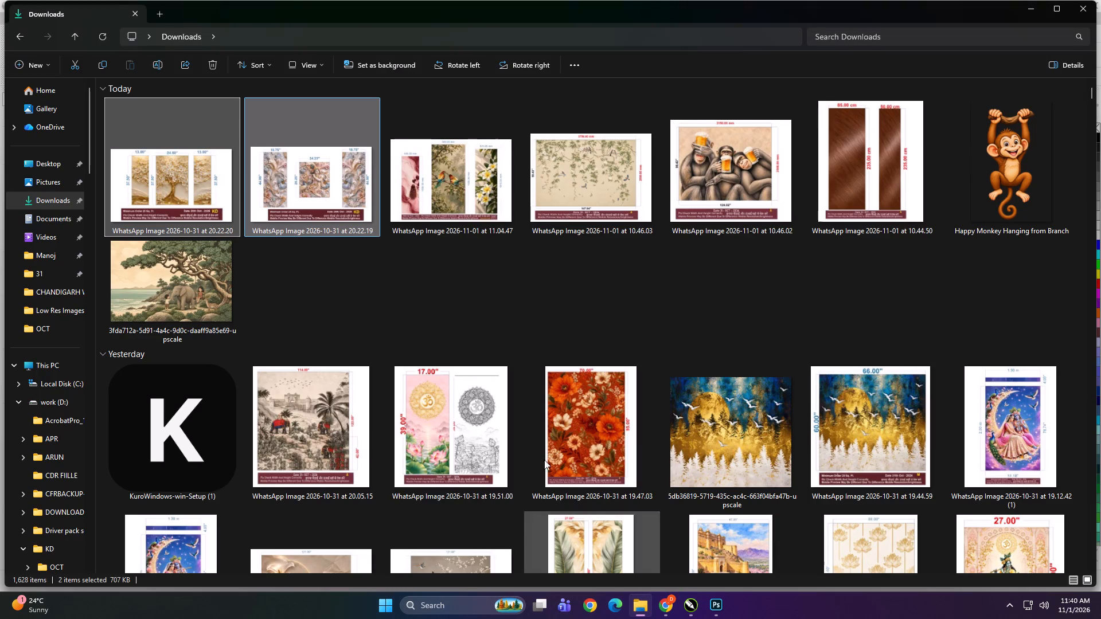
click(462, 283)
scroll(462, 283, up, 2)
click(146, 186)
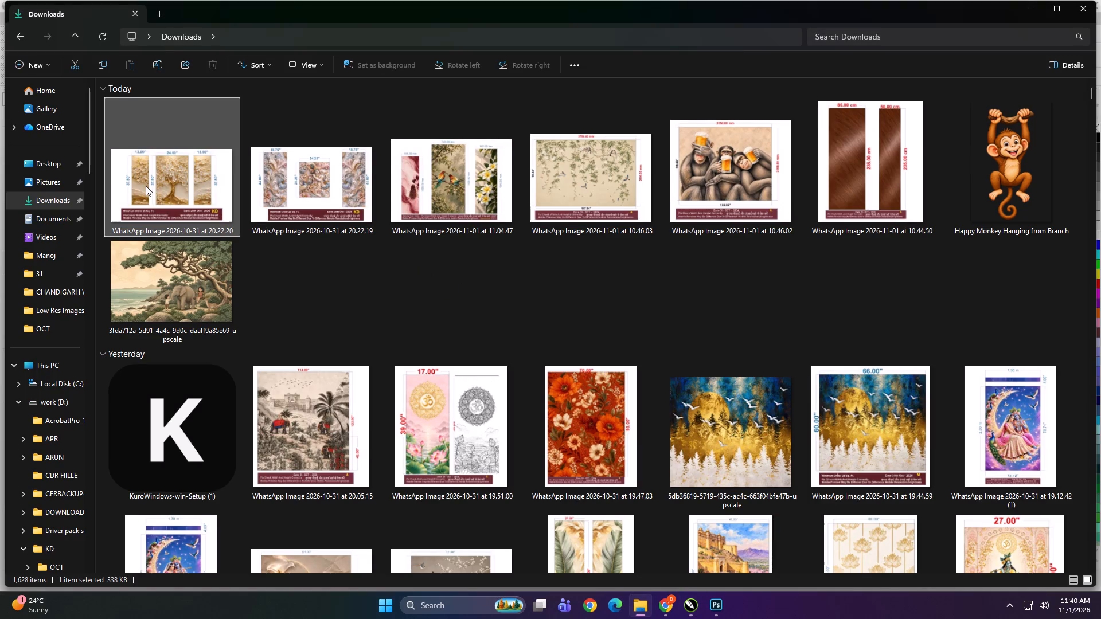
click(518, 261)
scroll(550, 319, down, 2)
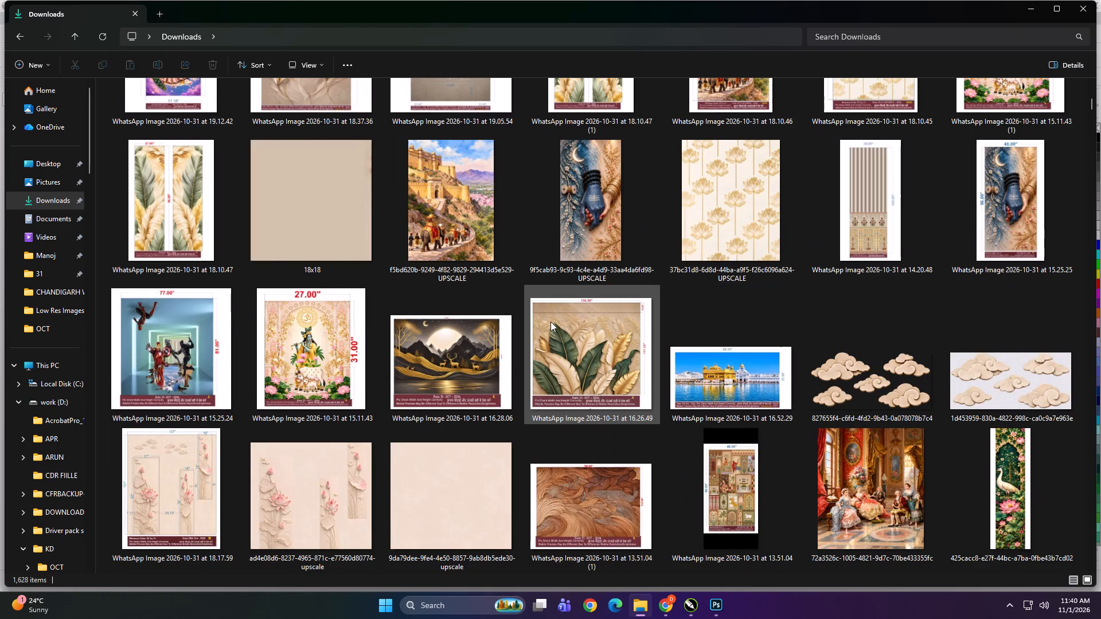
scroll(550, 322, down, 2)
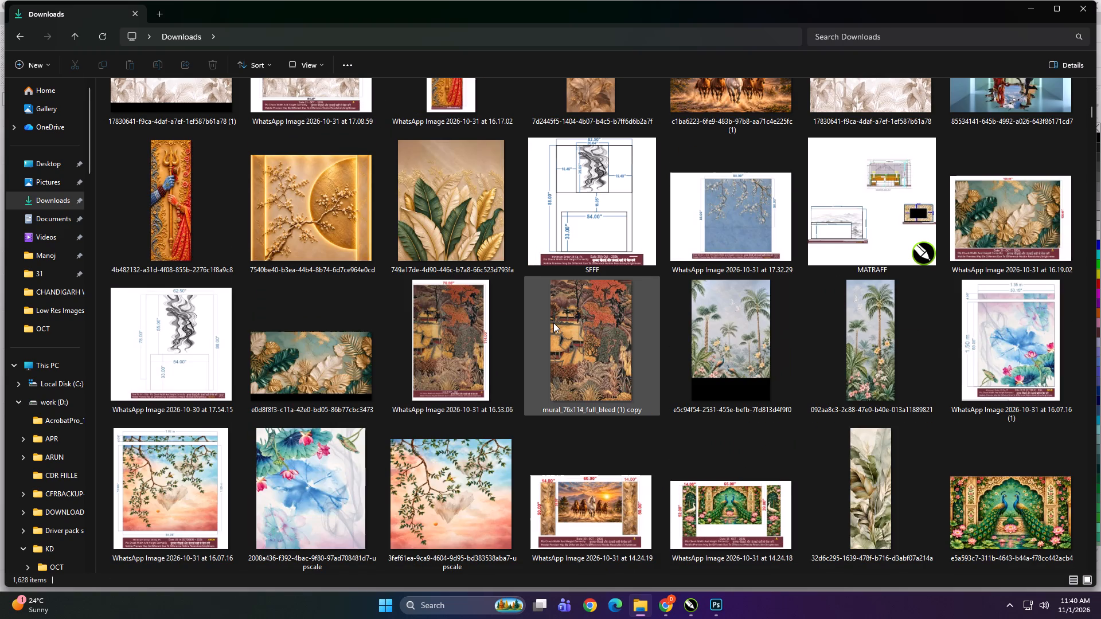
scroll(553, 323, down, 1)
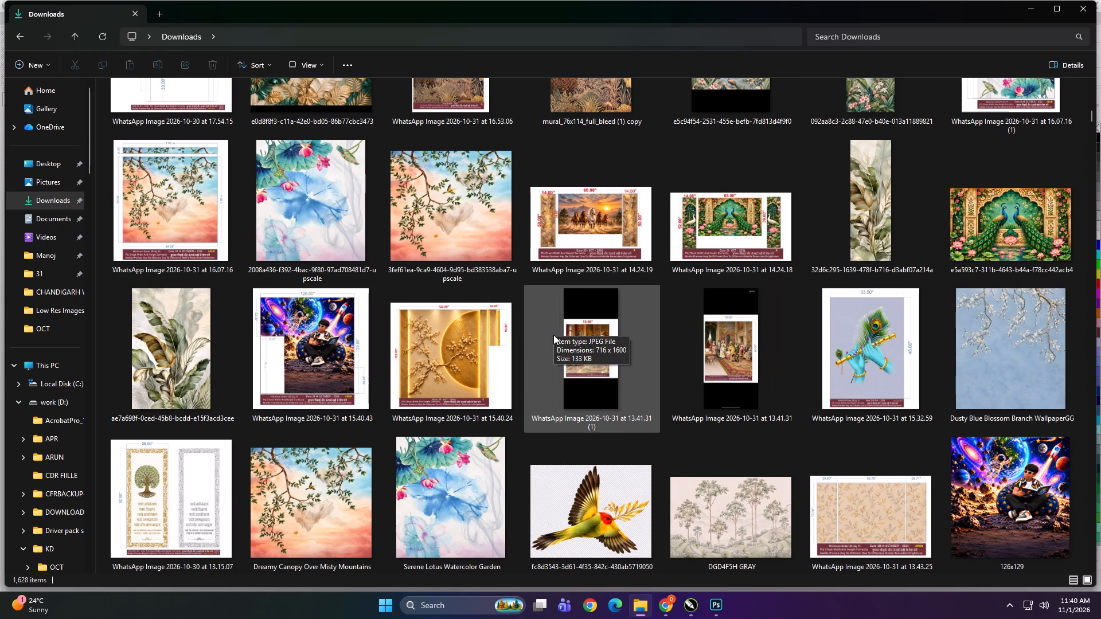
scroll(553, 335, down, 2)
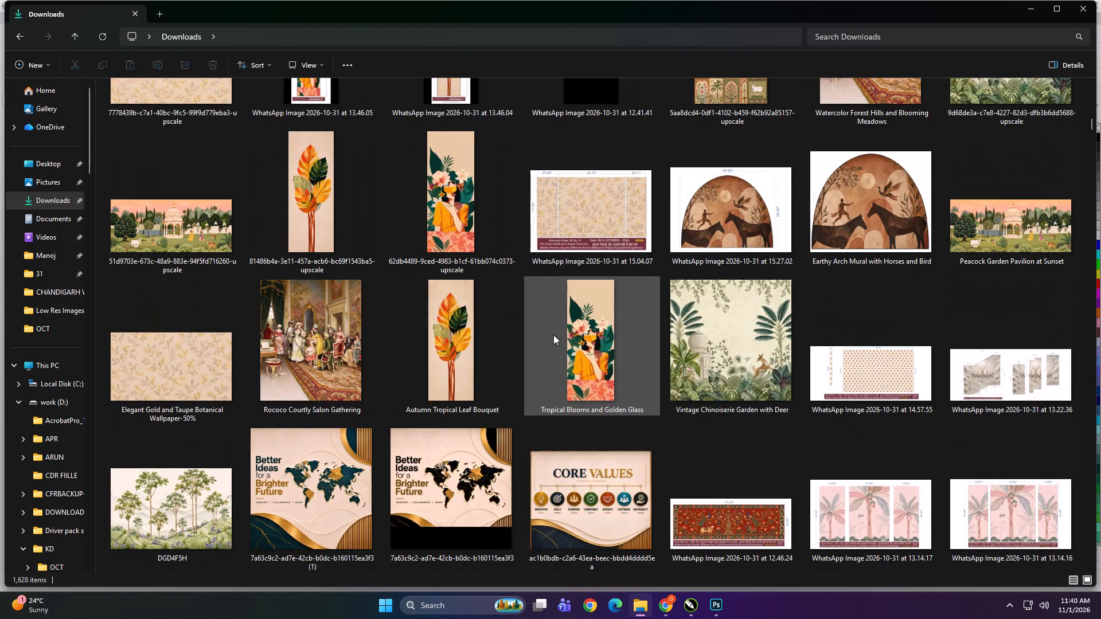
scroll(553, 335, down, 3)
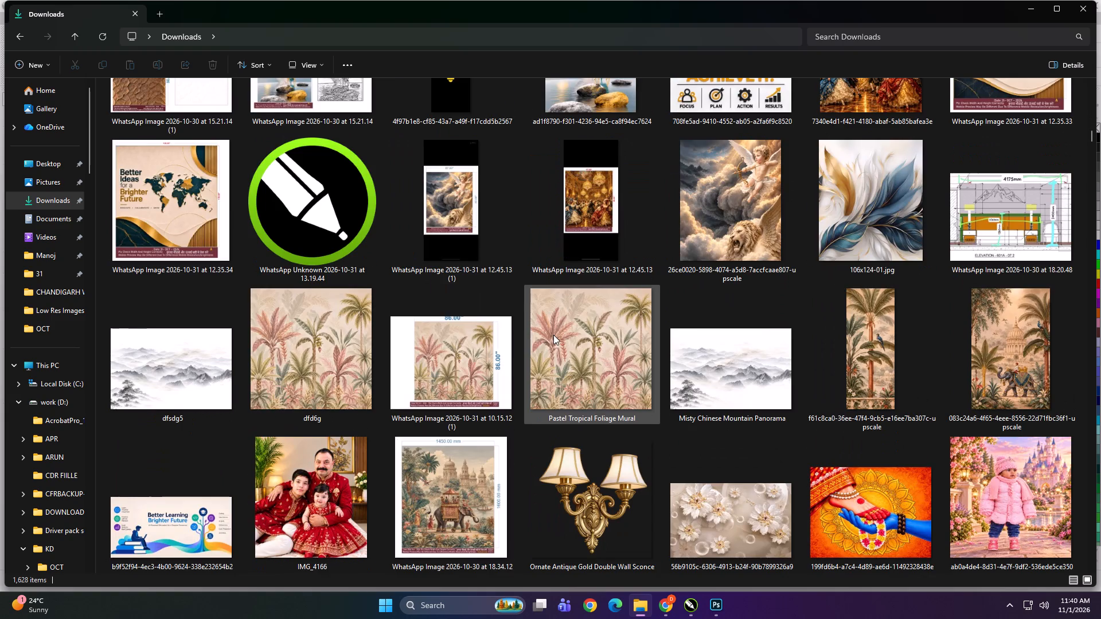
scroll(553, 335, down, 2)
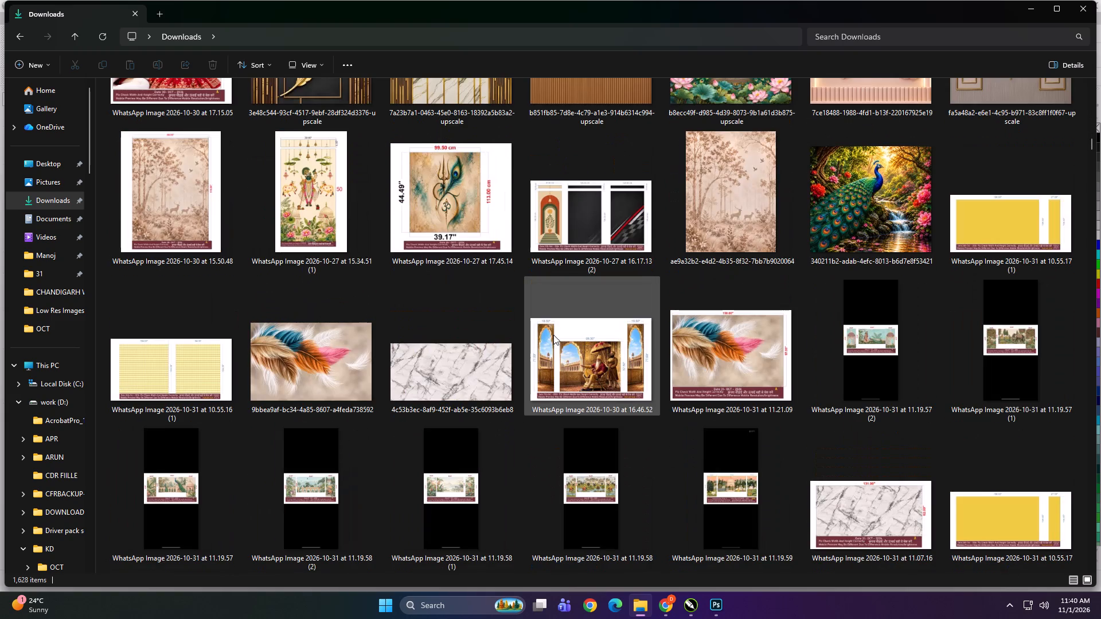
scroll(553, 335, down, 2)
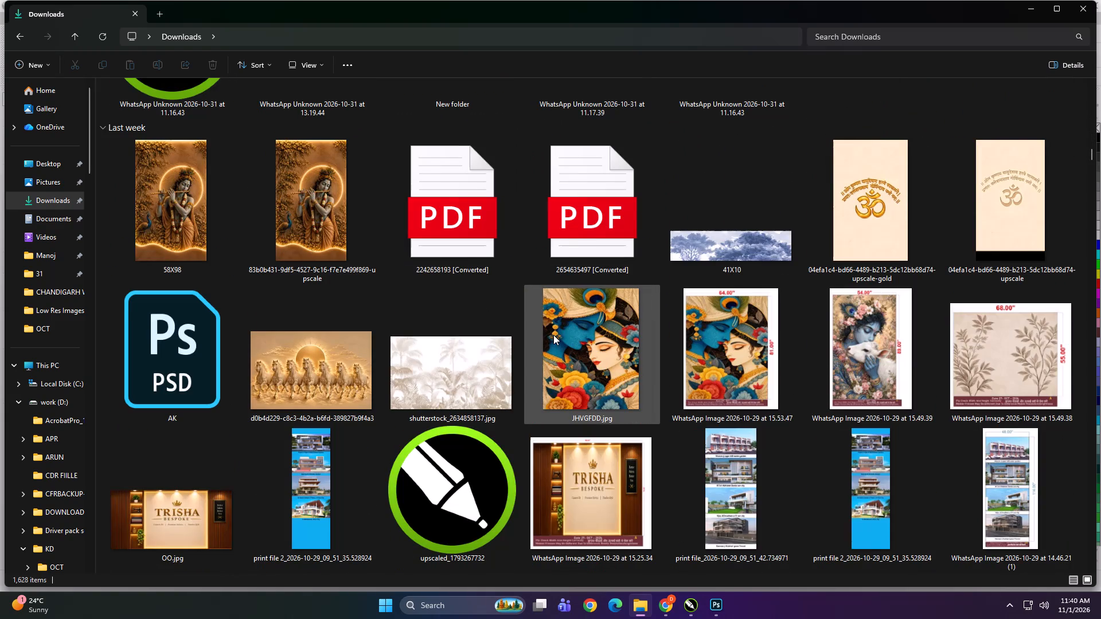
scroll(553, 335, down, 2)
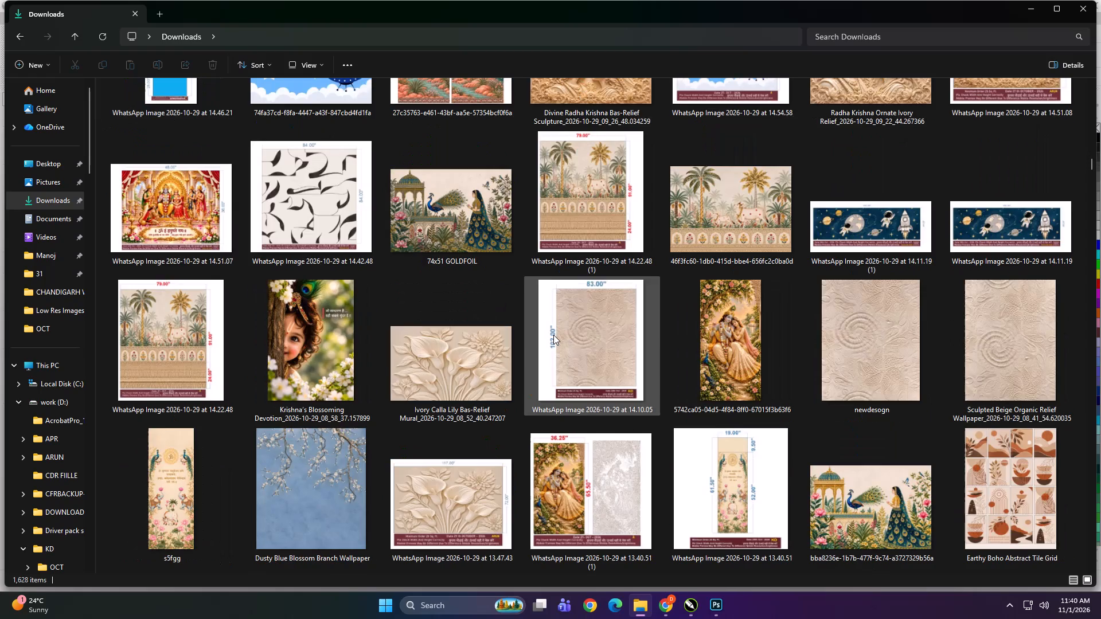
scroll(553, 335, down, 1)
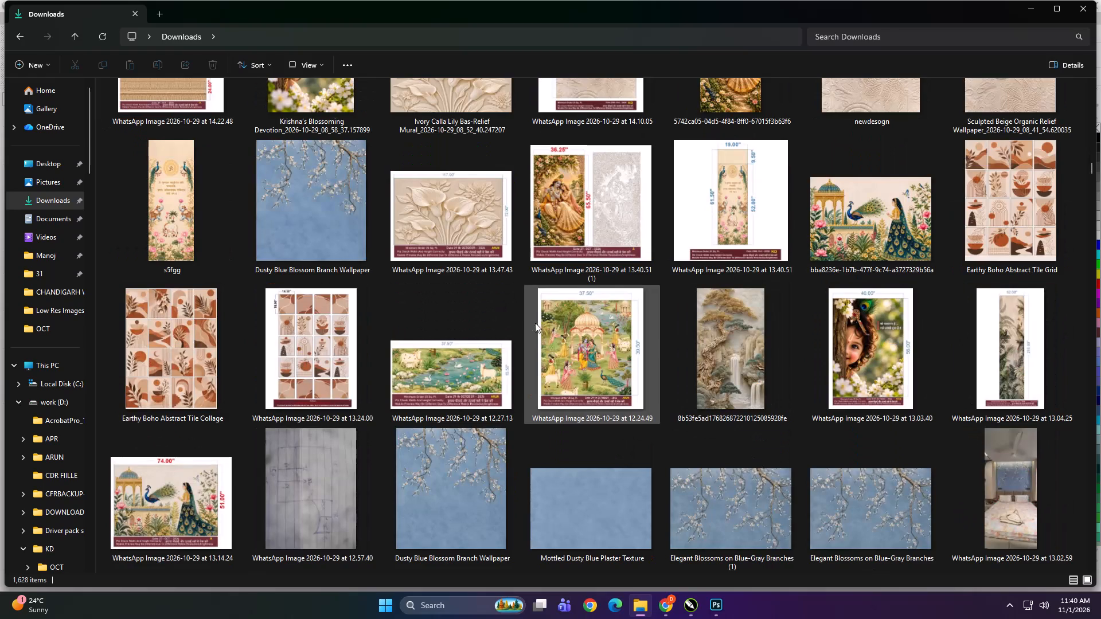
scroll(532, 321, down, 2)
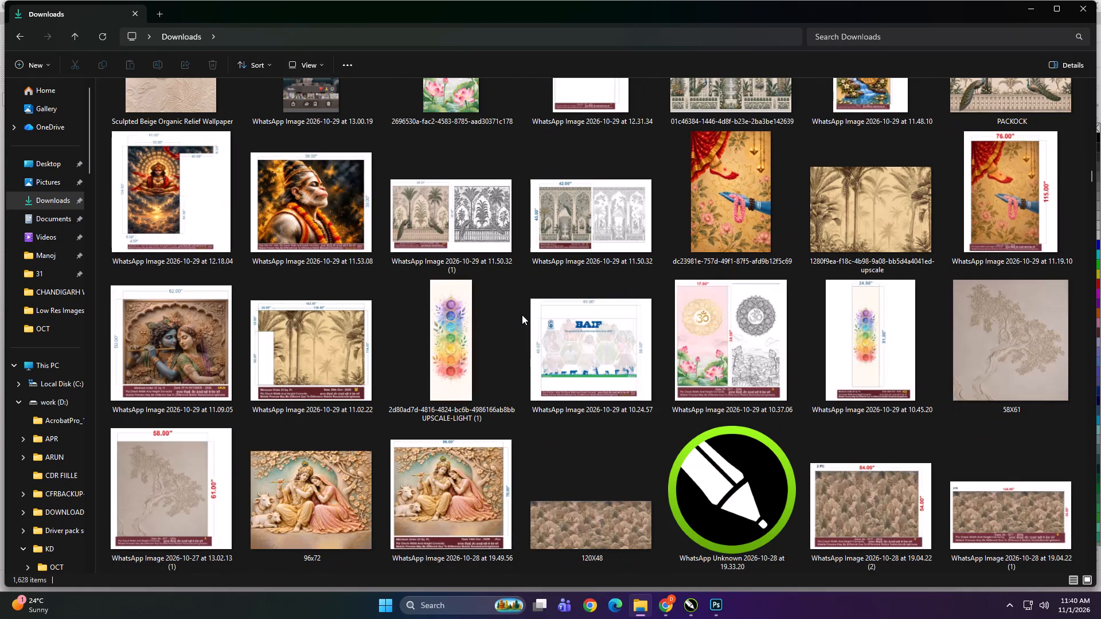
scroll(522, 315, down, 1)
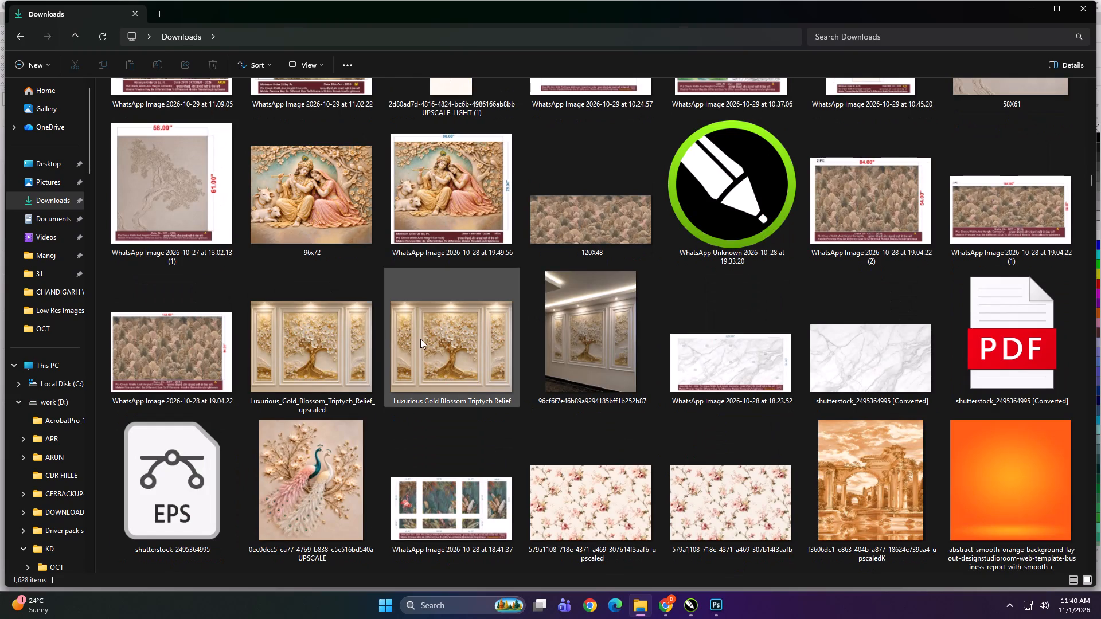
Select the Luxurious Gold Blossom Triptych Relief artwork, checking both the upscaled and the original file.
click(311, 348)
click(469, 334)
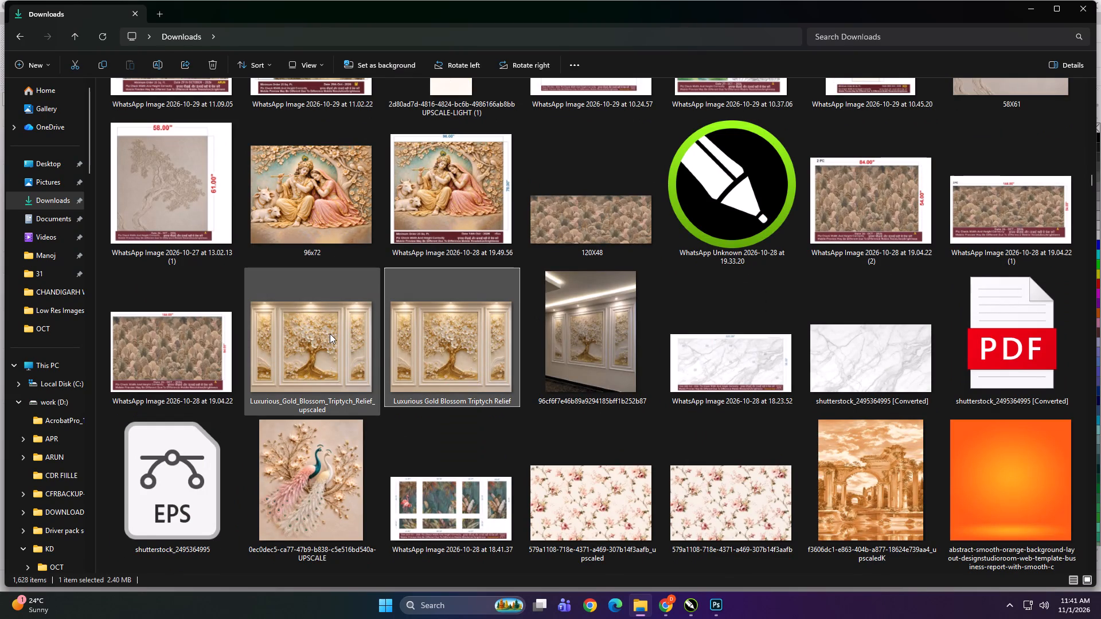
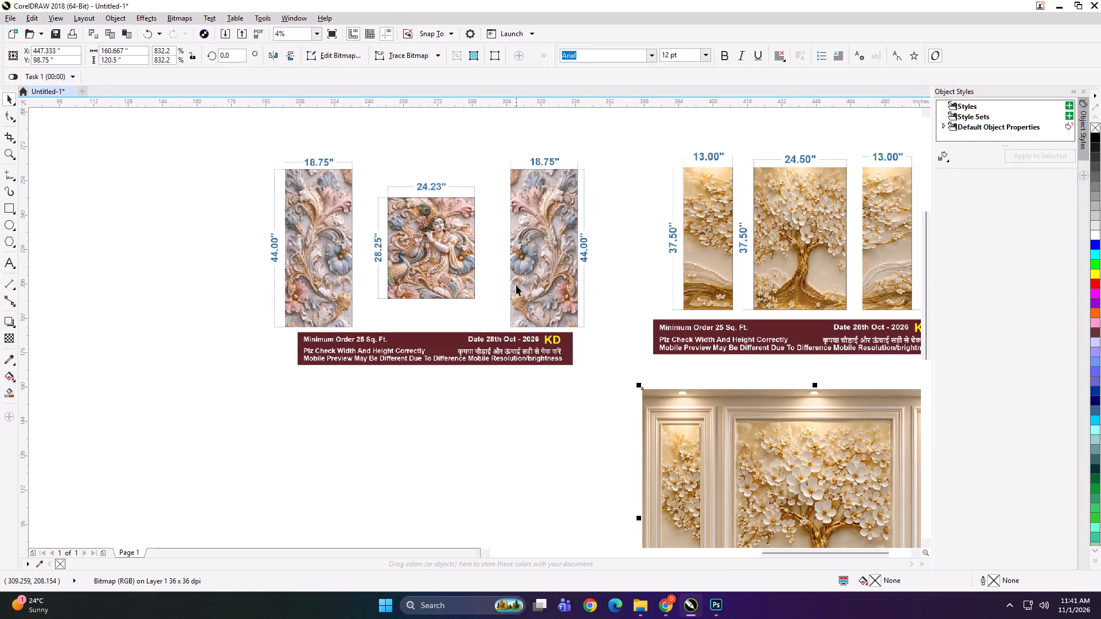
Deselect the gold tree artwork placed below the gold three-panel layout.
scroll(589, 265, down, 1)
click(463, 372)
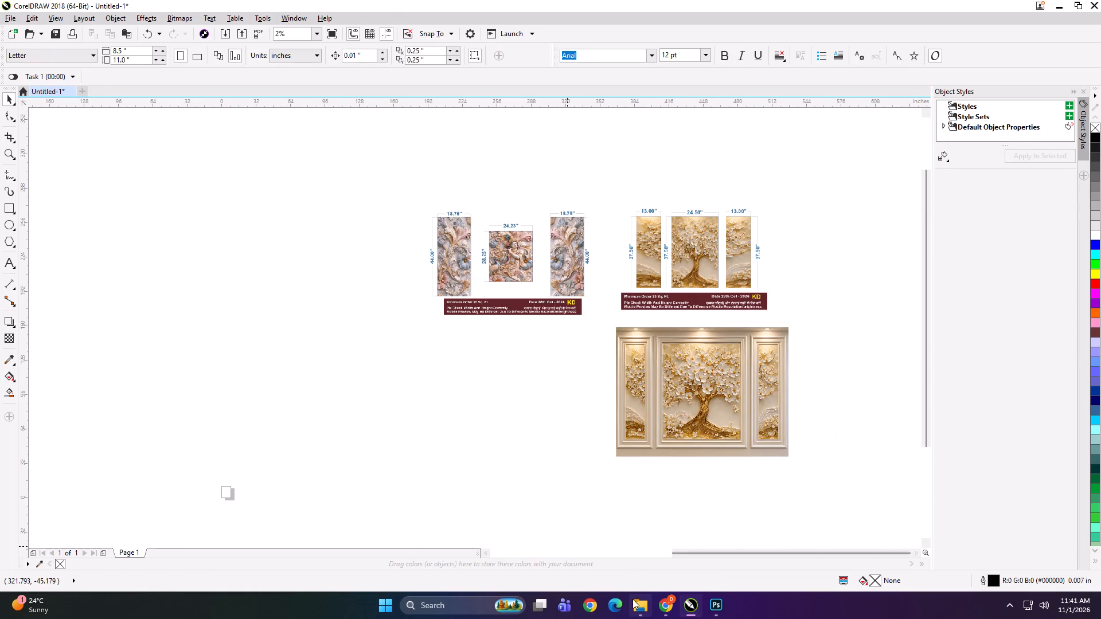
Switch to the Downloads folder, find the source artwork for the Krishna three-panel layout, and select Ornate Krishna Marble Relief with Peacock.
click(633, 599)
scroll(560, 379, up, 1)
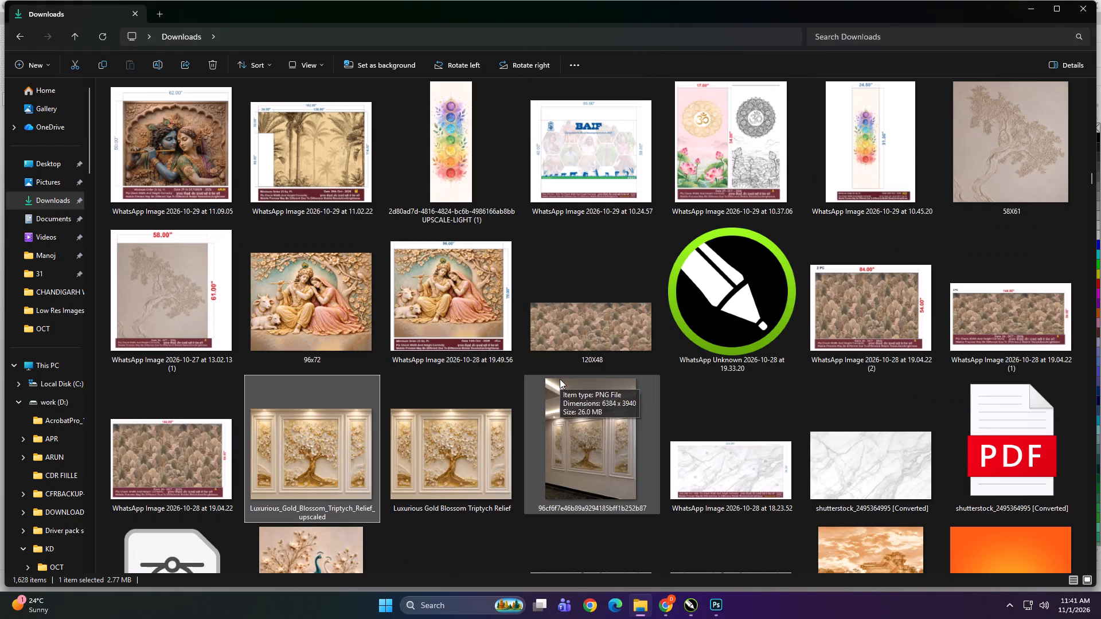
scroll(560, 379, up, 2)
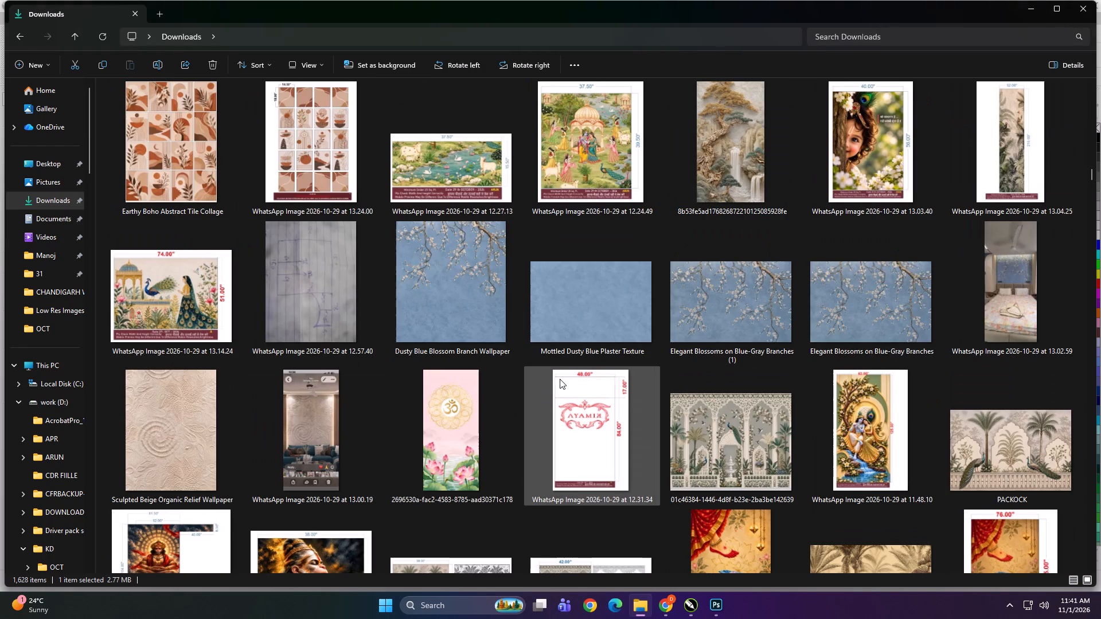
scroll(560, 379, down, 2)
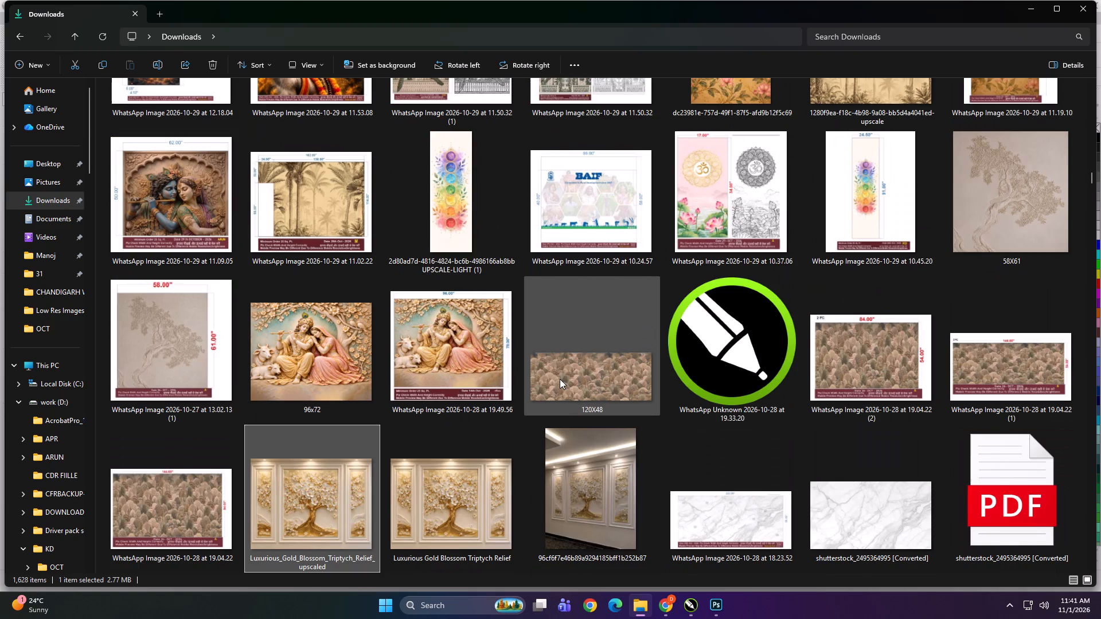
scroll(560, 379, down, 3)
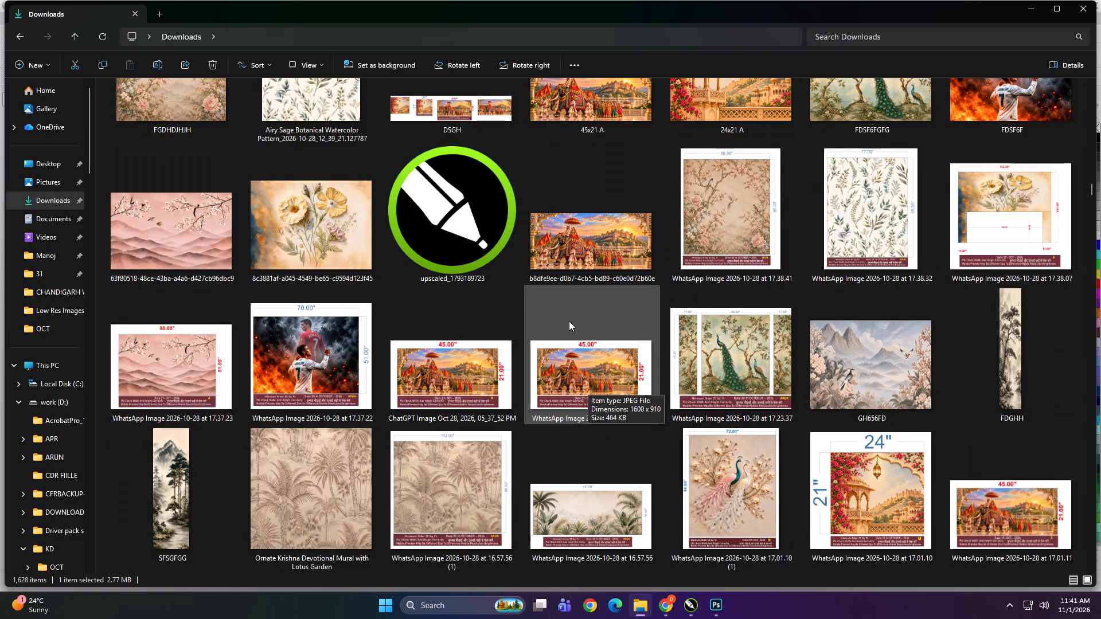
scroll(569, 321, down, 1)
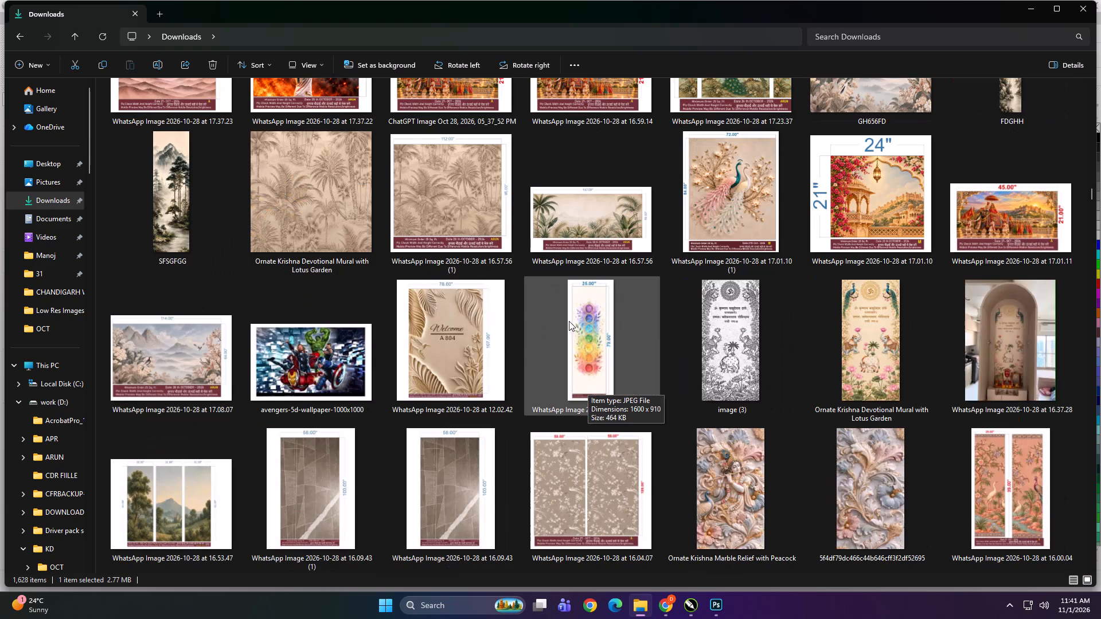
click(716, 468)
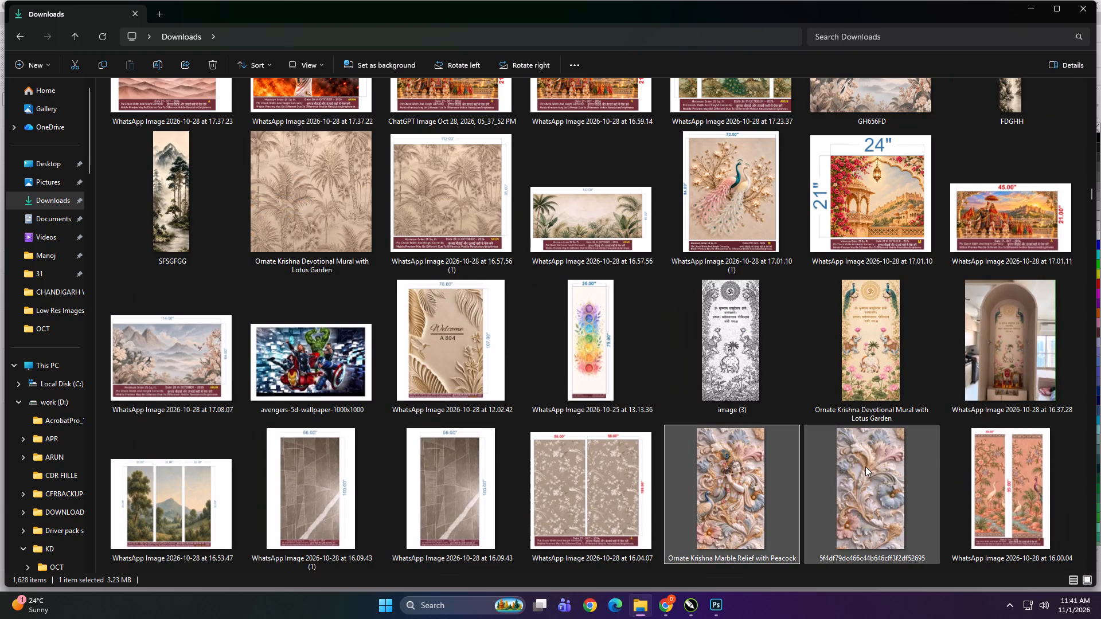
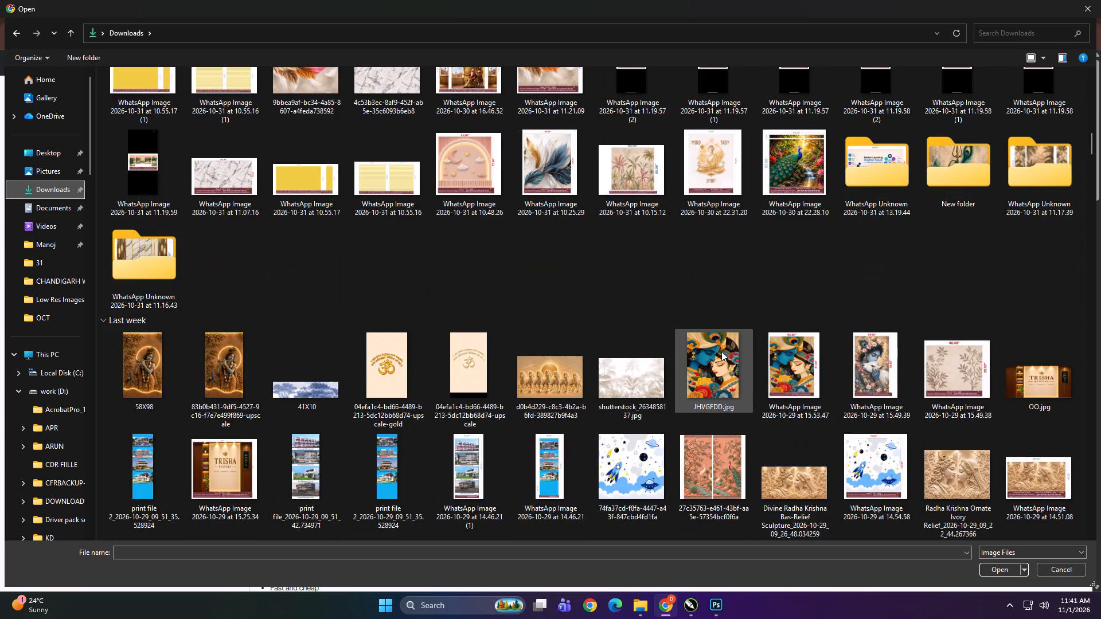
In the browser's file upload dialog, find the peacock marble relief artwork in Downloads and select 5f4df79dc466c44b646cff3f2df52695.
scroll(721, 351, down, 2)
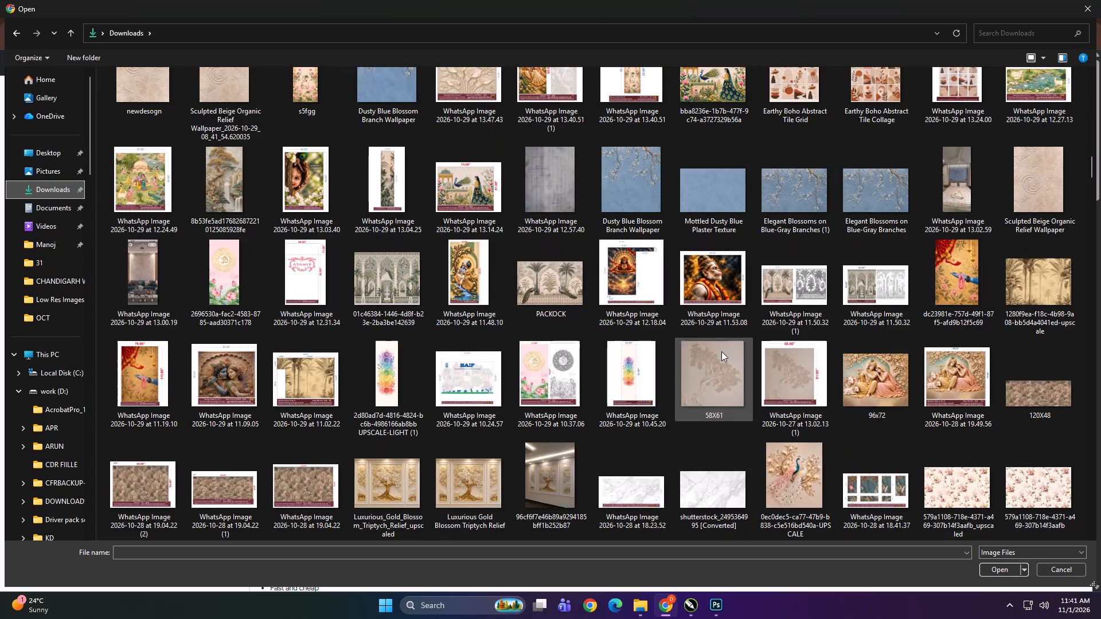
scroll(721, 351, down, 1)
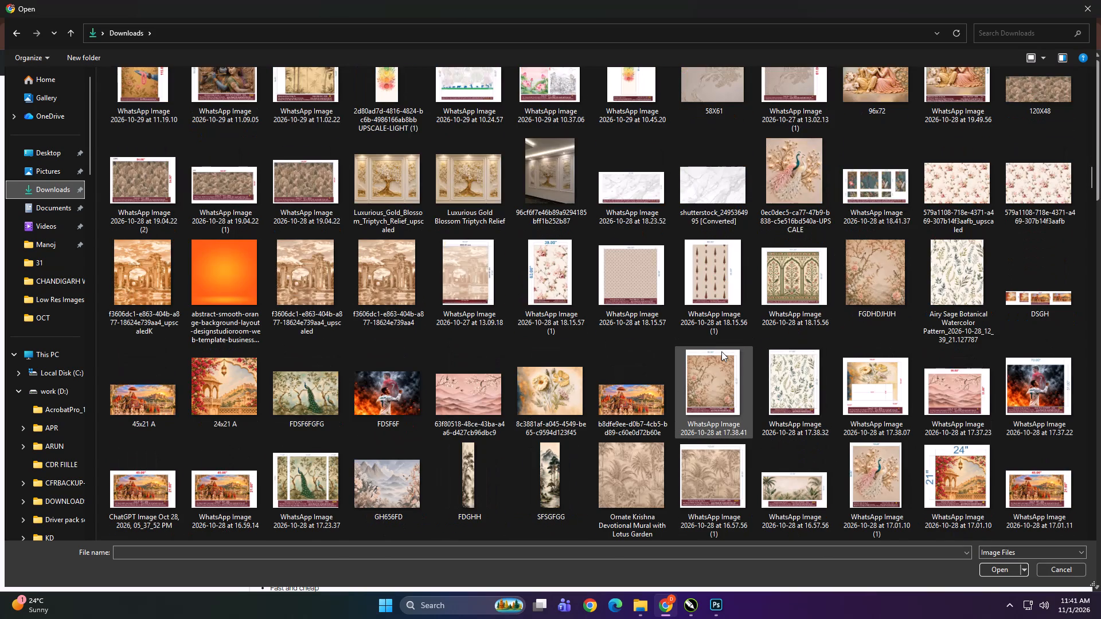
scroll(721, 351, down, 1)
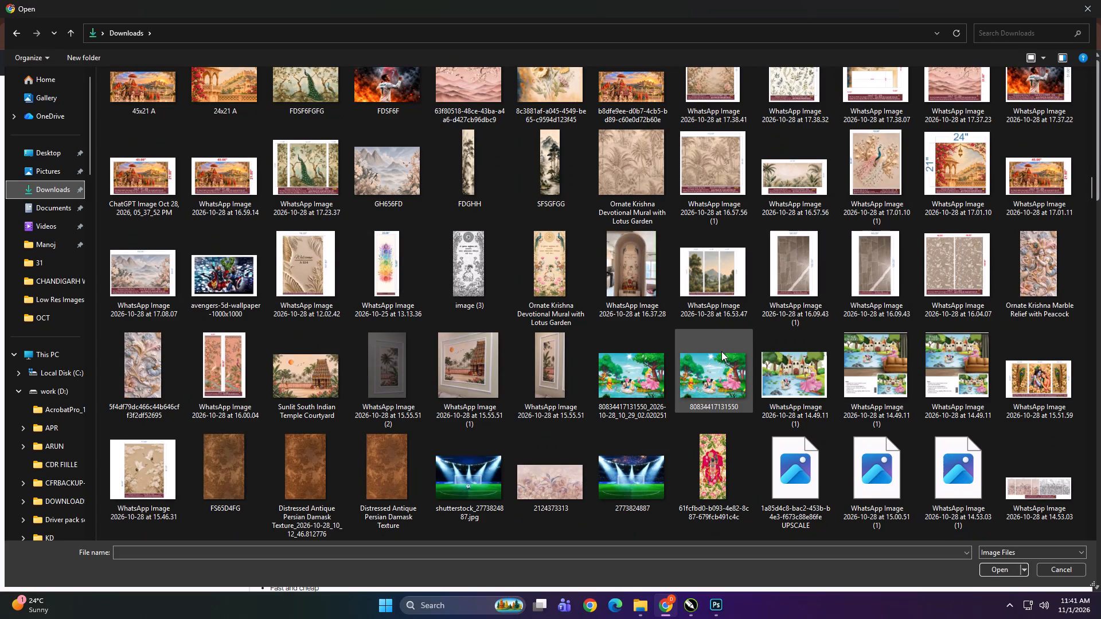
click(137, 356)
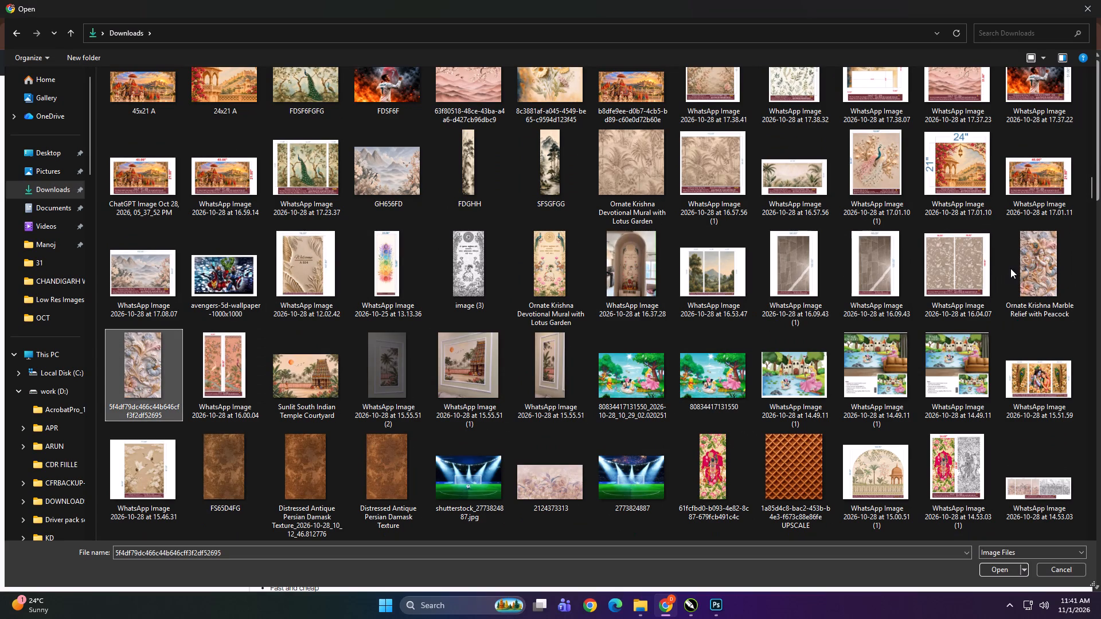
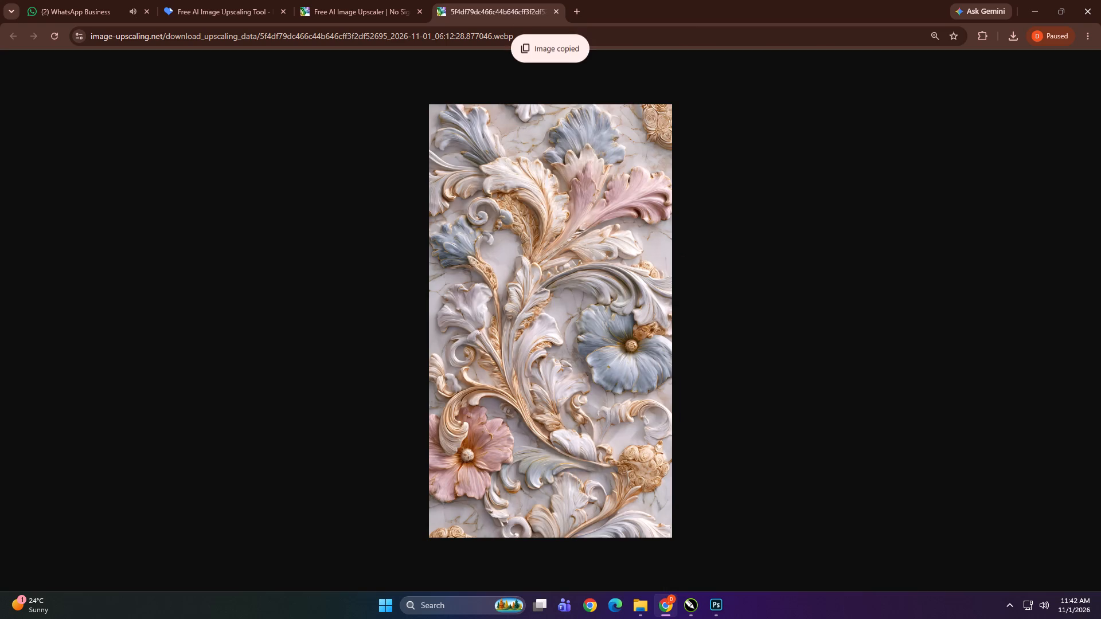
Start saving the upscaled marble floral relief image from the browser as a WEBP file in Downloads.
right_click(568, 353)
click(588, 385)
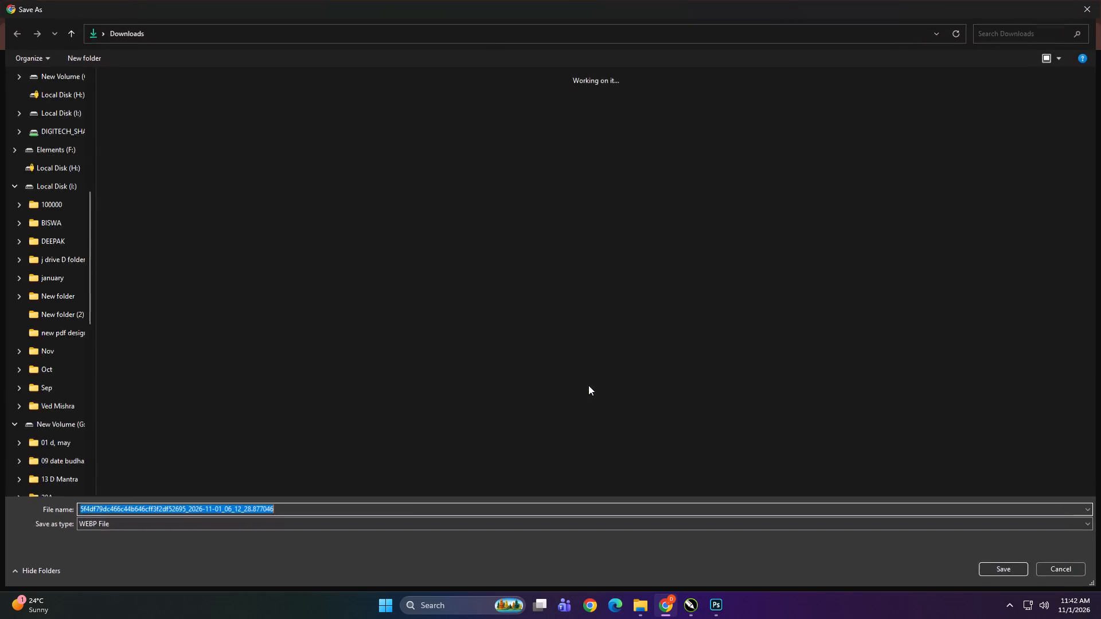
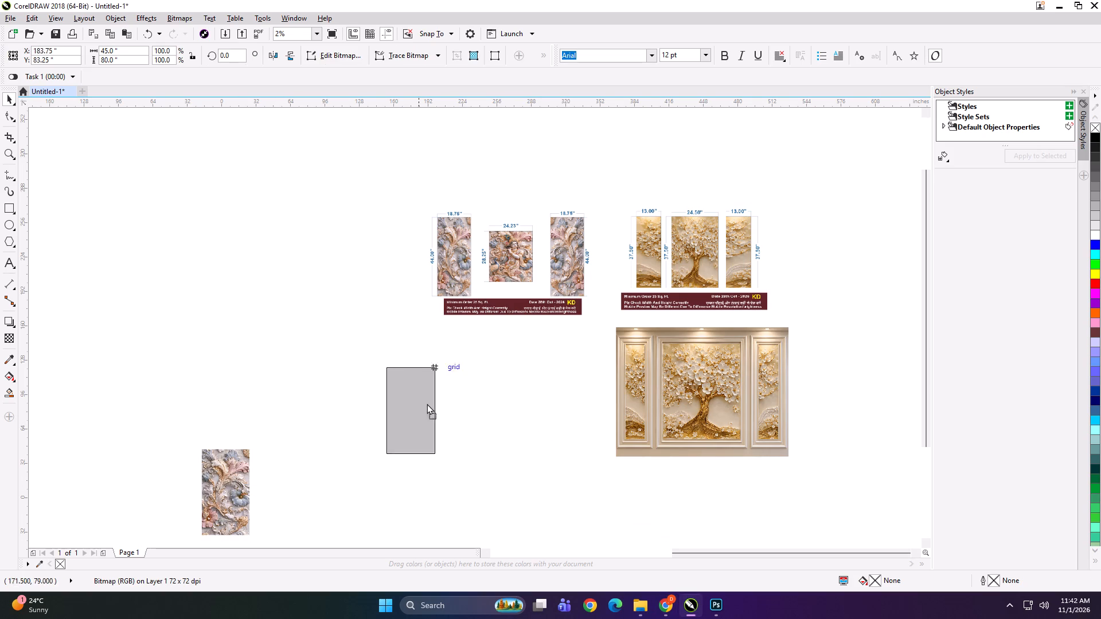
Place the marble floral relief image below the Krishna order layout, in line with its first side panel.
drag(427, 403, 450, 394)
click(498, 487)
Copy the upscaled Krishna with peacock relief from Chrome and paste it into the CorelDRAW document beside the floral relief image.
click(662, 602)
click(555, 230)
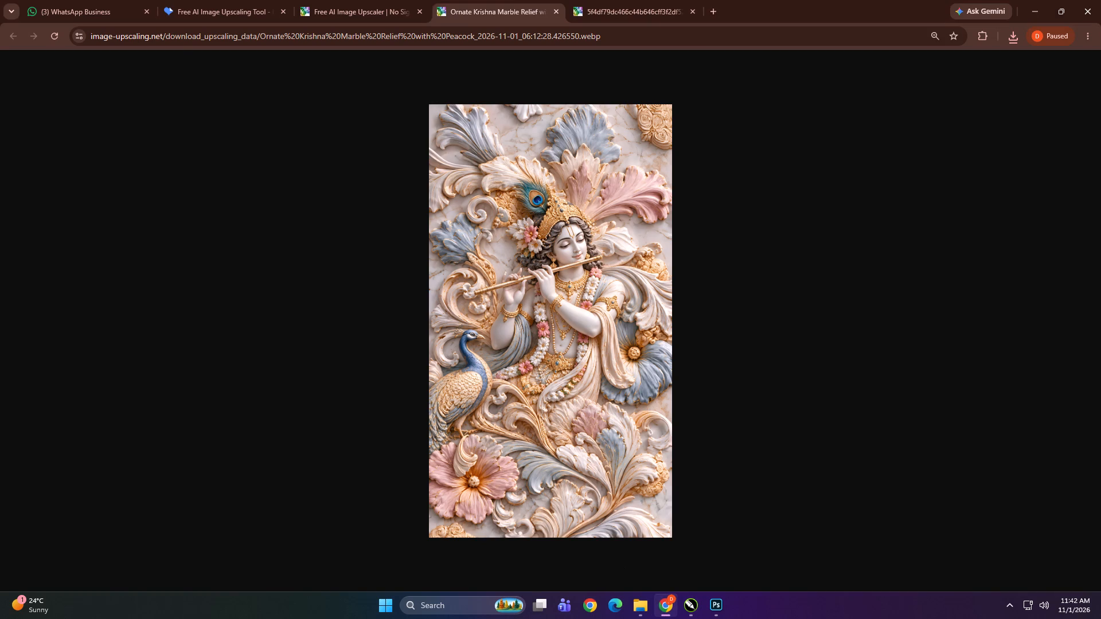
right_click(530, 280)
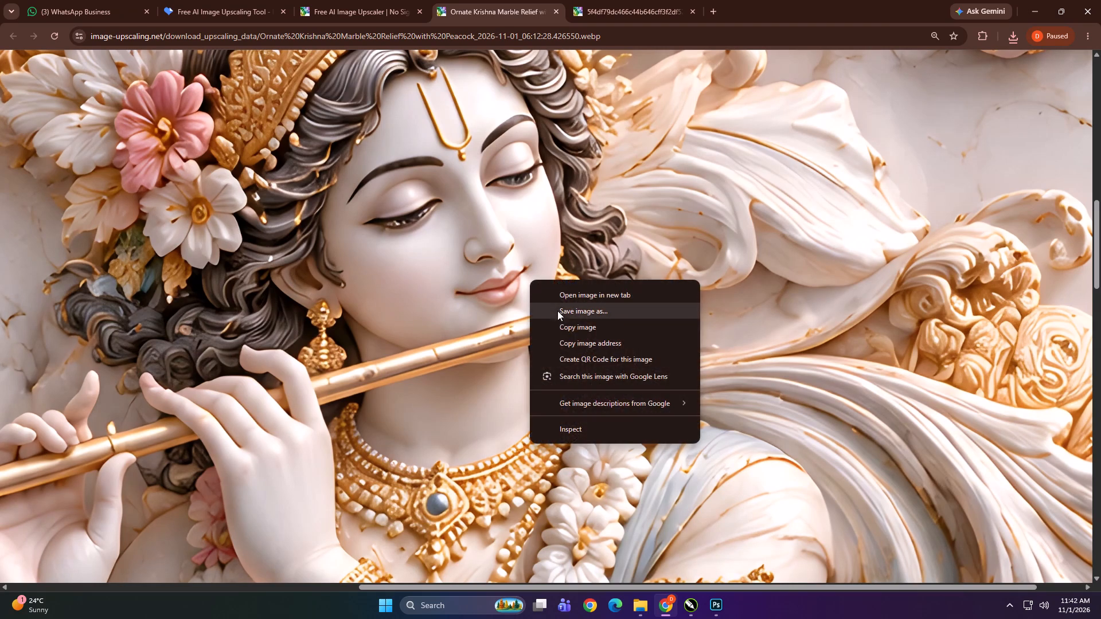
click(563, 328)
click(693, 608)
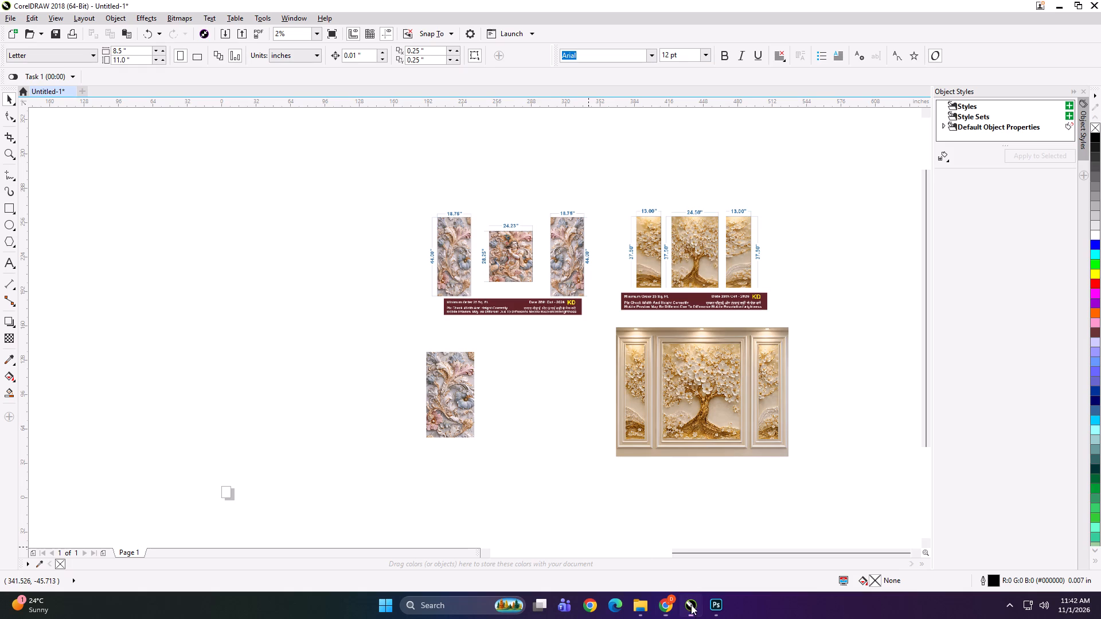
click(614, 459)
key(ctrl+v)
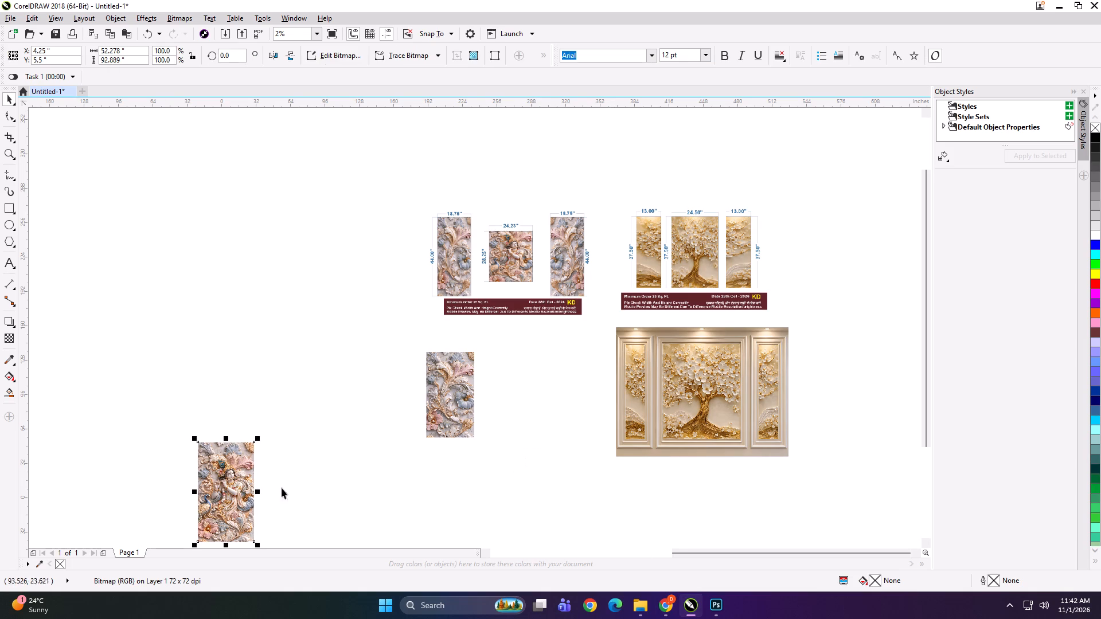
drag(222, 487, 512, 382)
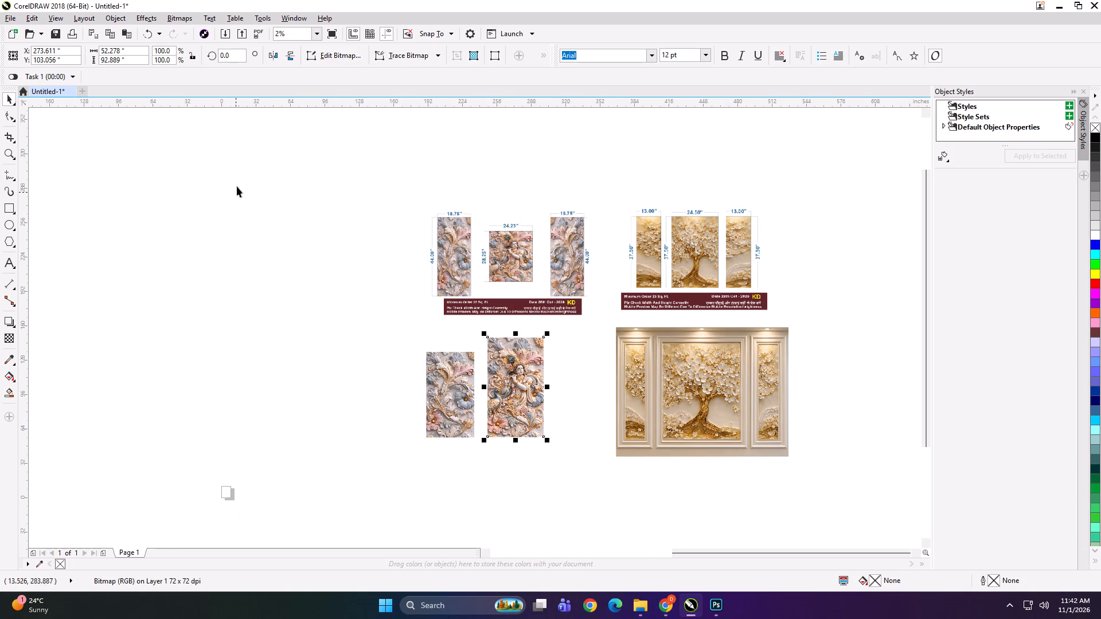
click(241, 173)
Move the floral and Krishna relief images together to the empty area left of the Krishna order layout.
click(509, 358)
shift+click(454, 399)
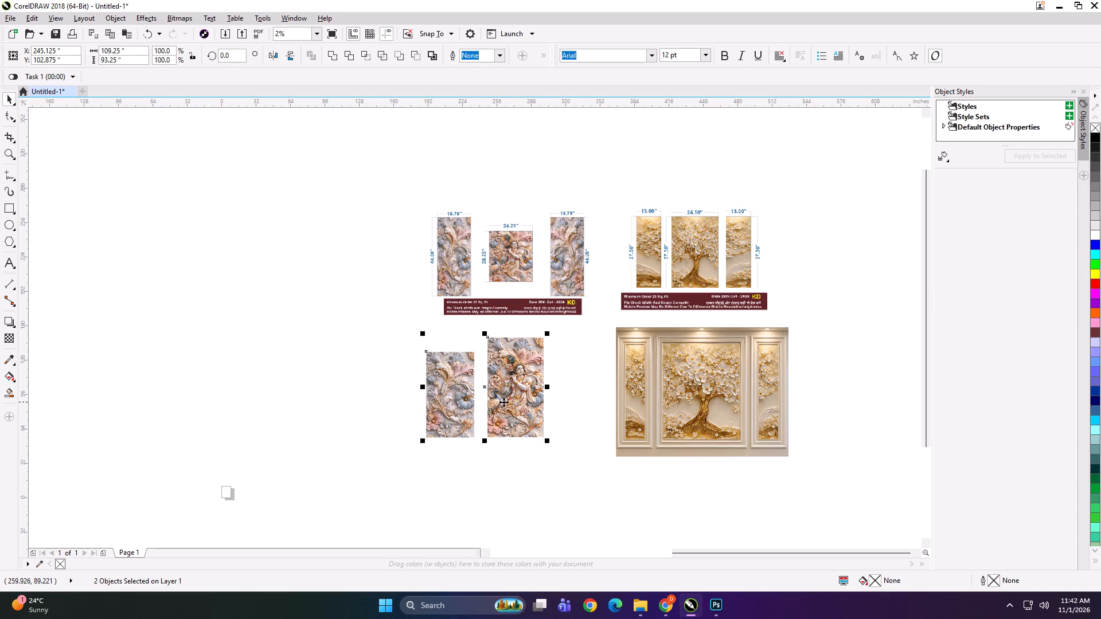
drag(519, 398, 337, 272)
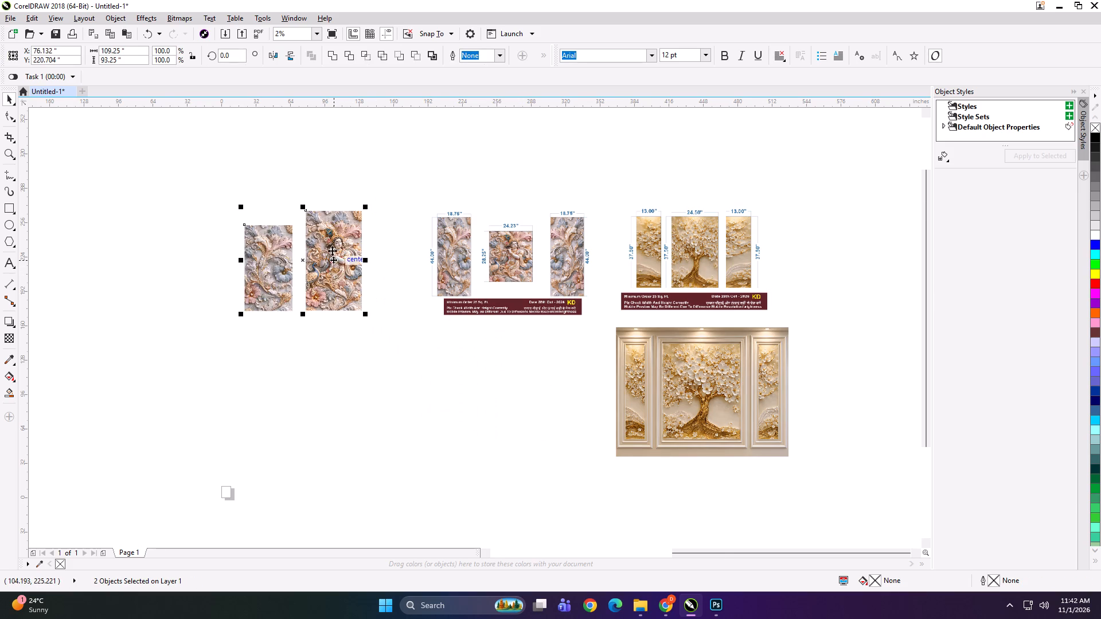
Resize the floral relief image to 18.75 inches wide by 44 inches high.
scroll(332, 237, up, 1)
click(193, 147)
click(198, 240)
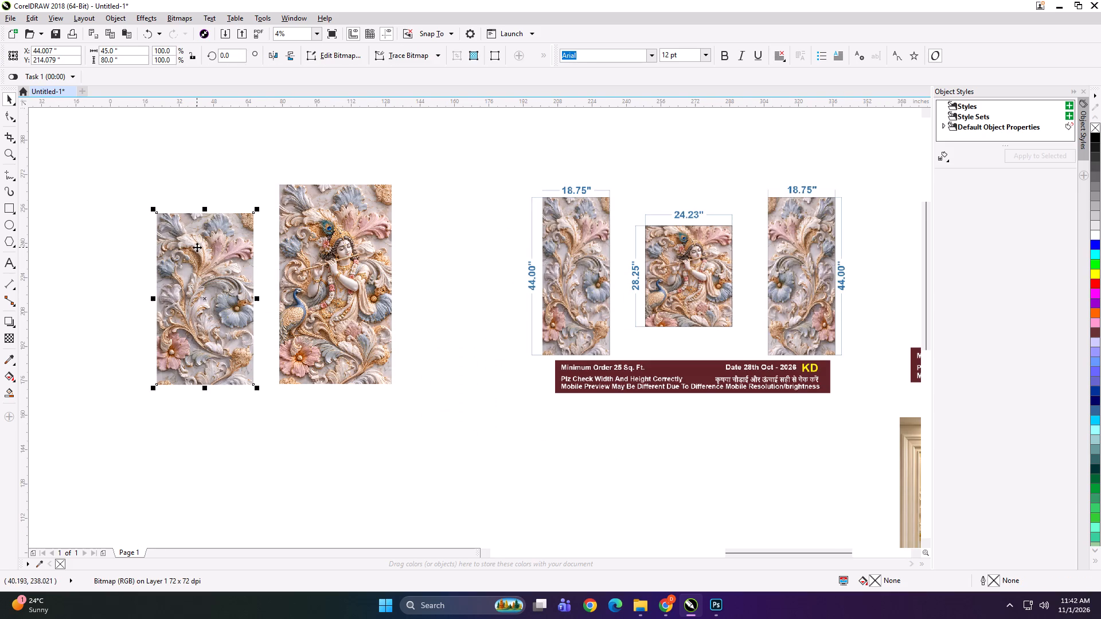
click(121, 45)
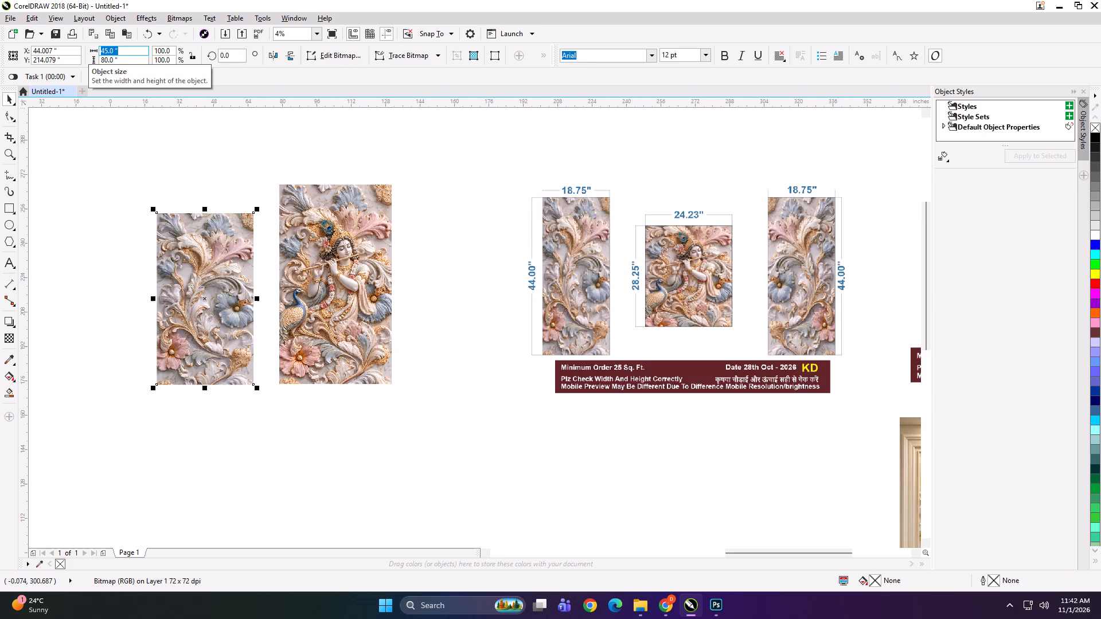
text(18.75)
key(Tab)
text(44)
key(Return)
Create a rectangle around the Krishna image, reduce it at top and bottom to 69 inches high, and PowerClip the image inside.
click(335, 228)
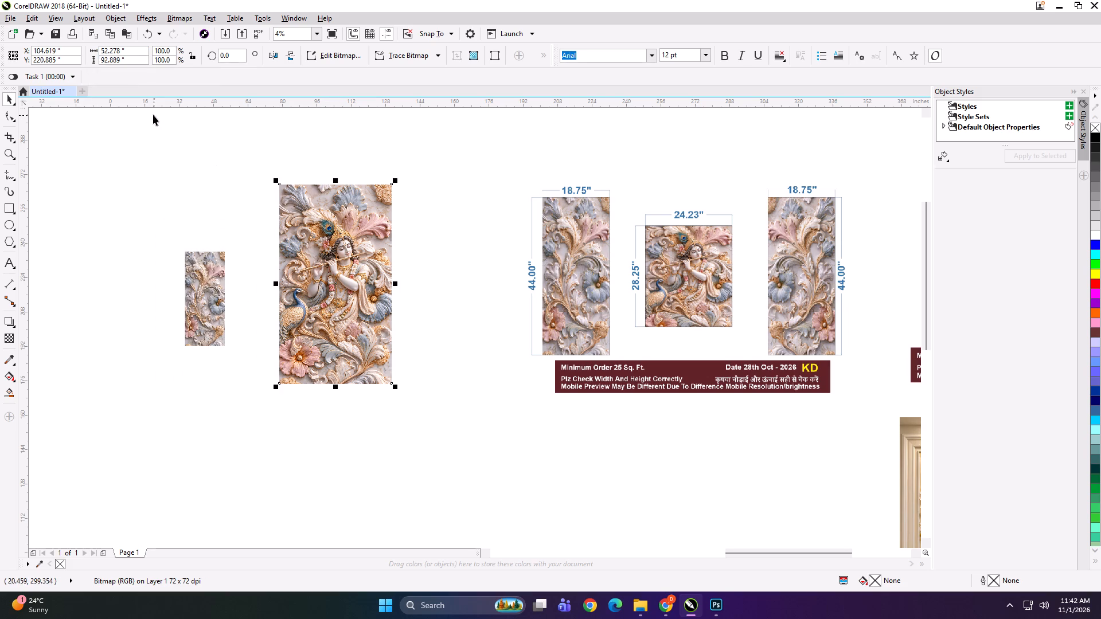
shift+double_click(10, 203)
key(space)
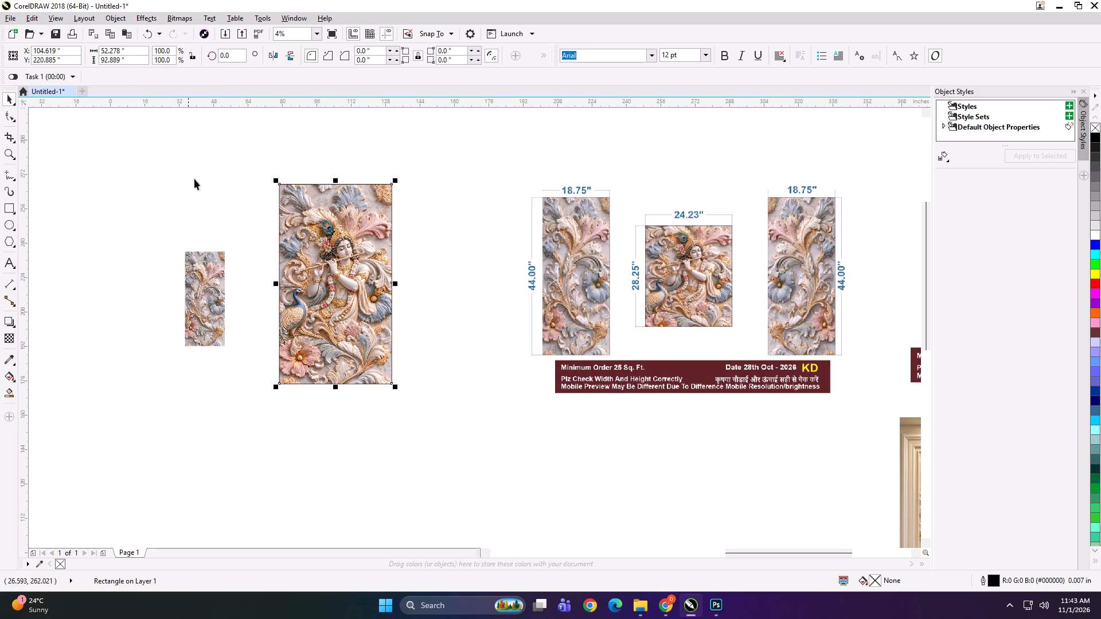
drag(334, 177, 335, 184)
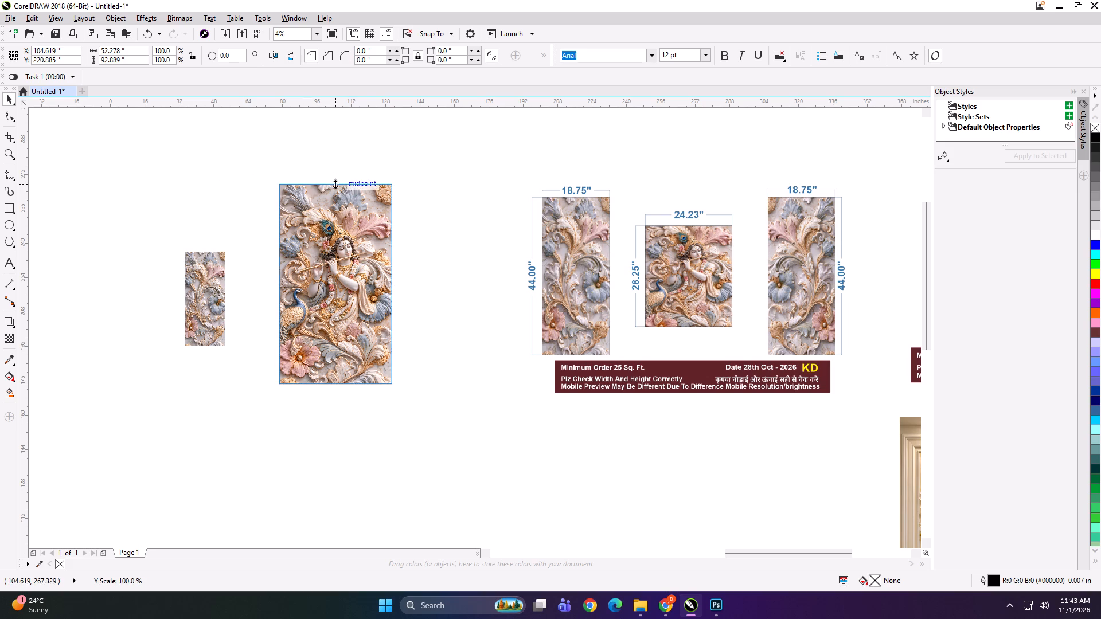
drag(335, 184, 339, 203)
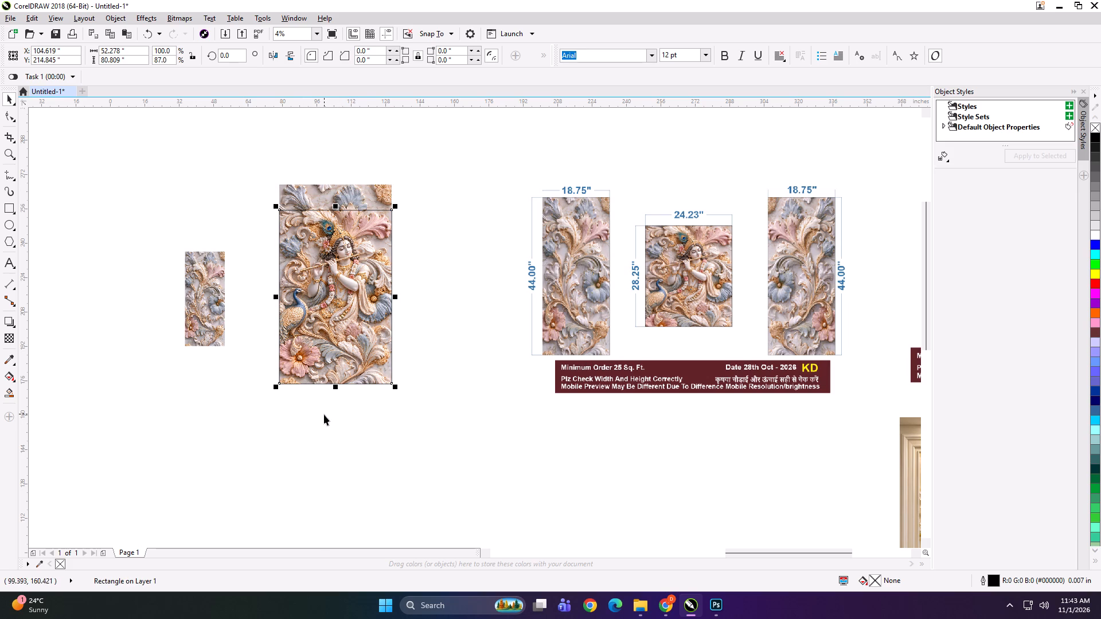
drag(337, 387, 336, 370)
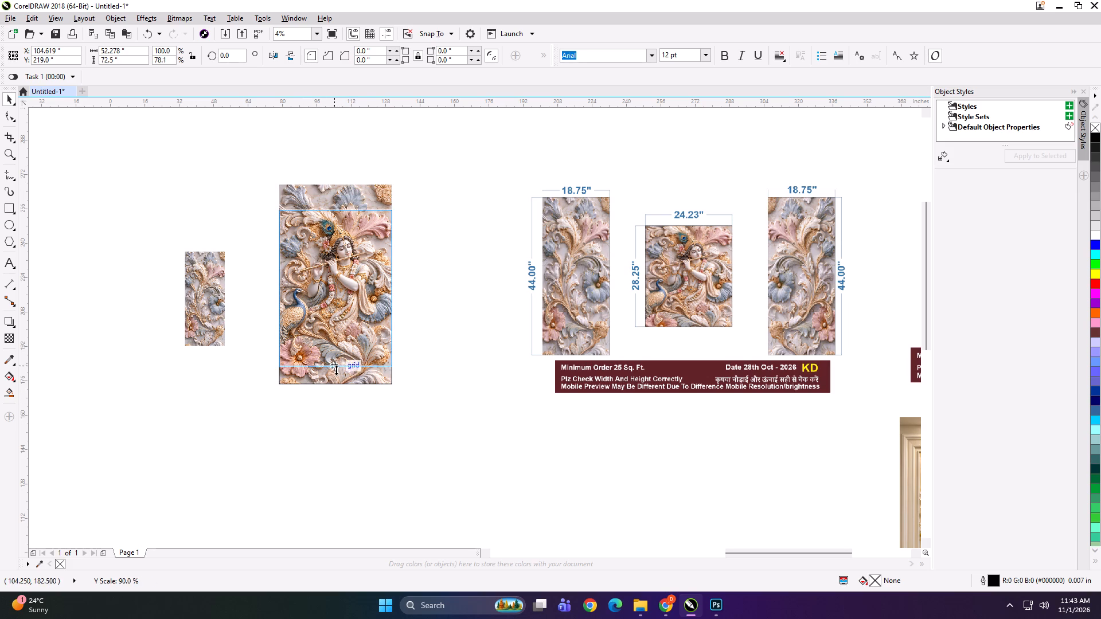
drag(336, 370, 338, 362)
click(338, 374)
key(shift+Return)
click(335, 328)
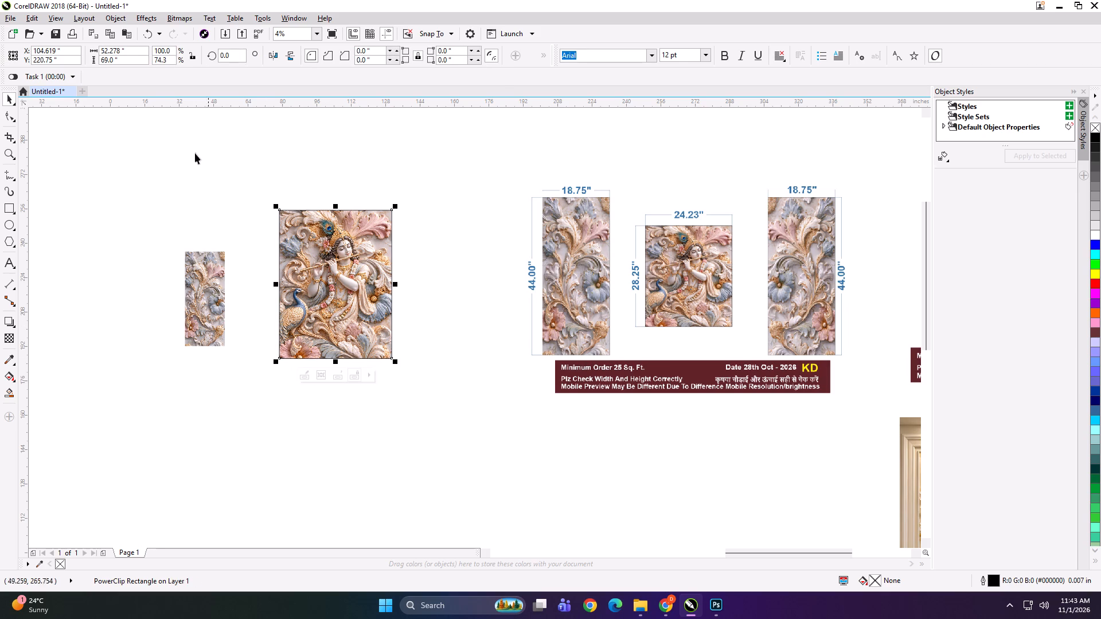
Resize the clipped Krishna panel to 24.23 inches wide by 28.25 inches high.
click(139, 53)
key(ctrl+a)
text(24.23)
key(Tab)
text(28.25)
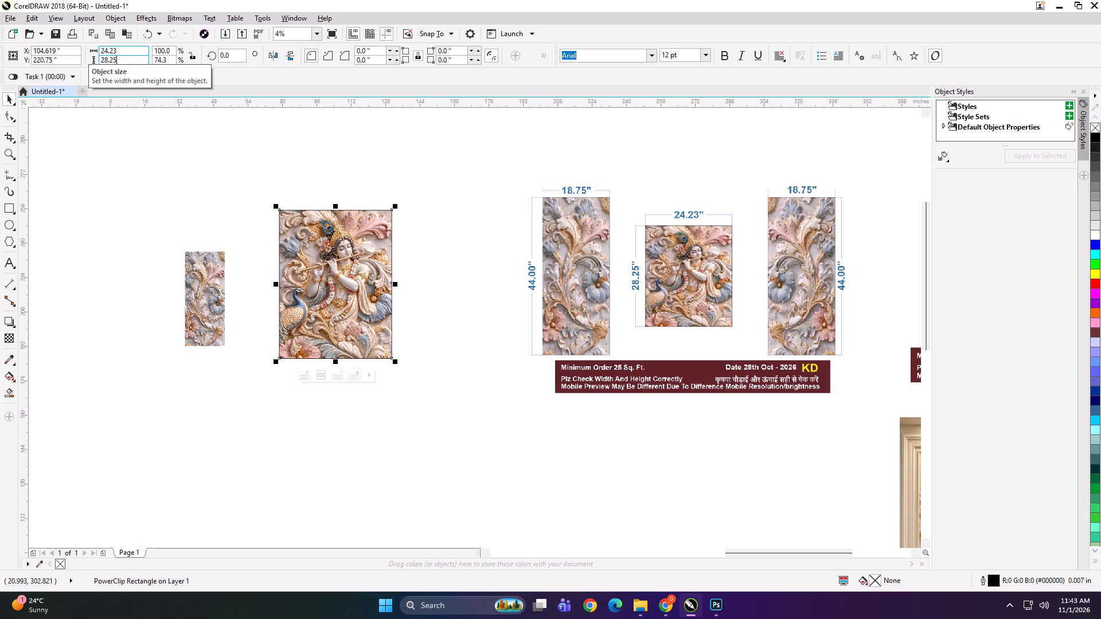
key(Return)
Move the floral panel closer to the Krishna panel and place a horizontally mirrored copy on the Krishna panel's other side.
drag(221, 281, 233, 281)
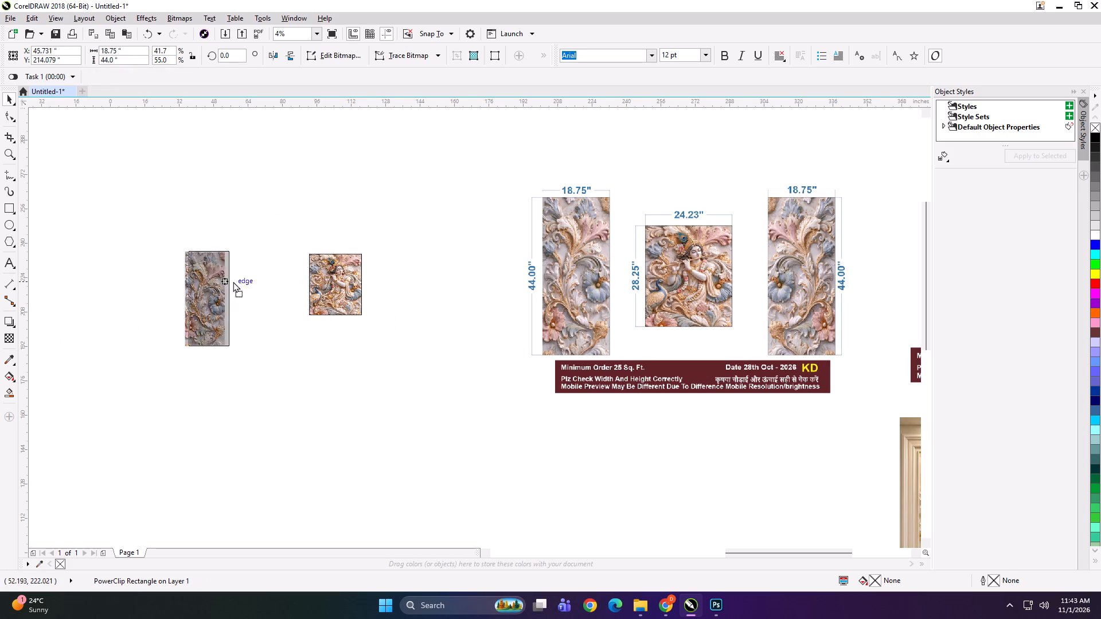
drag(233, 281, 290, 273)
drag(270, 285, 329, 286)
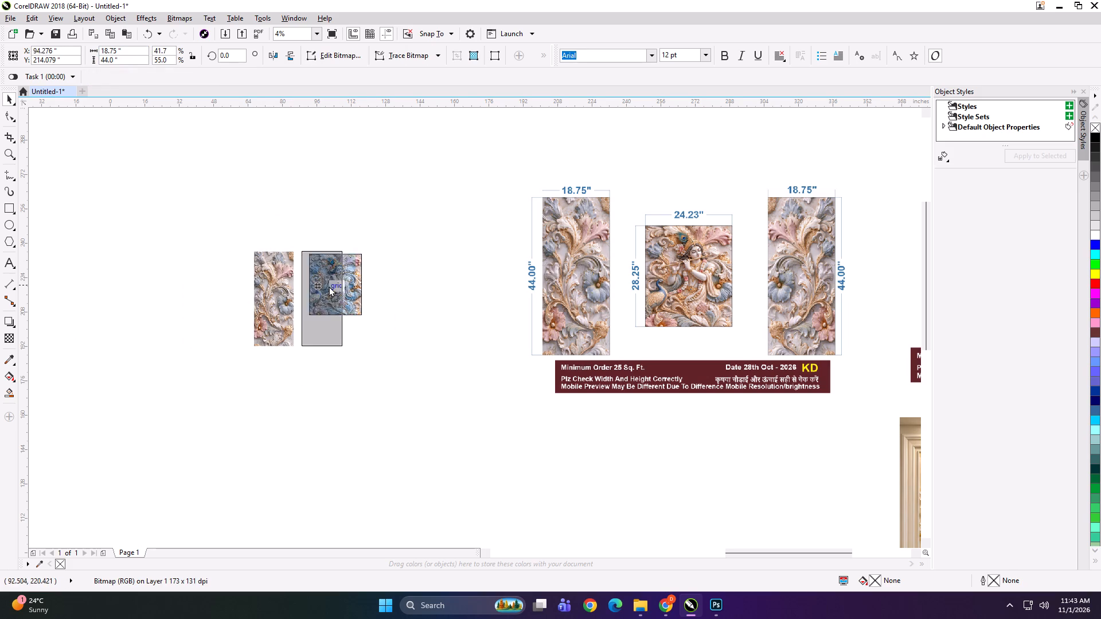
drag(329, 286, 388, 289)
shift+right_click(388, 289)
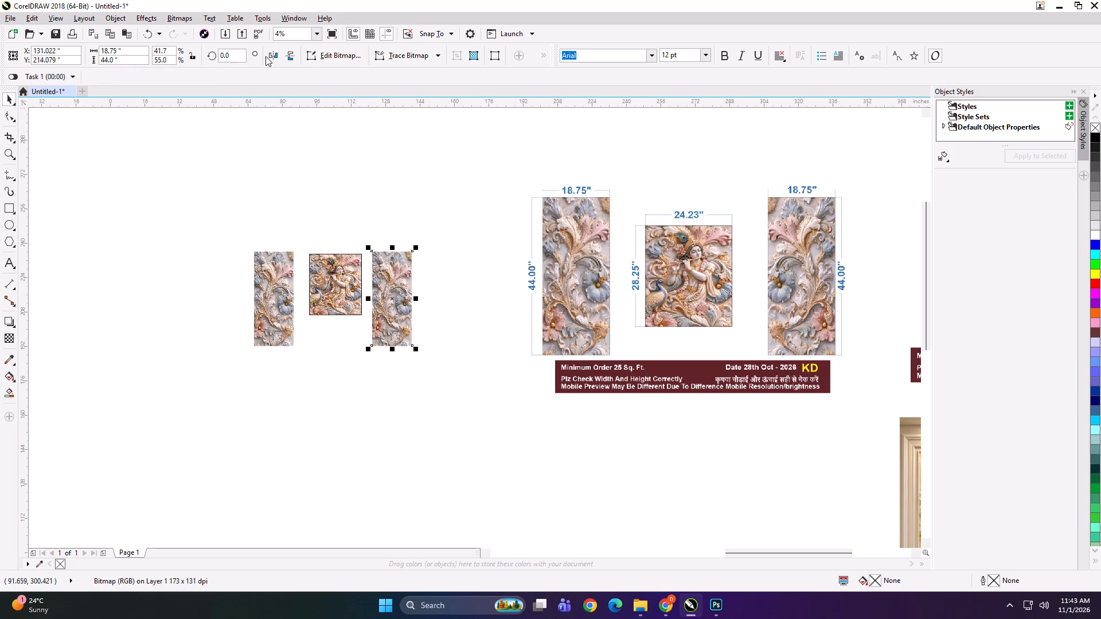
click(271, 56)
Inspect the image detail and sharpness of the Krishna panel and both floral side panels up close.
scroll(337, 276, up, 2)
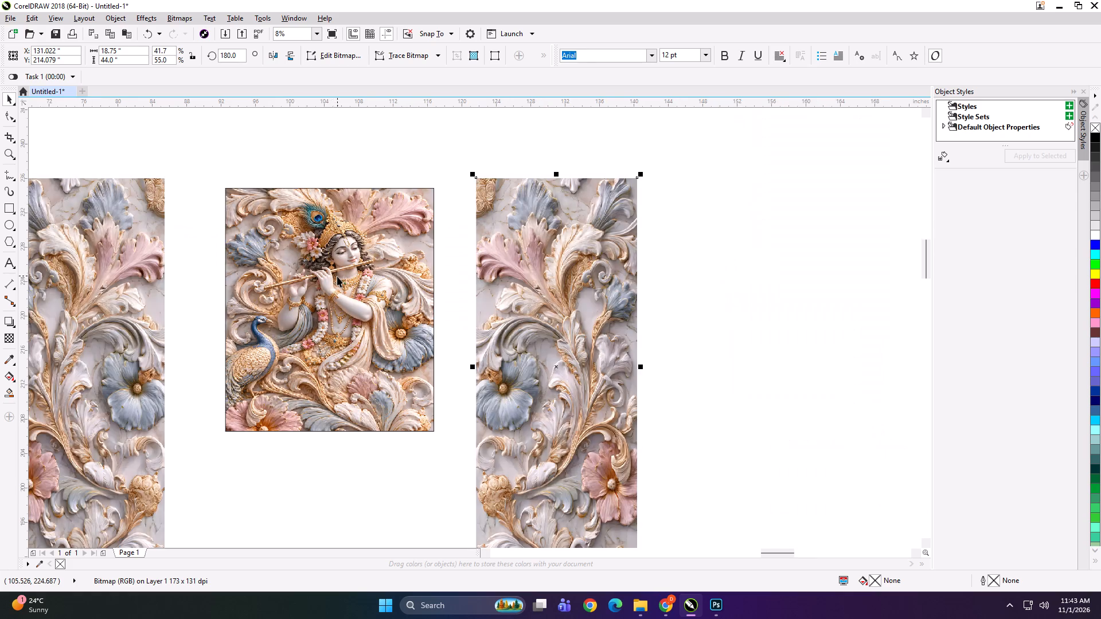
scroll(568, 293, up, 2)
scroll(568, 293, down, 1)
scroll(529, 265, up, 2)
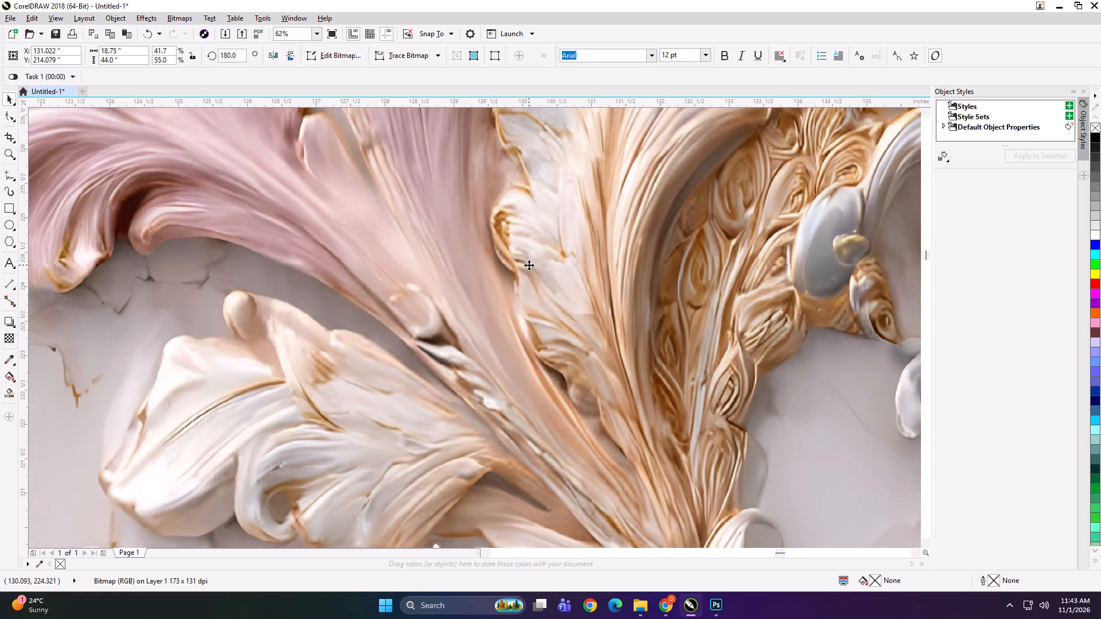
scroll(486, 245, down, 1)
scroll(479, 309, down, 1)
scroll(483, 256, down, 1)
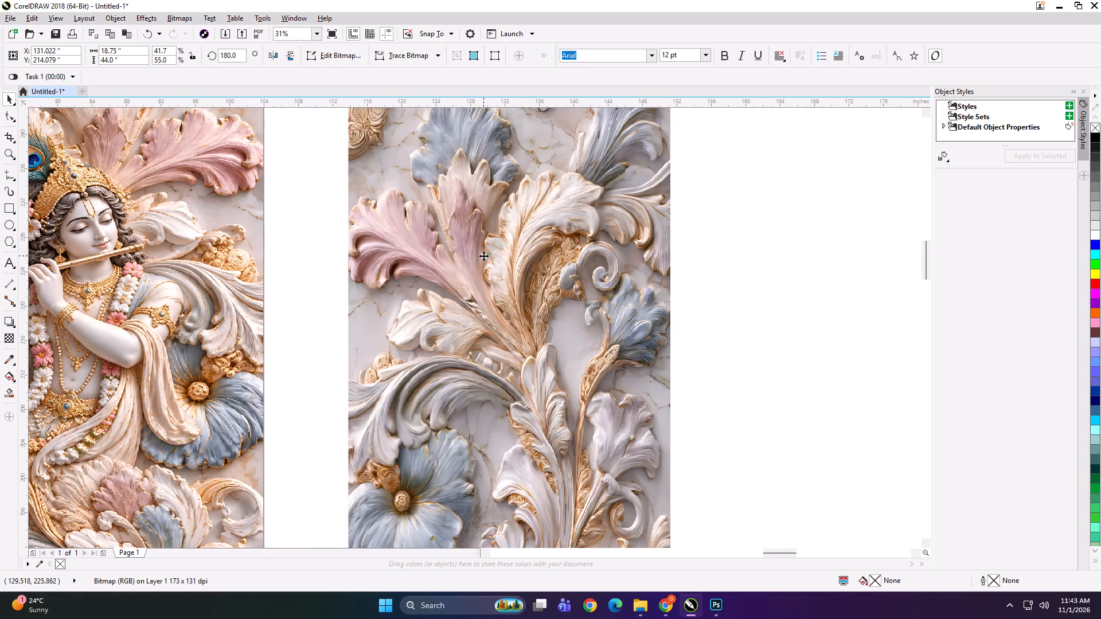
scroll(460, 201, down, 1)
scroll(355, 234, up, 3)
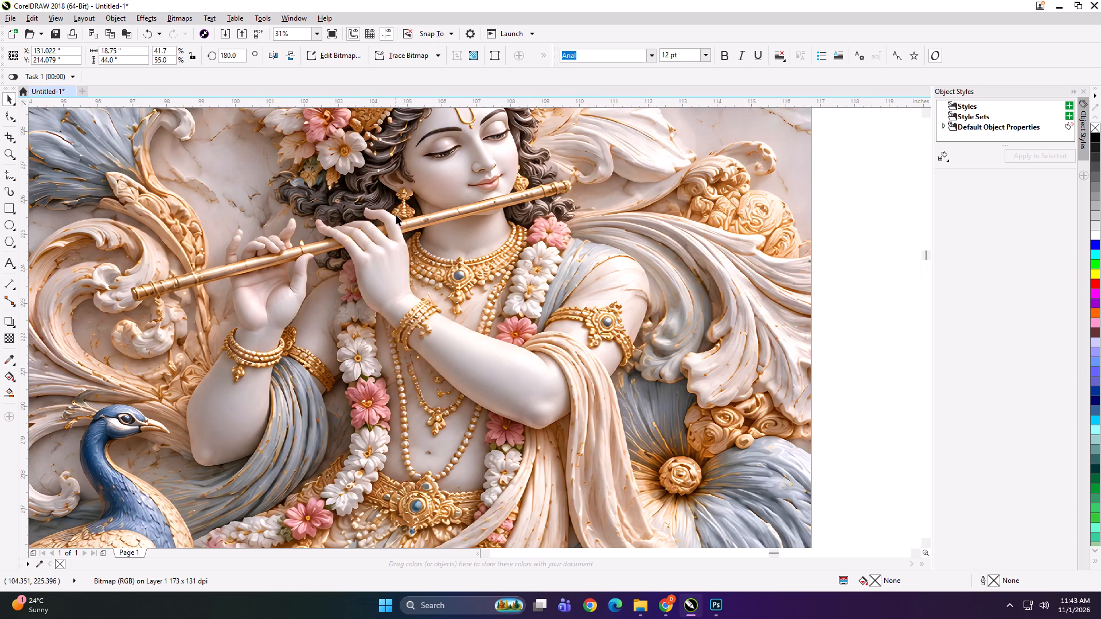
scroll(376, 221, down, 2)
scroll(142, 292, up, 3)
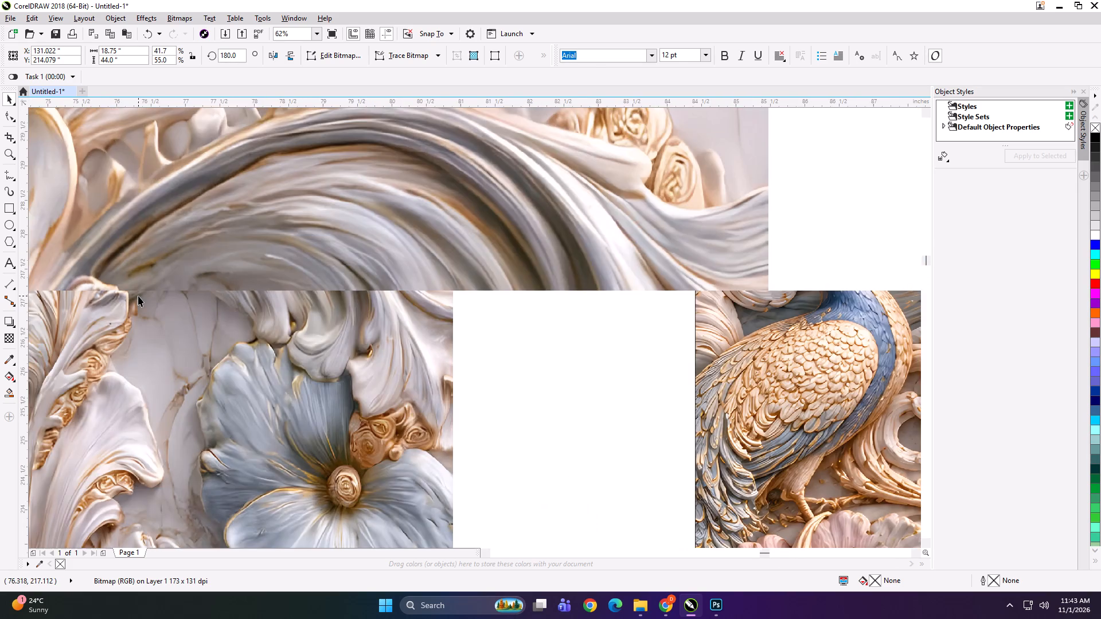
scroll(138, 296, up, 1)
scroll(289, 237, down, 2)
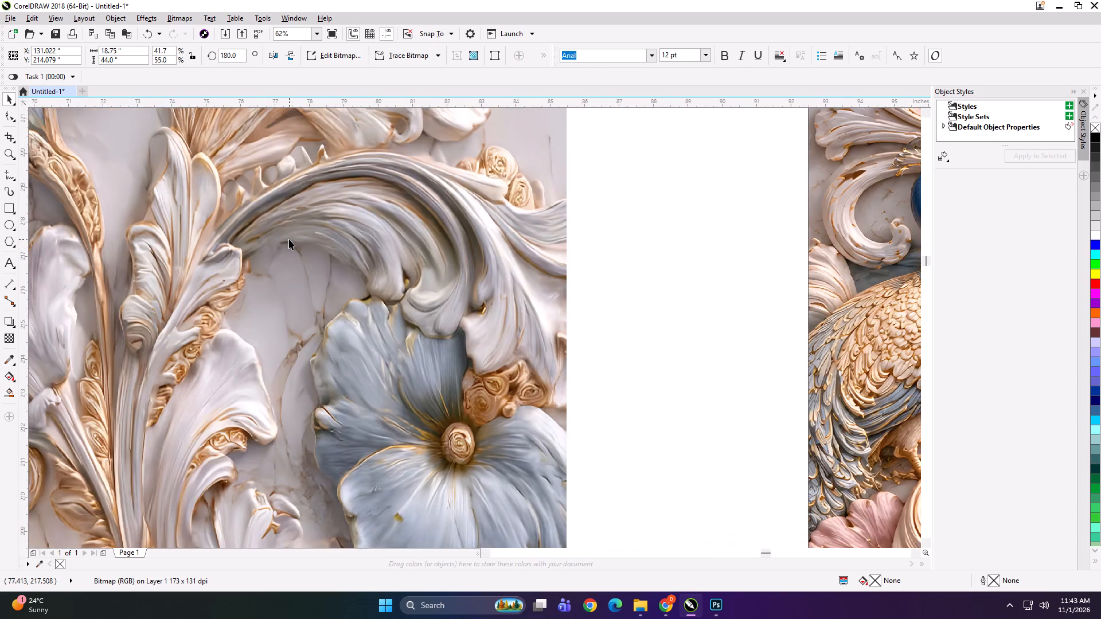
scroll(289, 239, down, 3)
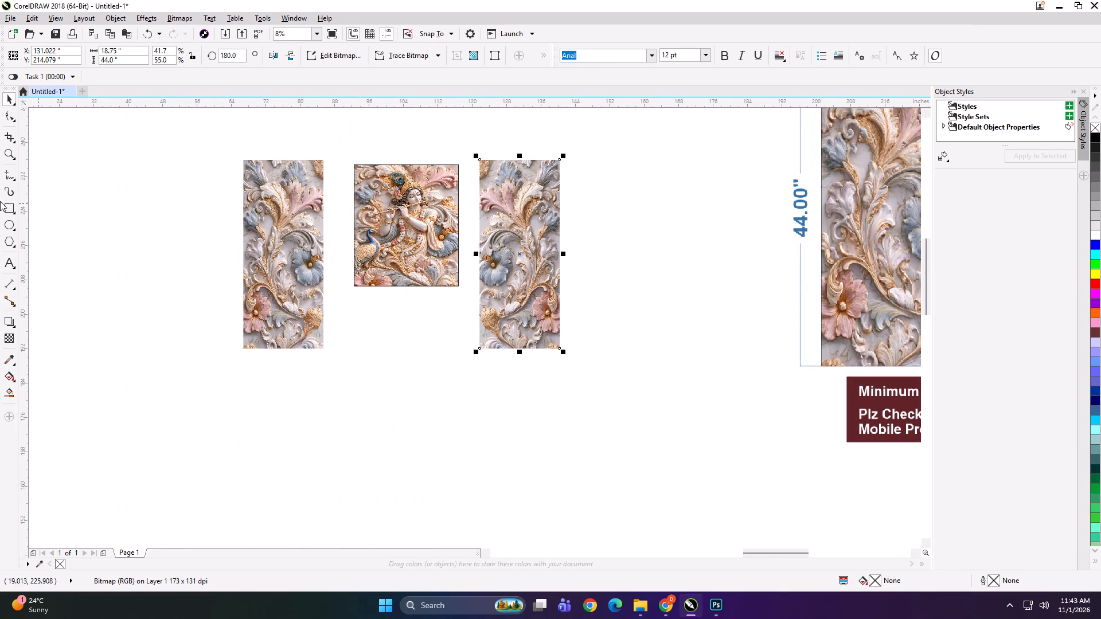
Add a matching outline rectangle around each of the two floral side panels.
shift+double_click(13, 206)
click(256, 216)
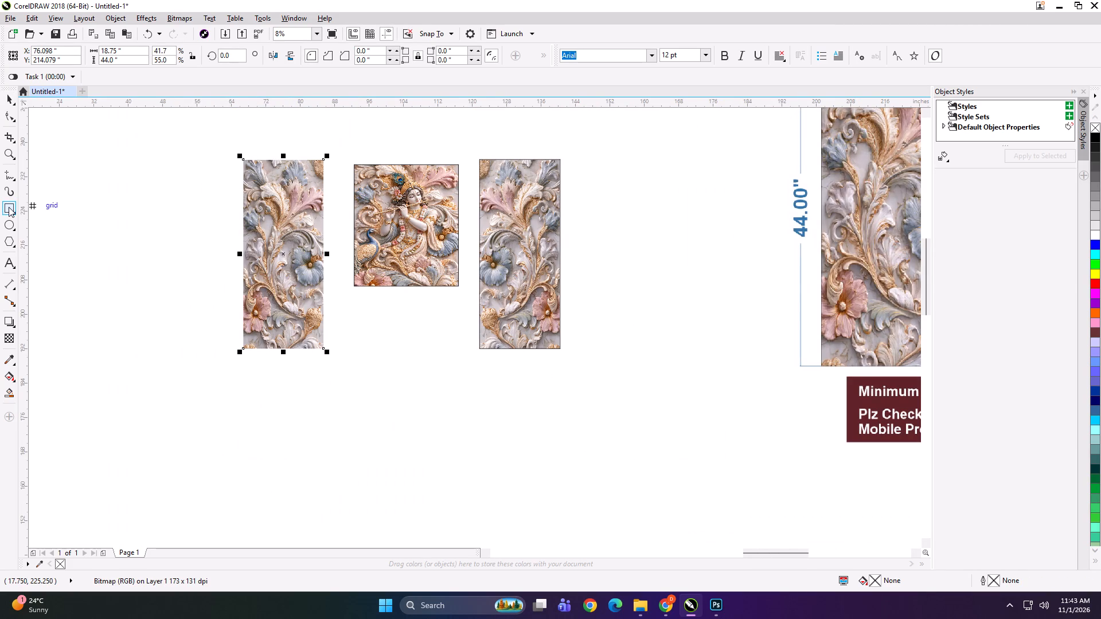
shift+double_click(9, 207)
key(shift+space)
Group each floral side panel with its own outline rectangle.
click(288, 127)
drag(215, 135, 341, 383)
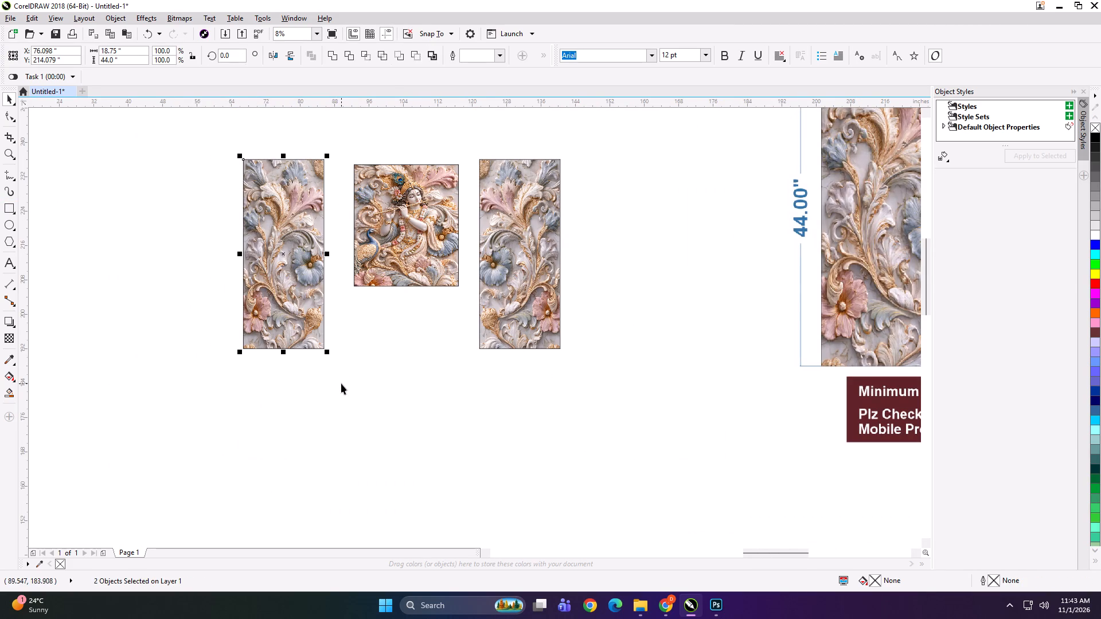
key(ctrl+g)
scroll(362, 256, down, 1)
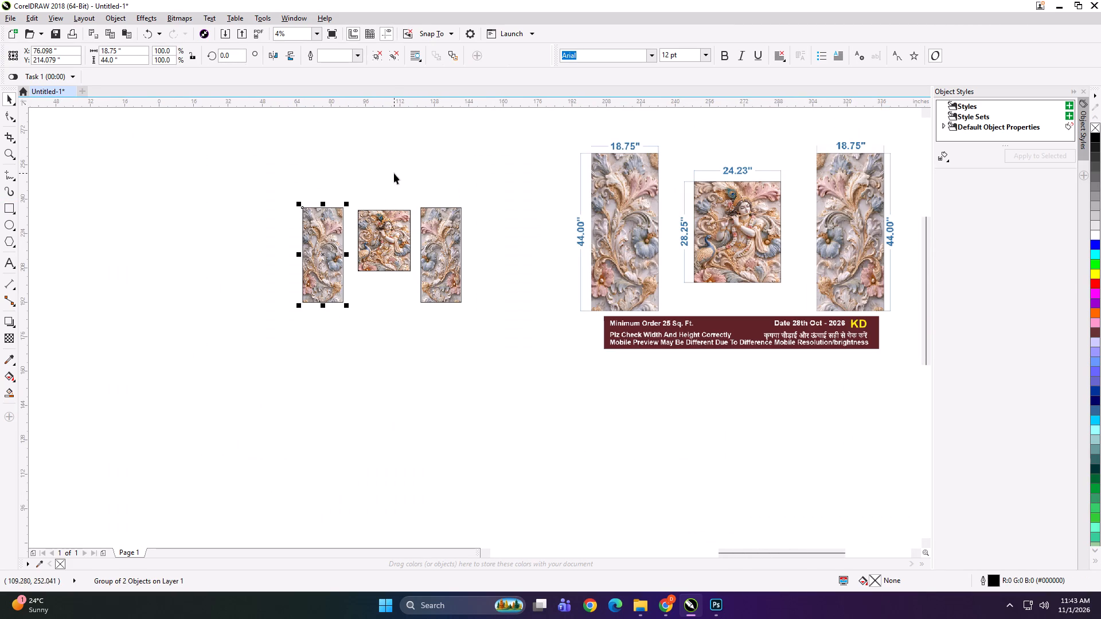
drag(397, 173, 493, 352)
key(ctrl+g)
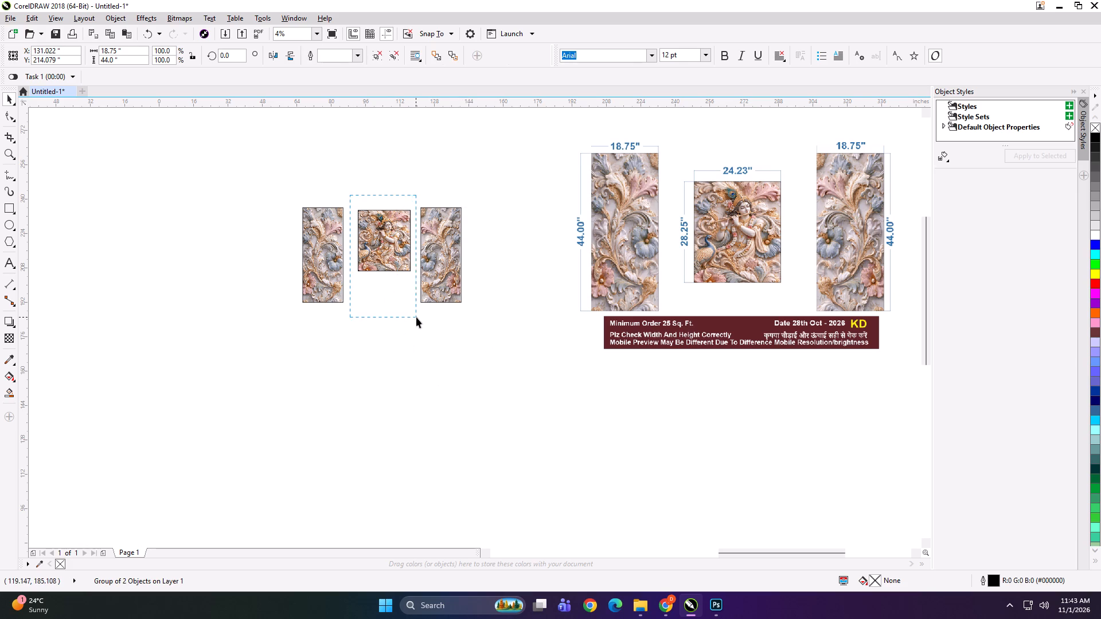
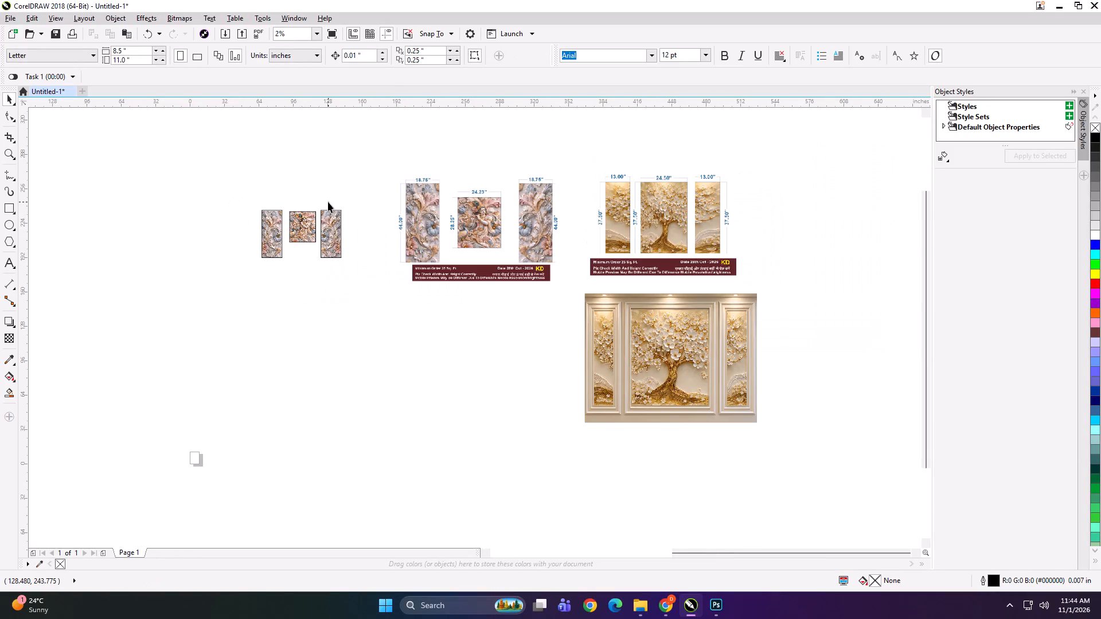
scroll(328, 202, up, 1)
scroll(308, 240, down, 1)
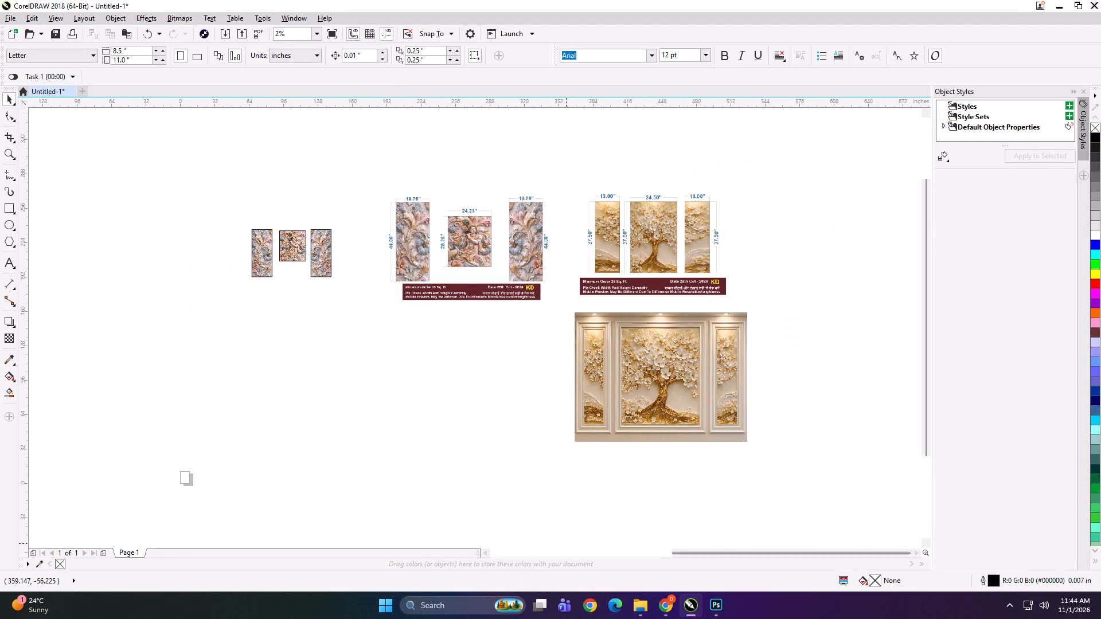
Search Windows for the Kuro app and launch it.
click(462, 608)
text(kur)
key(o)
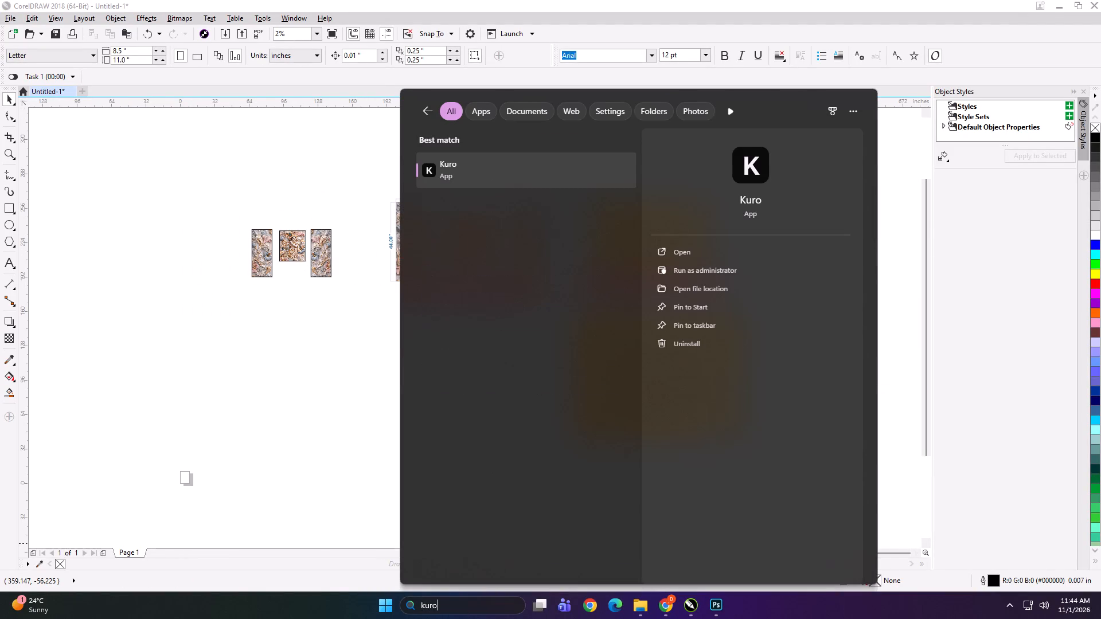
key(Return)
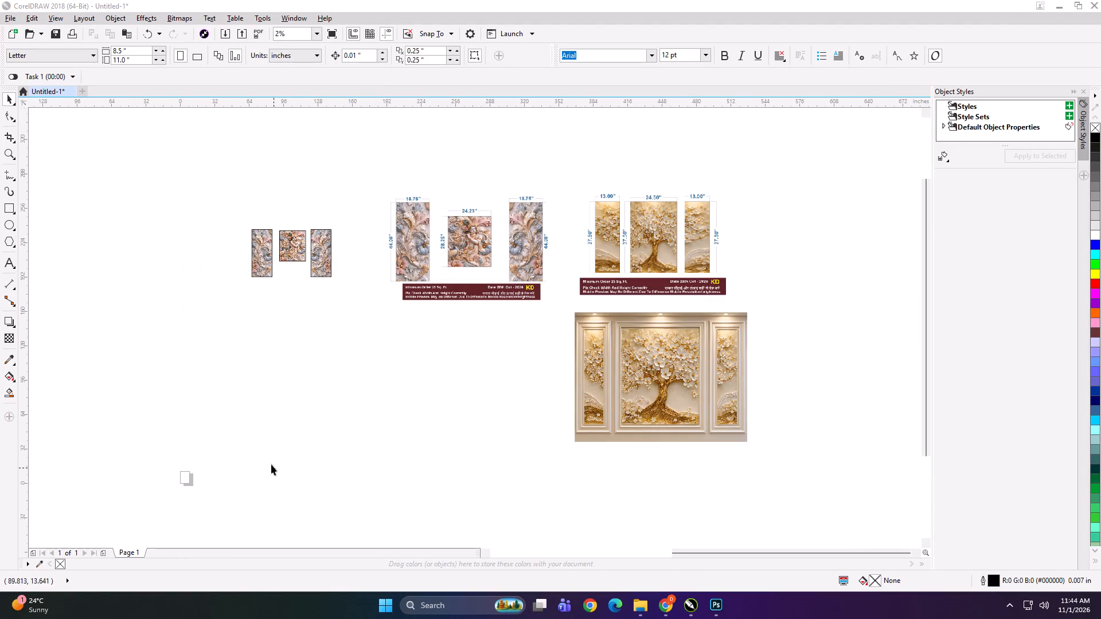
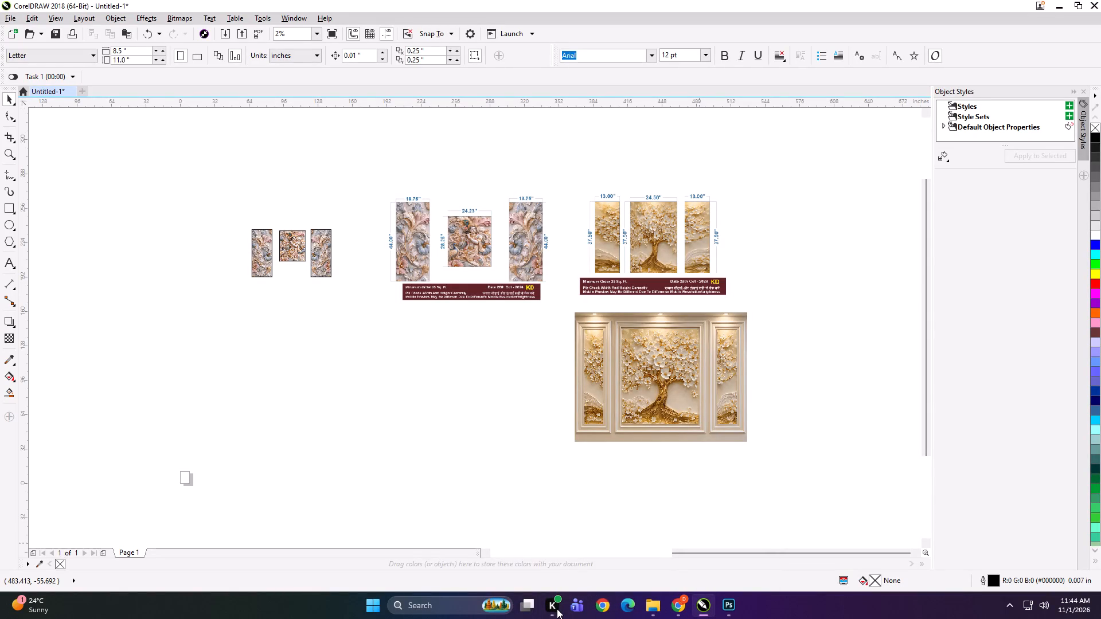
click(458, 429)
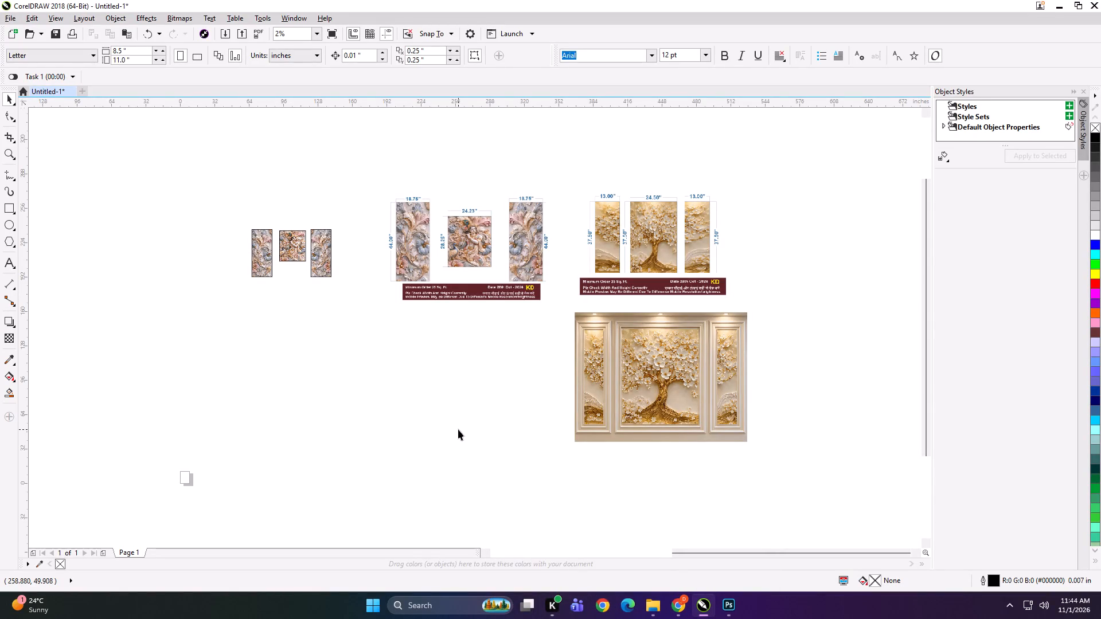
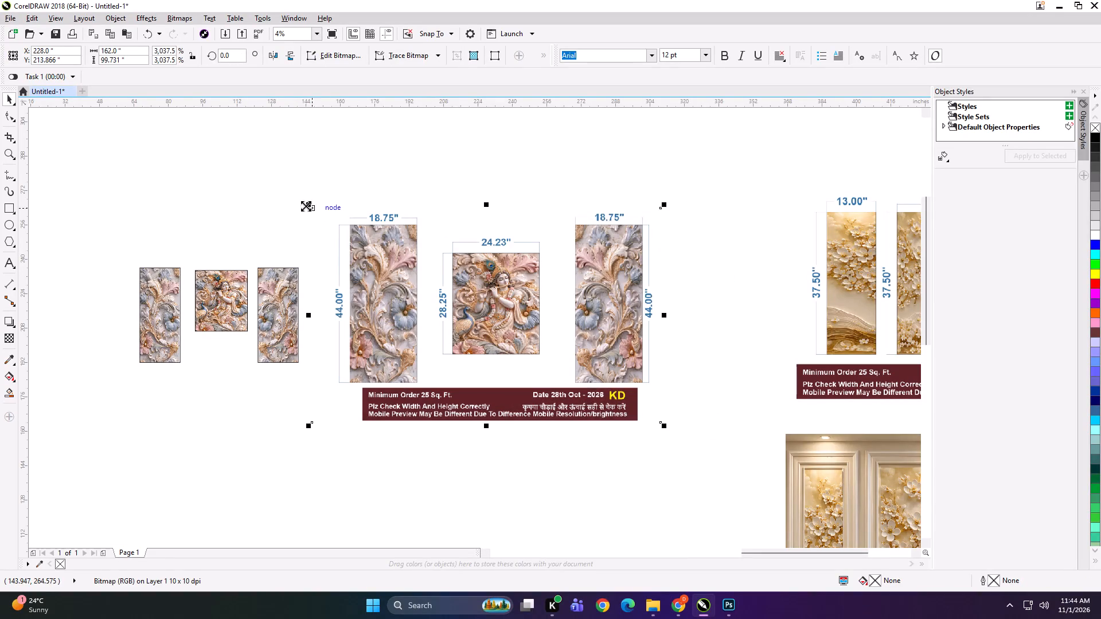
Scale the Krishna order layout image down to about 74 × 46 inches and place it beside the three built panels.
shift+drag(306, 206, 360, 264)
drag(450, 316, 352, 314)
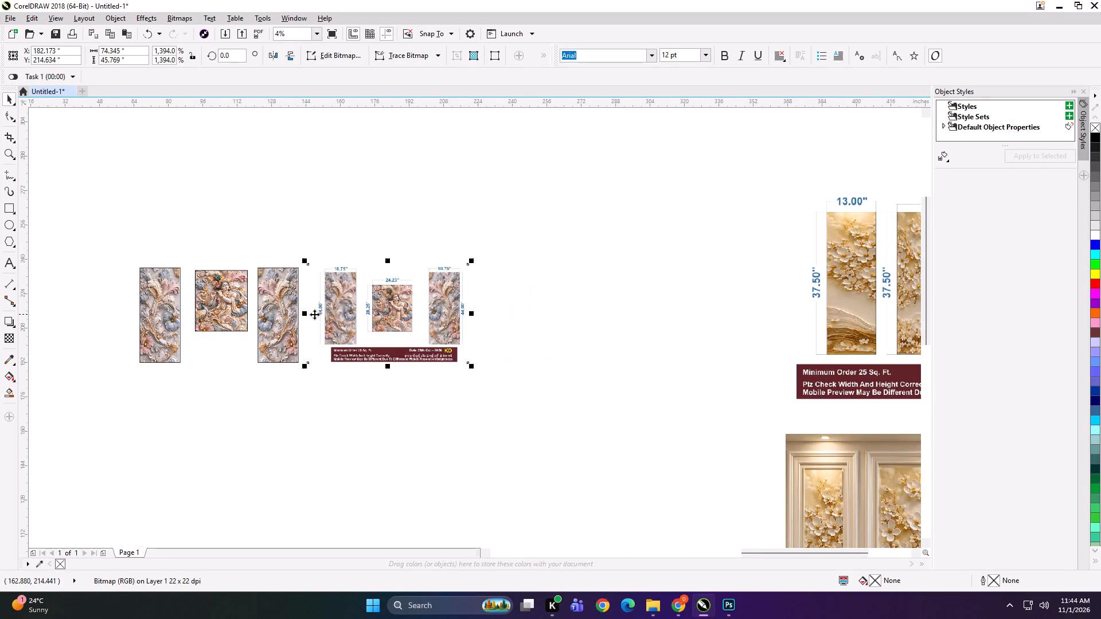
Start exporting only the first 18.75 × 44 inch floral panel and browse to PRINT FILE inside KD on the work (D:) drive.
scroll(194, 311, up, 1)
click(140, 273)
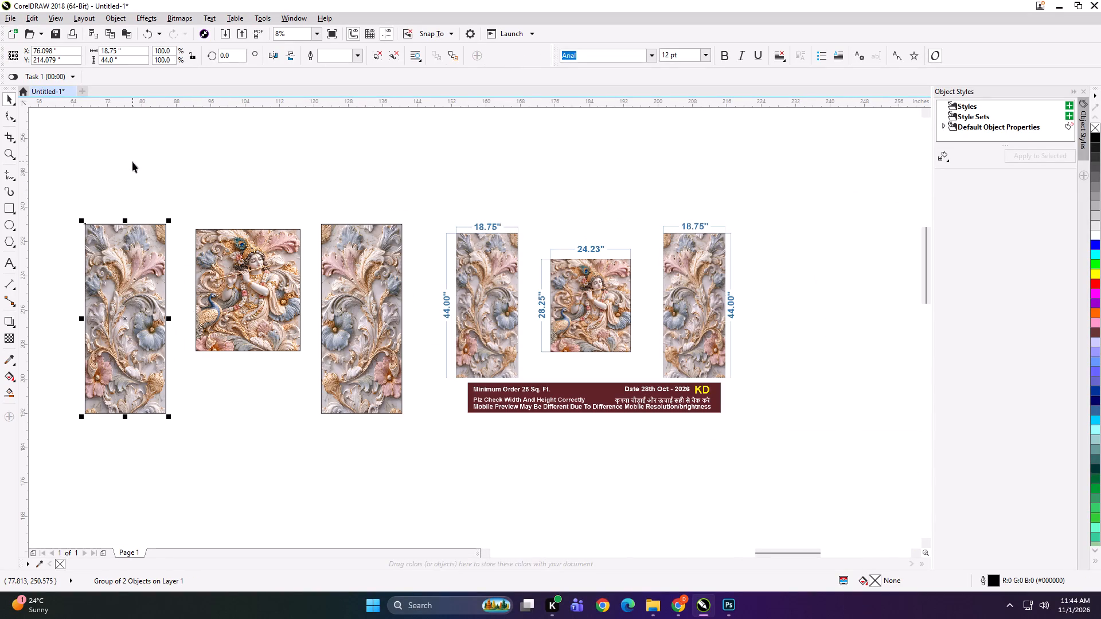
key(ctrl+e)
scroll(502, 334, down, 3)
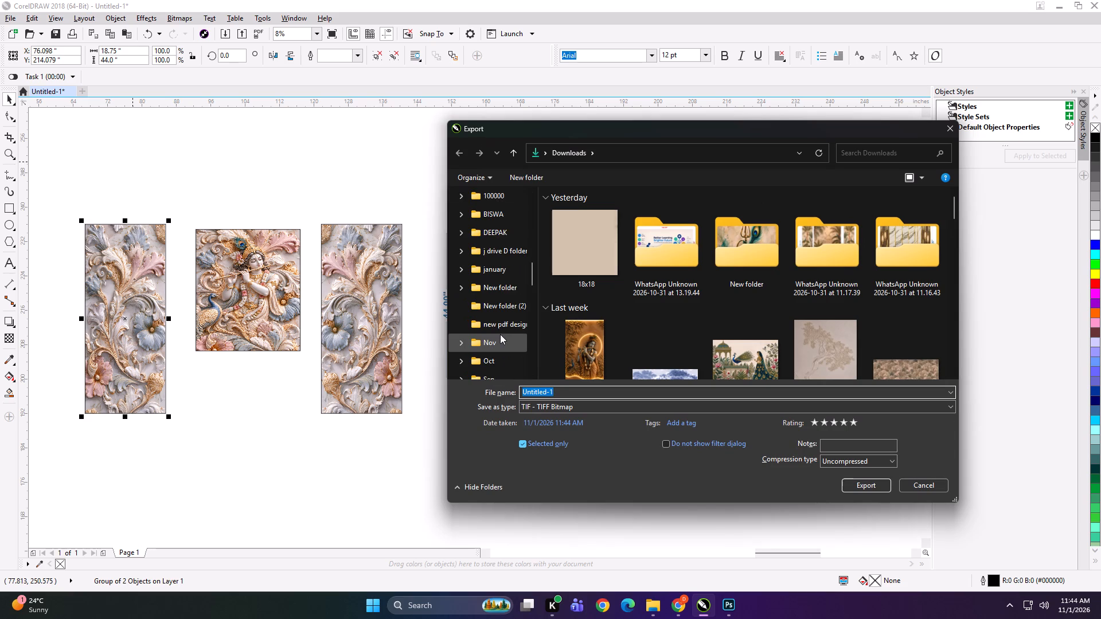
scroll(500, 334, down, 3)
scroll(500, 334, up, 5)
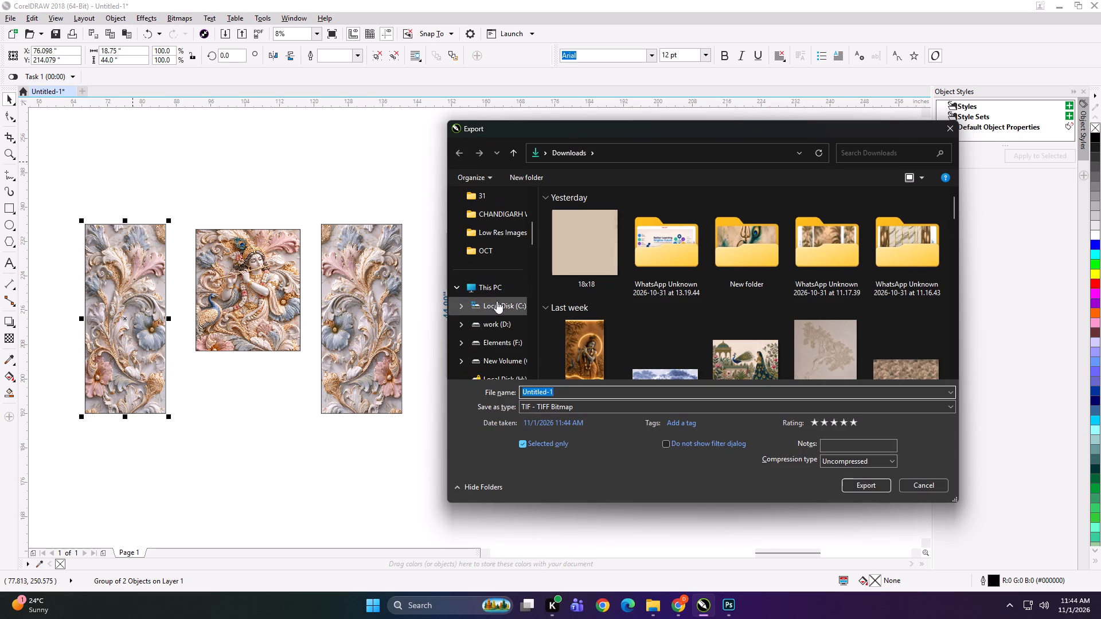
click(495, 293)
double_click(741, 221)
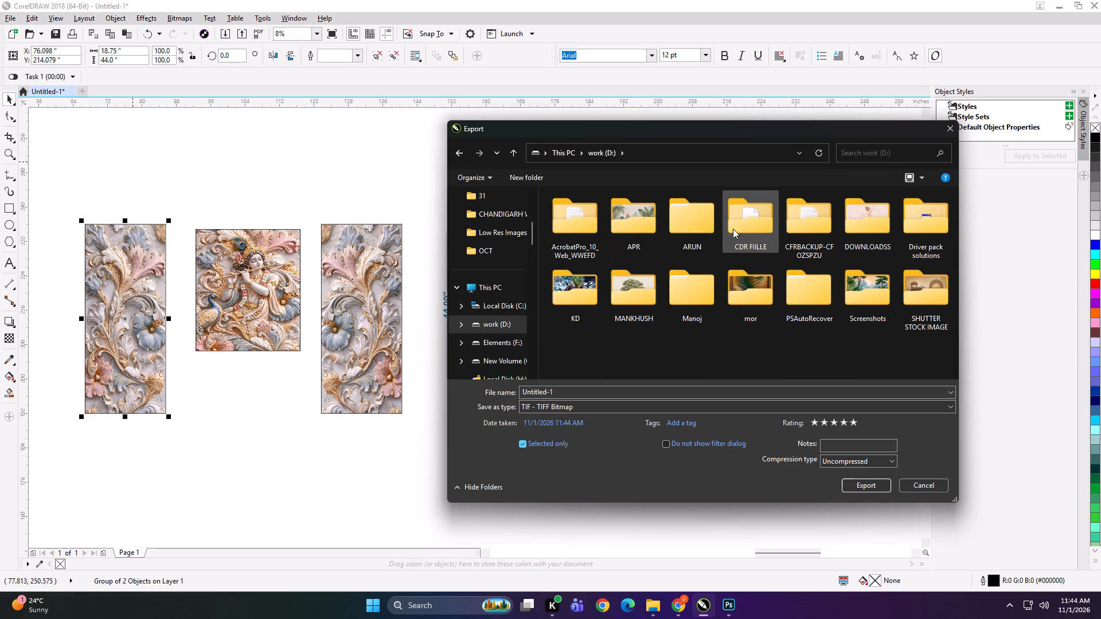
double_click(588, 290)
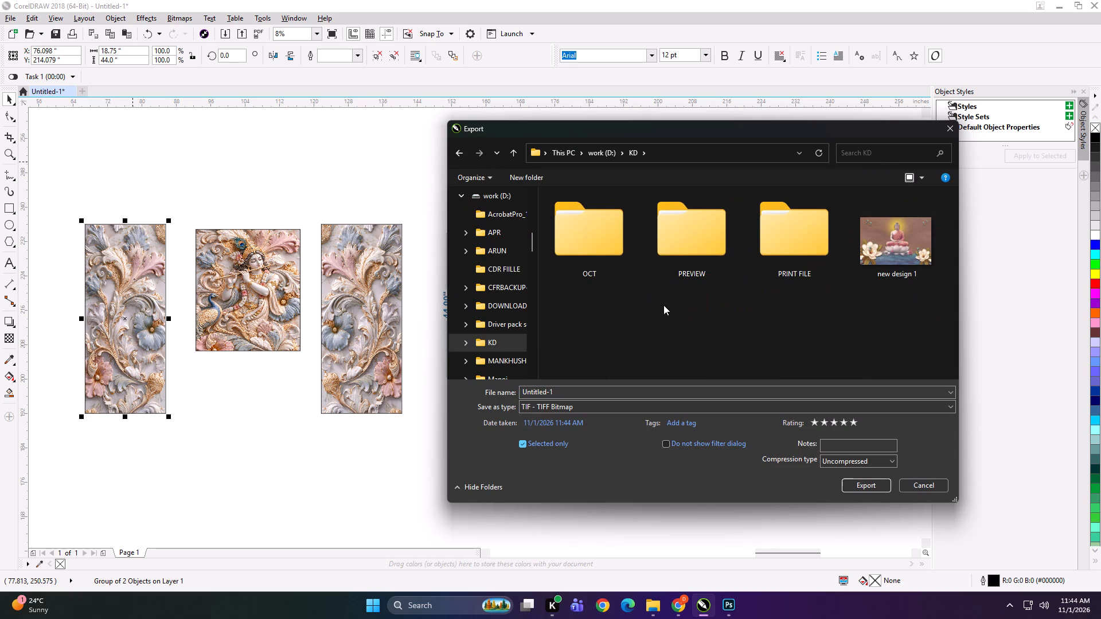
double_click(791, 245)
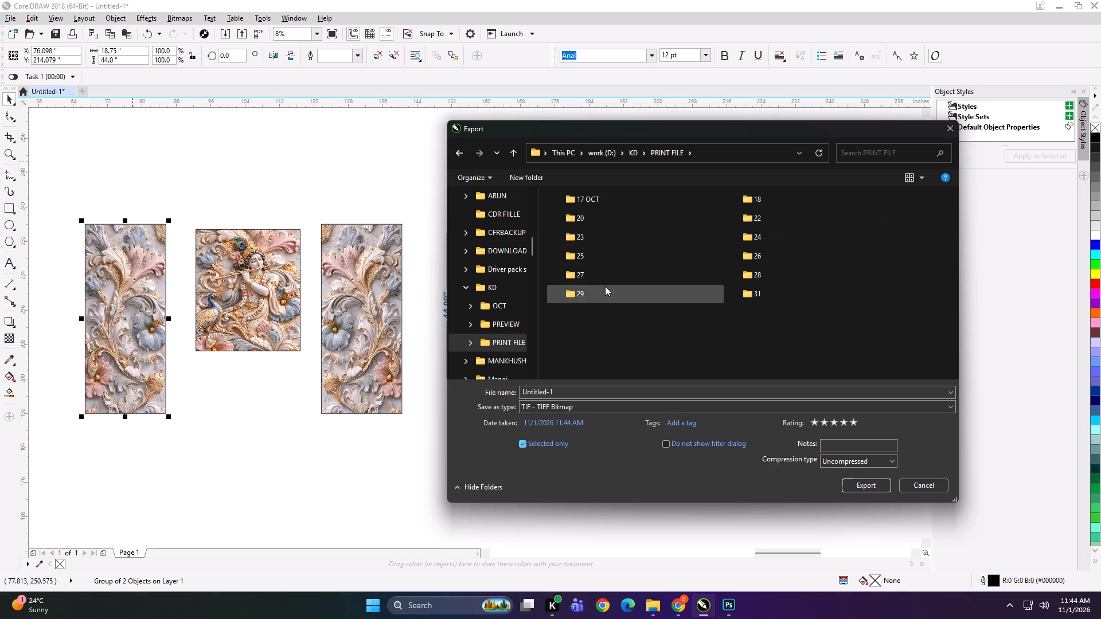
click(508, 151)
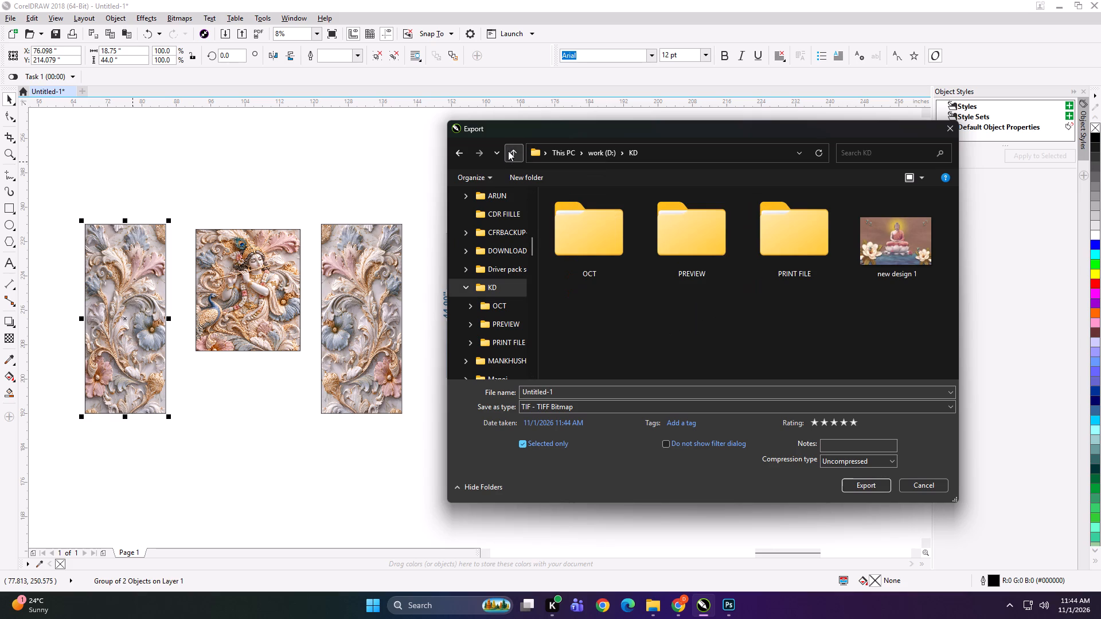
click(792, 214)
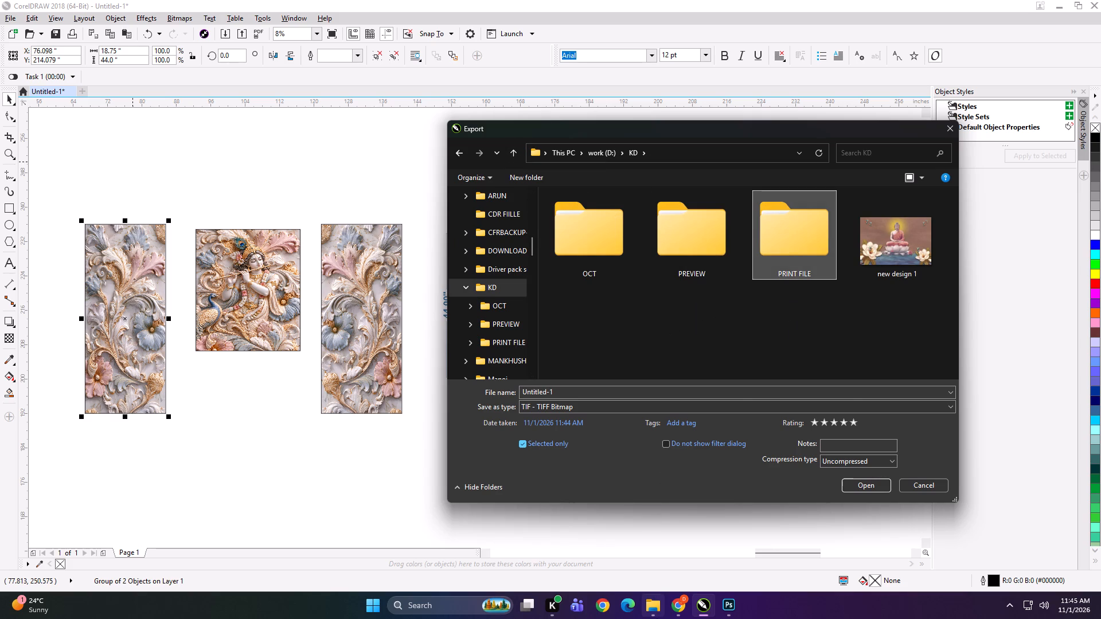
In File Explorer, create a folder named OCTOBER inside D:\KD\PRINT FILE.
click(657, 618)
click(53, 371)
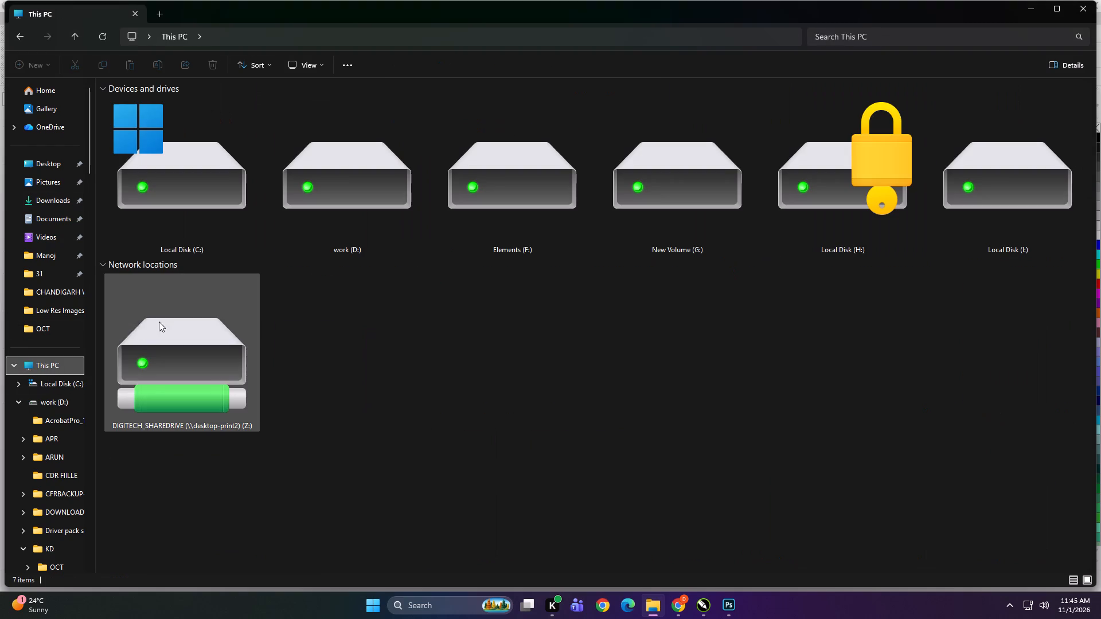
click(288, 173)
click(288, 173)
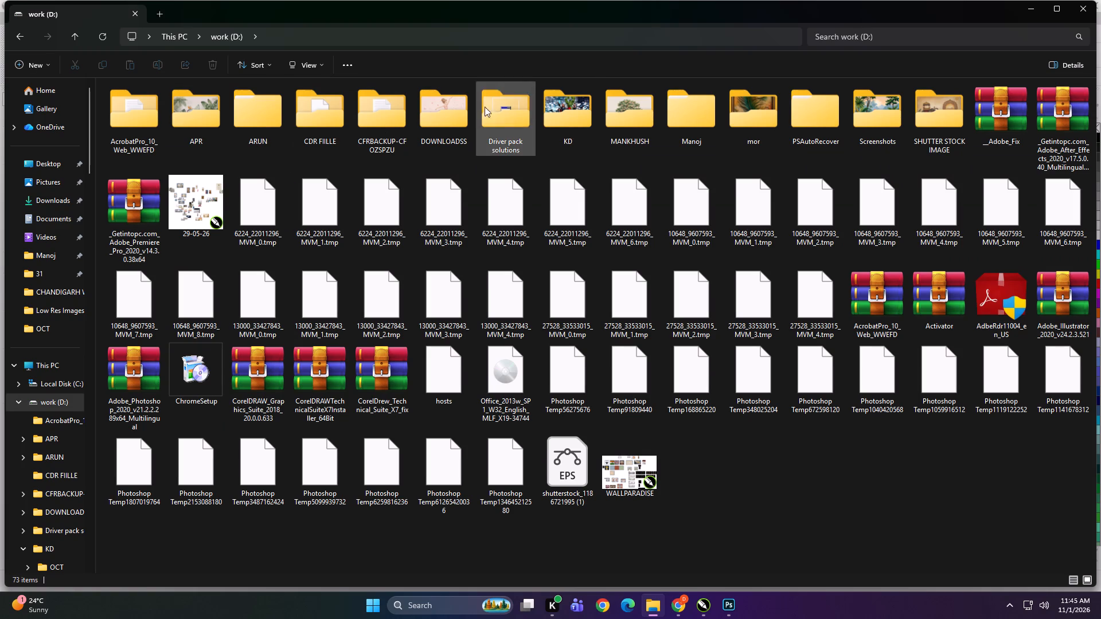
double_click(576, 104)
double_click(507, 177)
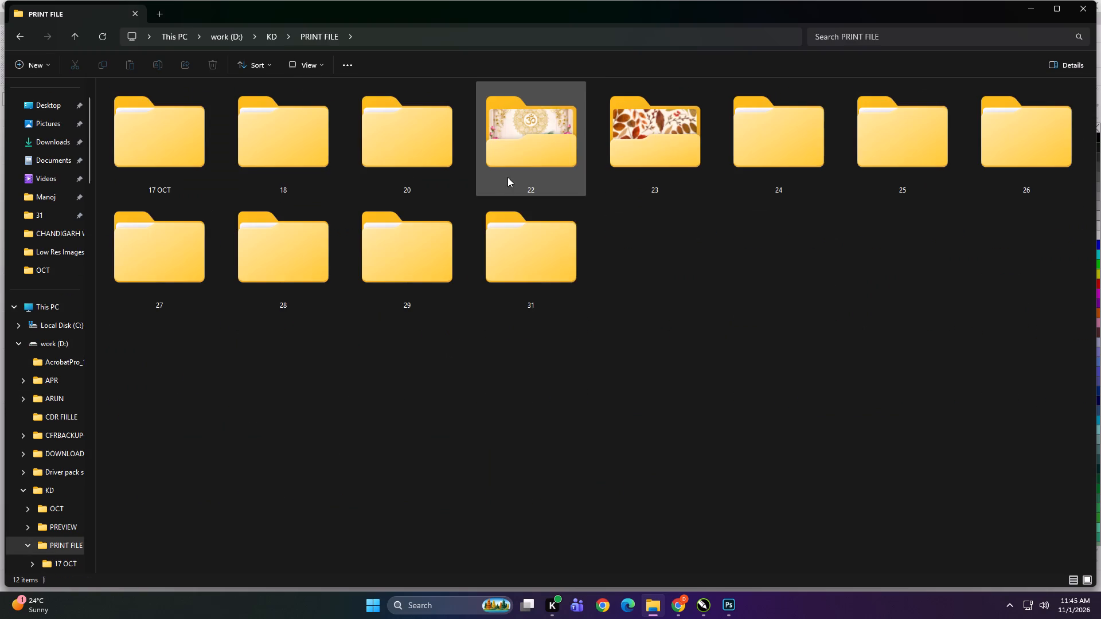
click(438, 387)
click(40, 67)
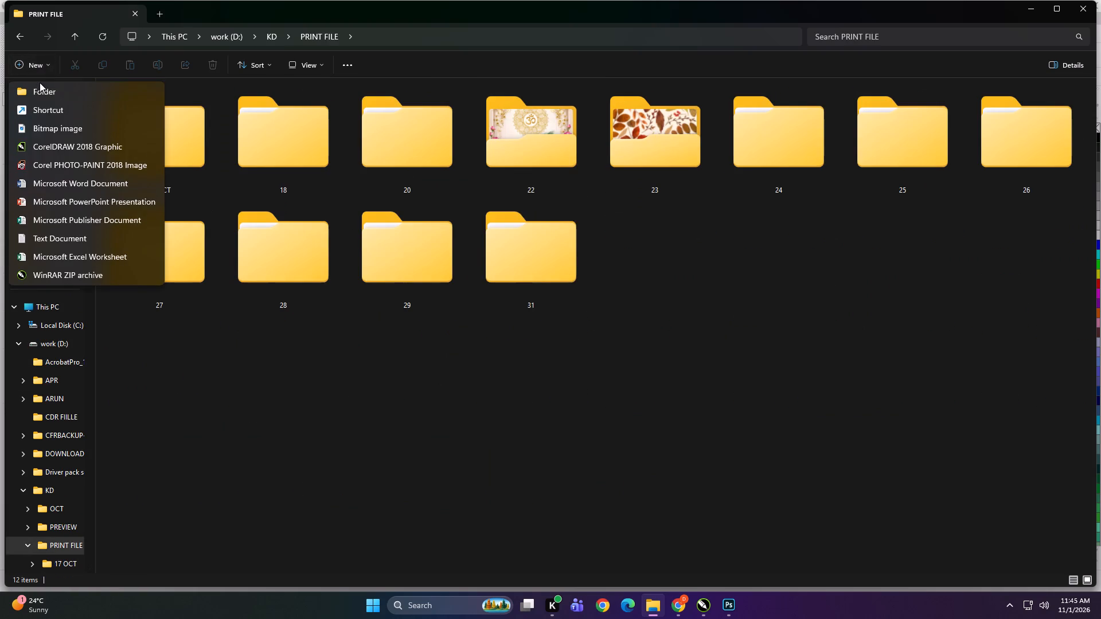
click(42, 88)
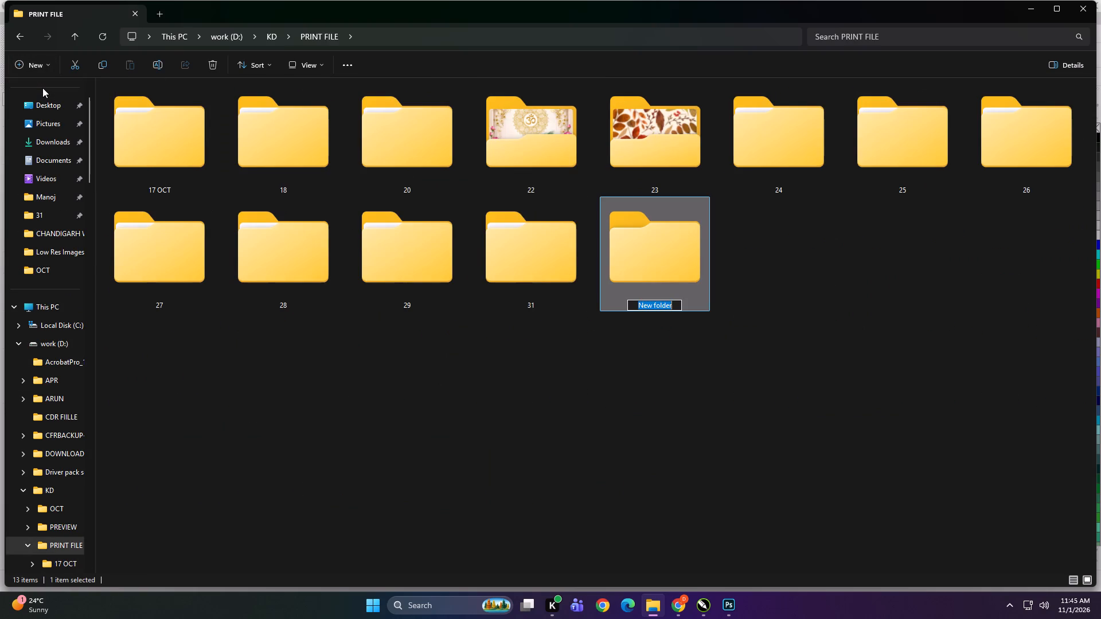
text(OCTOBER)
key(Return)
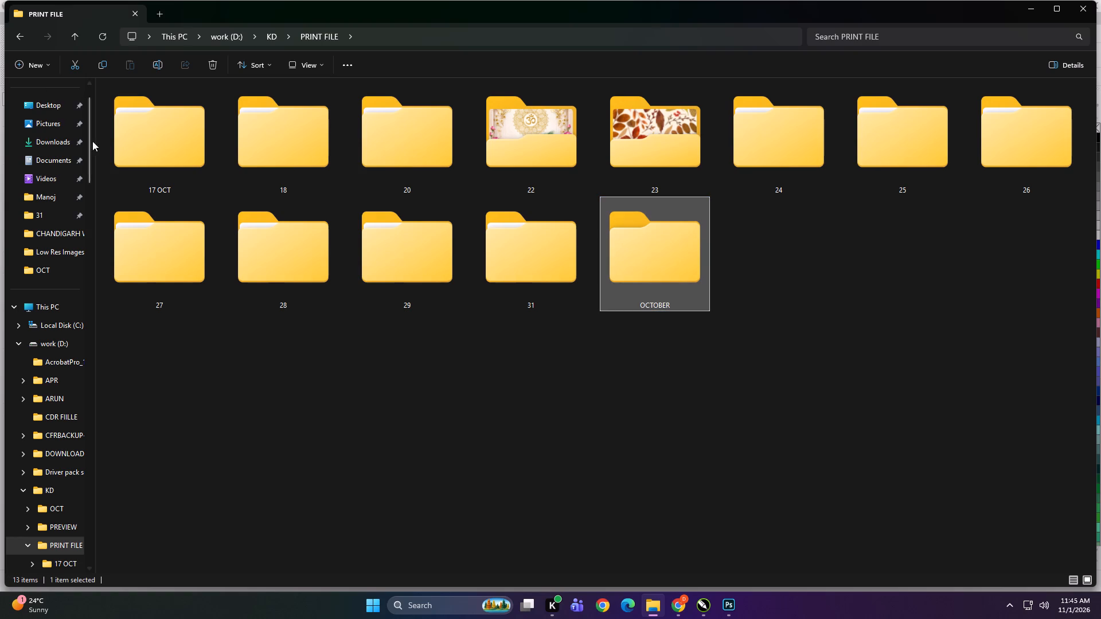
Move all the dated folders, 17 OCT through 31, into the OCTOBER folder and return to PRINT FILE.
click(126, 143)
shift+click(568, 254)
key(ctrl+x)
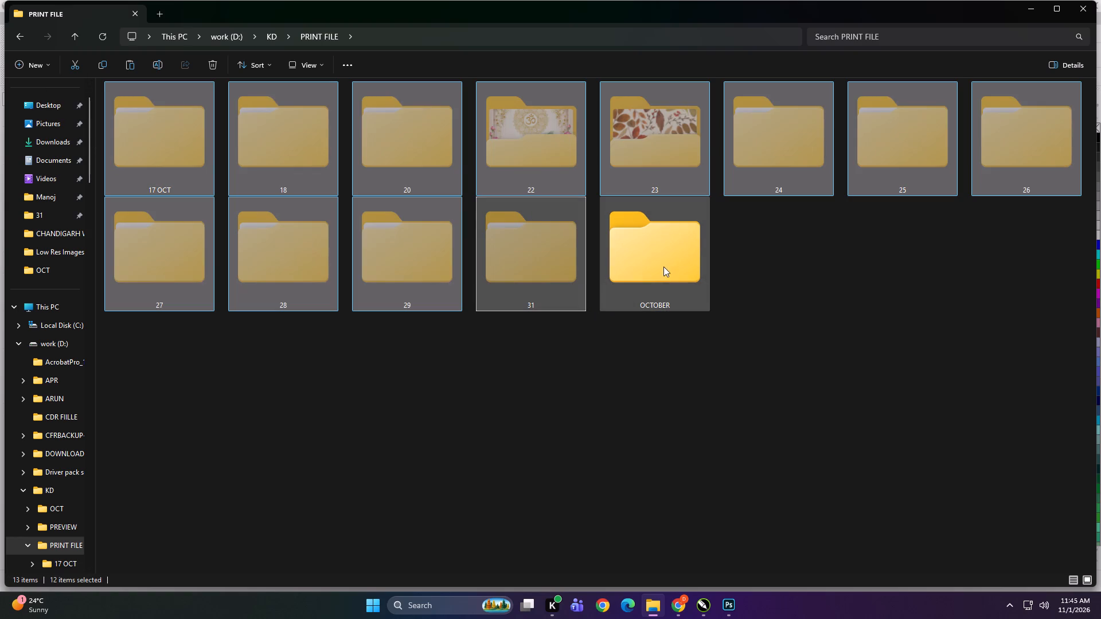
double_click(663, 265)
right_click(269, 251)
click(280, 263)
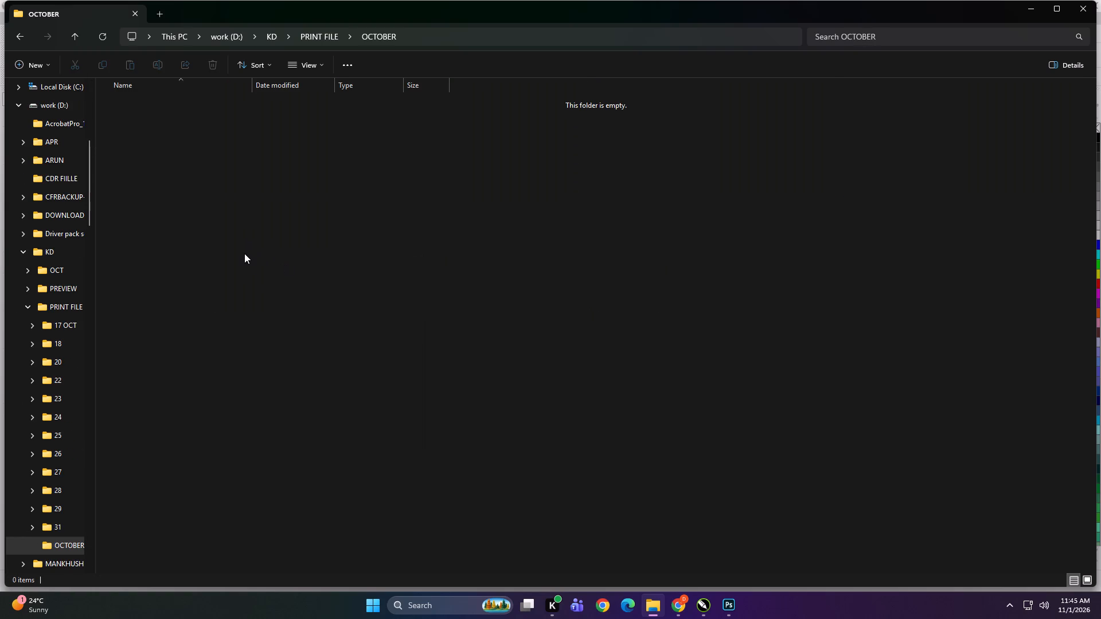
click(319, 390)
key(BackSpace)
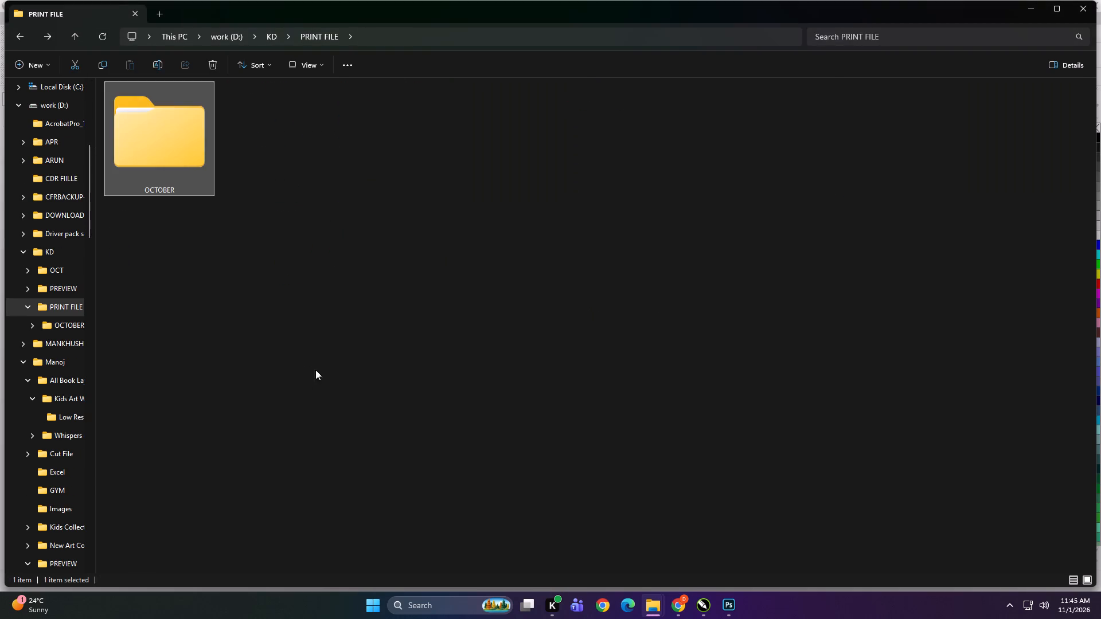
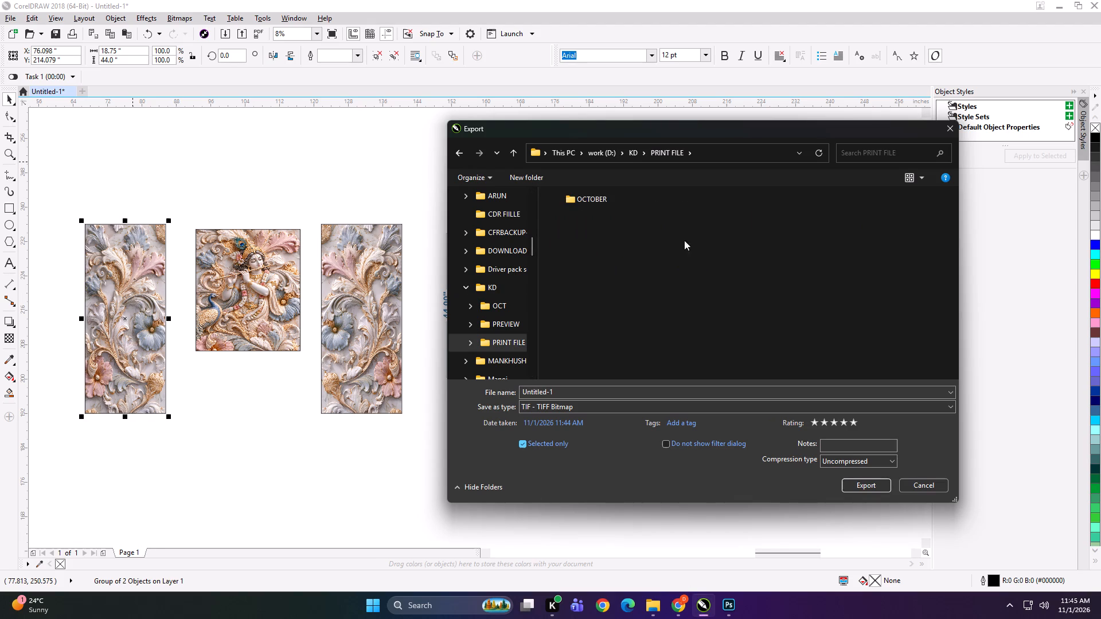
Create a new folder named NOV alongside OCTOBER in PRINT FILE.
click(534, 177)
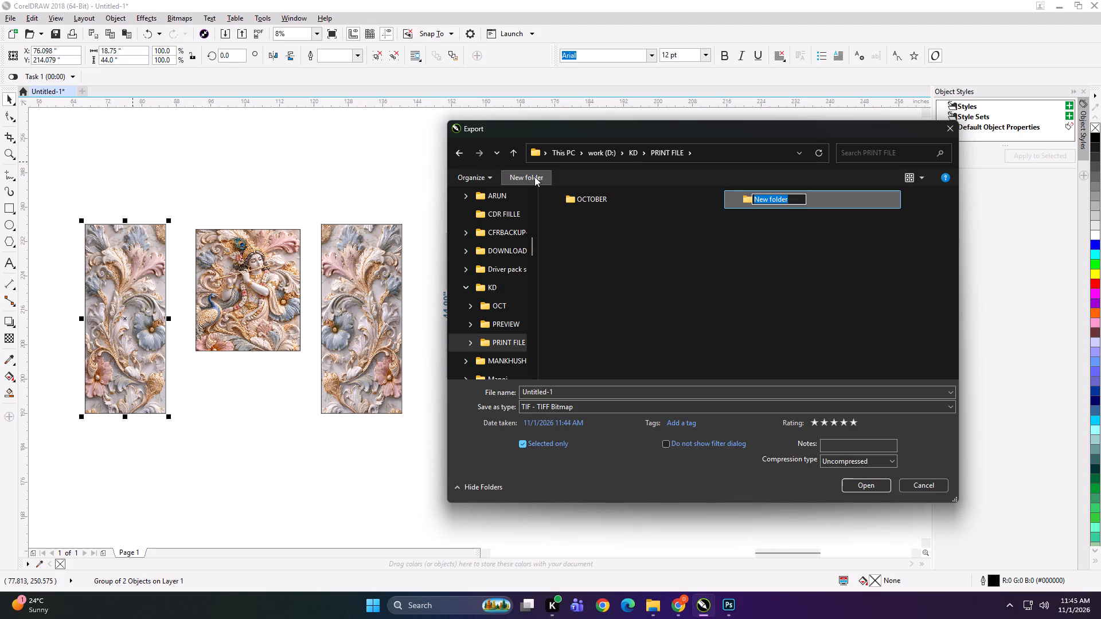
key(n)
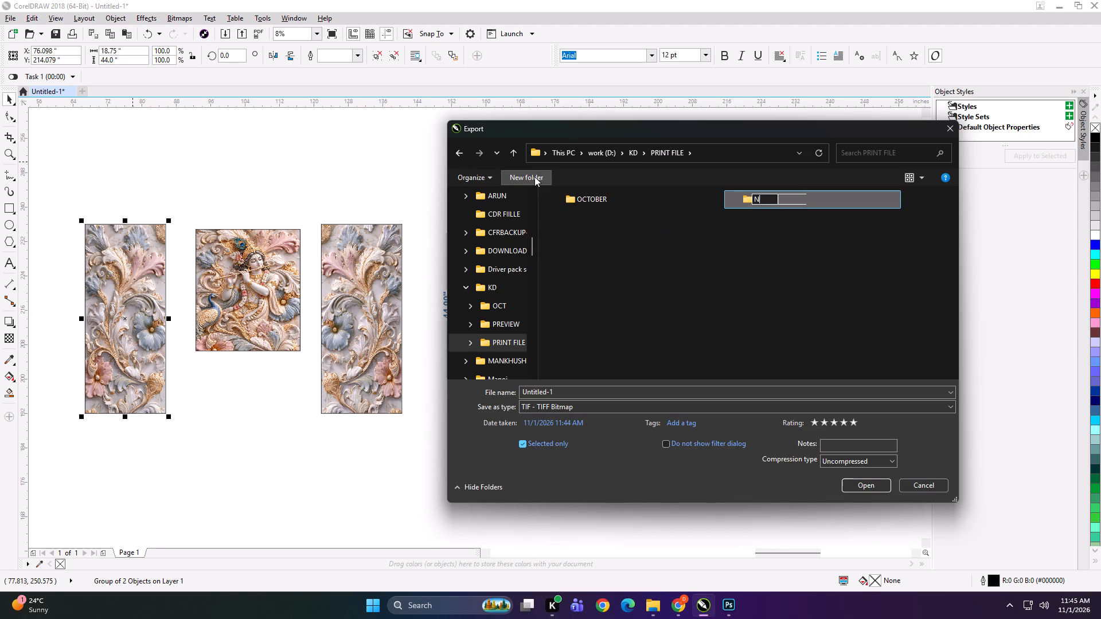
key(o)
text(em)
key(BackSpace)
key(BackSpace)
key(BackSpace)
key(BackSpace)
key(BackSpace)
text(nobembe)
key(BackSpace)
key(BackSpace)
key(BackSpace)
key(BackSpace)
key(BackSpace)
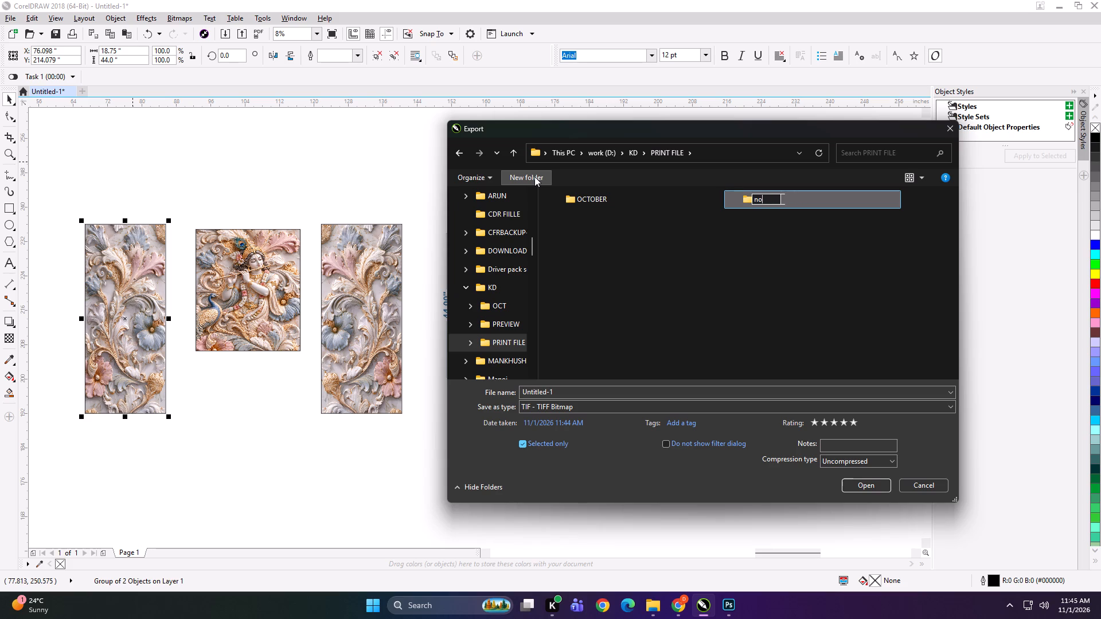
text(vember)
key(BackSpace)
key(BackSpace)
key(BackSpace)
key(BackSpace)
key(BackSpace)
key(BackSpace)
key(BackSpace)
key(BackSpace)
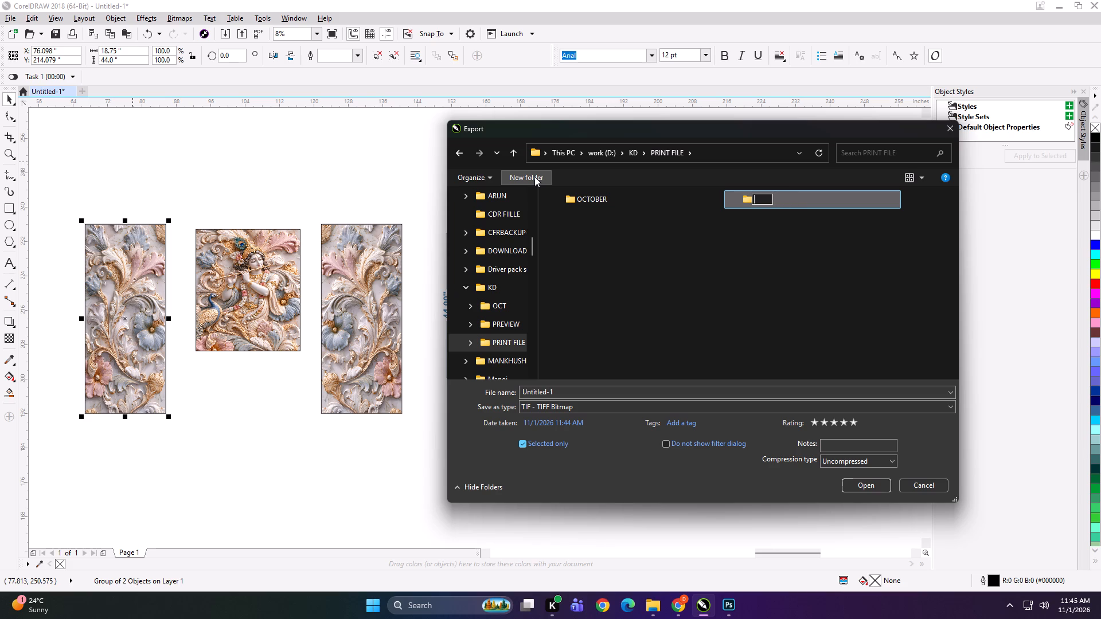
key(o)
key(v)
key(BackSpace)
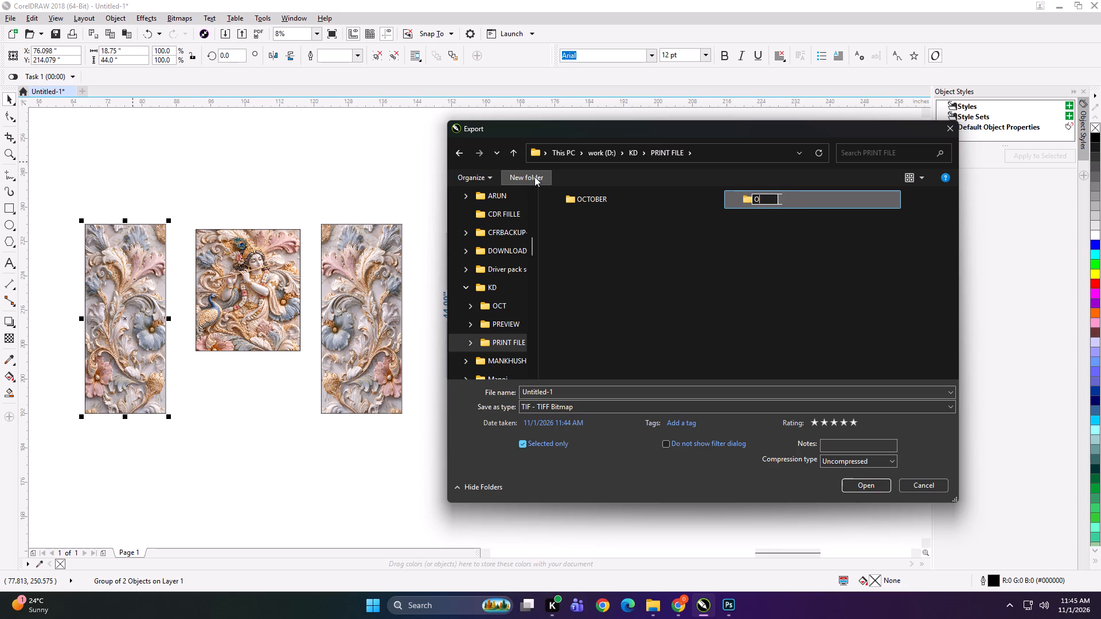
key(n)
key(BackSpace)
key(BackSpace)
key(BackSpace)
text(NO)
key(v)
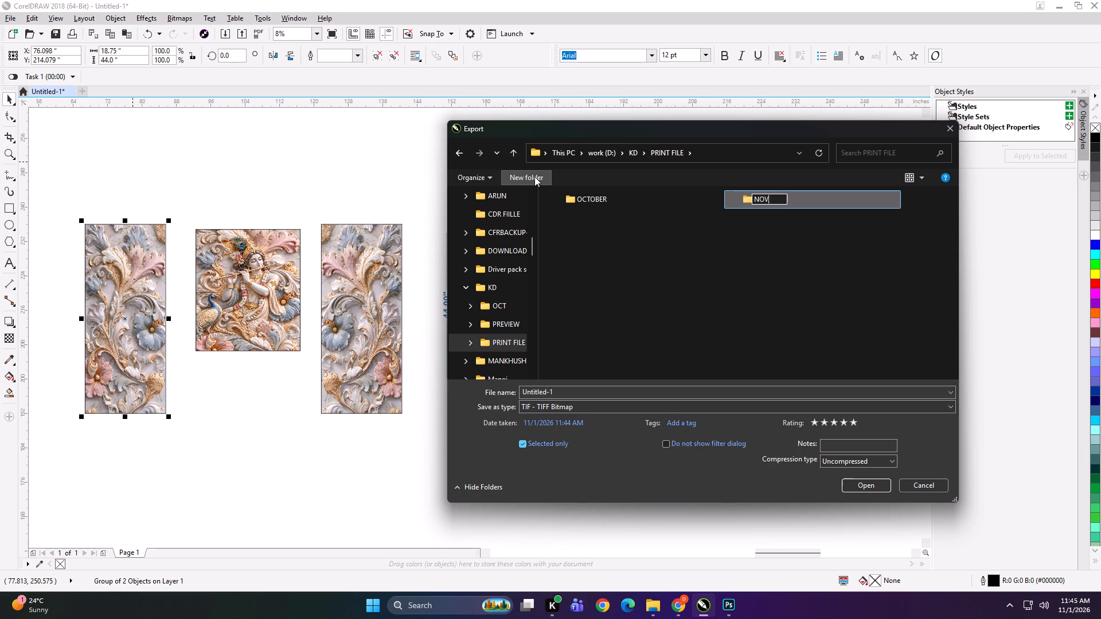
key(Return)
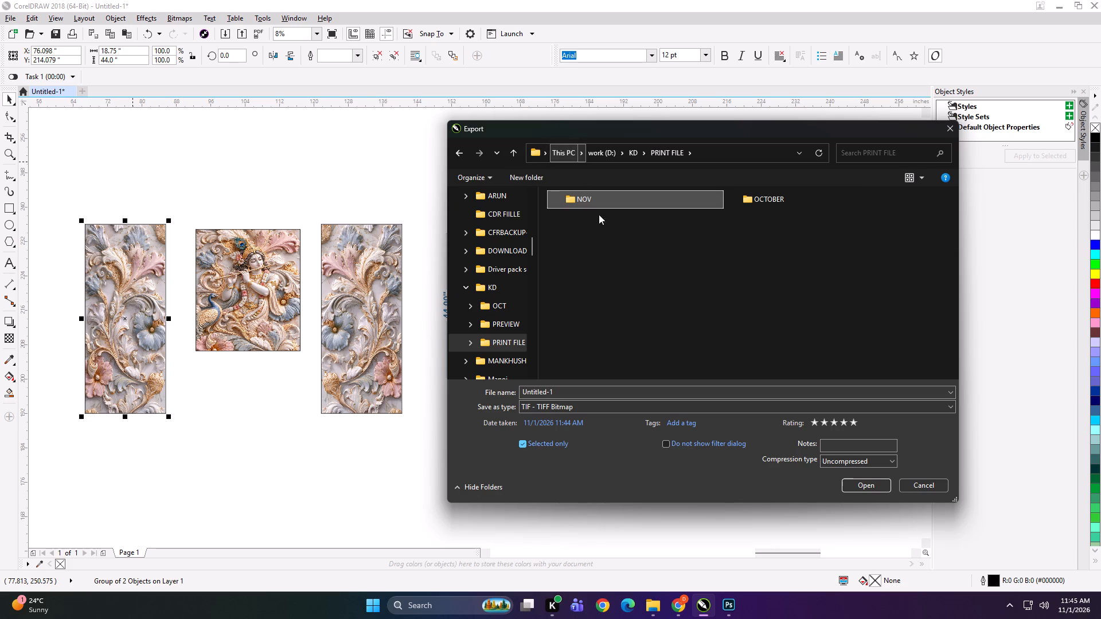
Inside NOV, create a folder named 1 containing a folder named A ONE, and open A ONE as the export location.
double_click(613, 206)
click(537, 182)
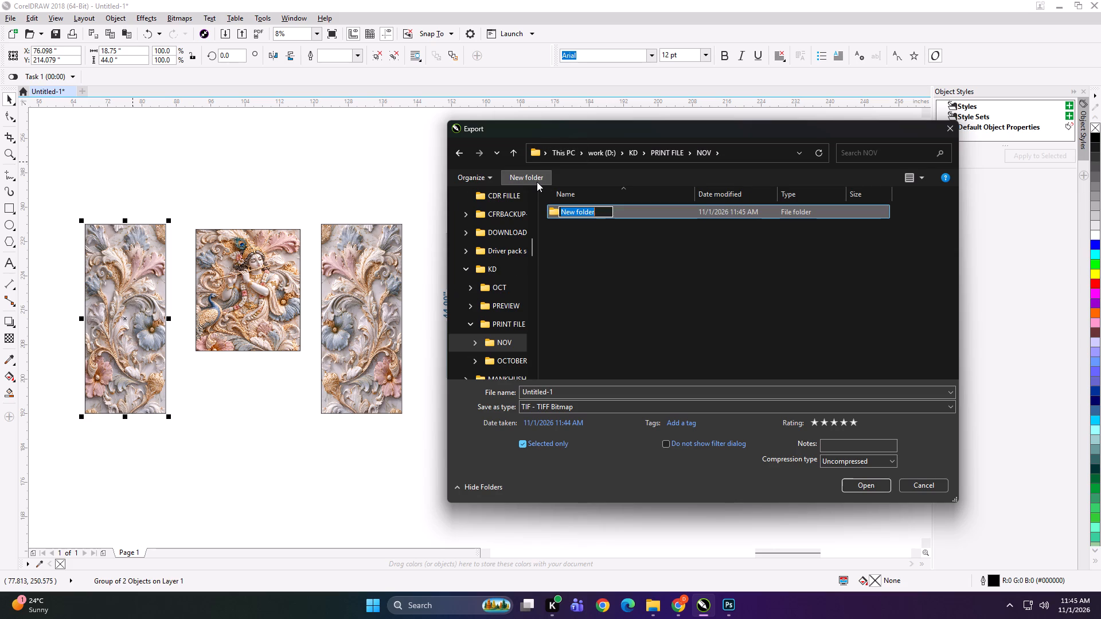
key(1)
key(Return)
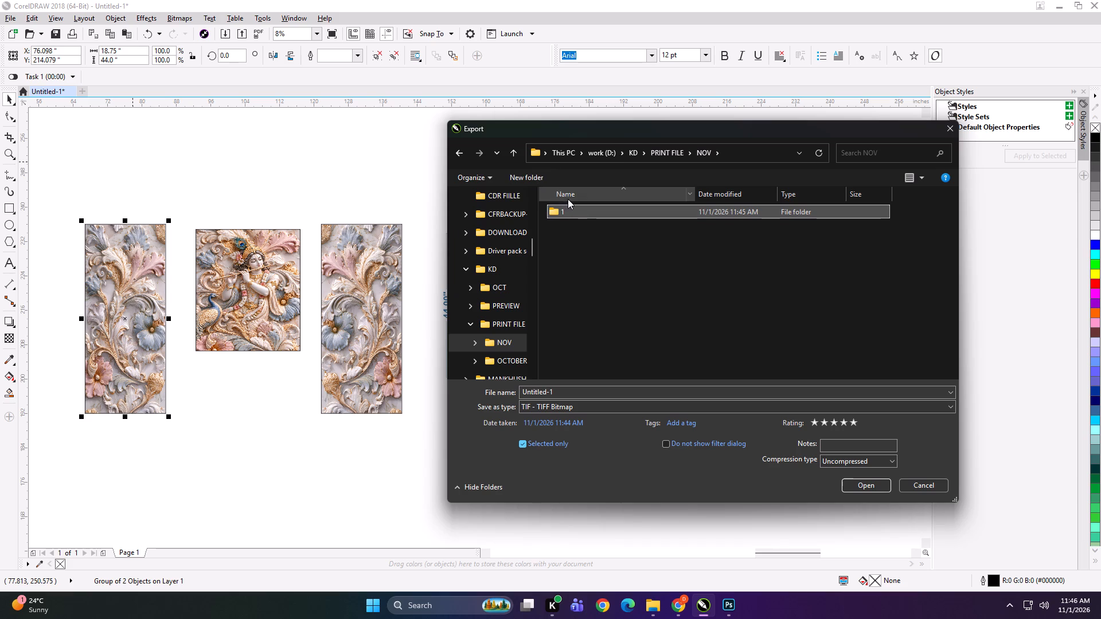
double_click(585, 207)
click(544, 180)
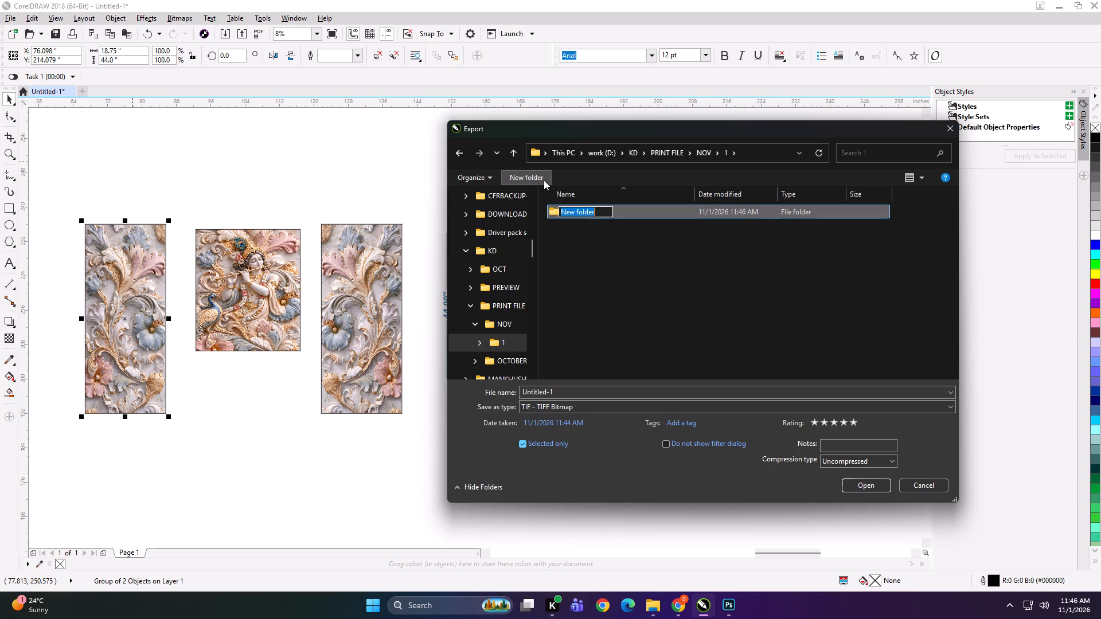
text(A ONE)
key(Return)
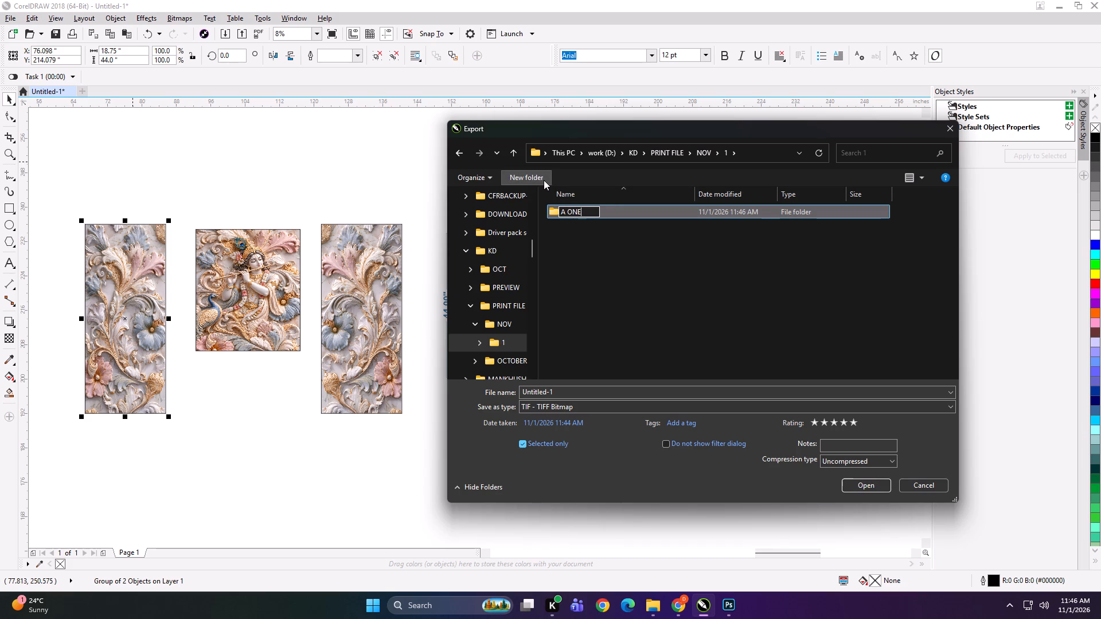
triple_click(611, 214)
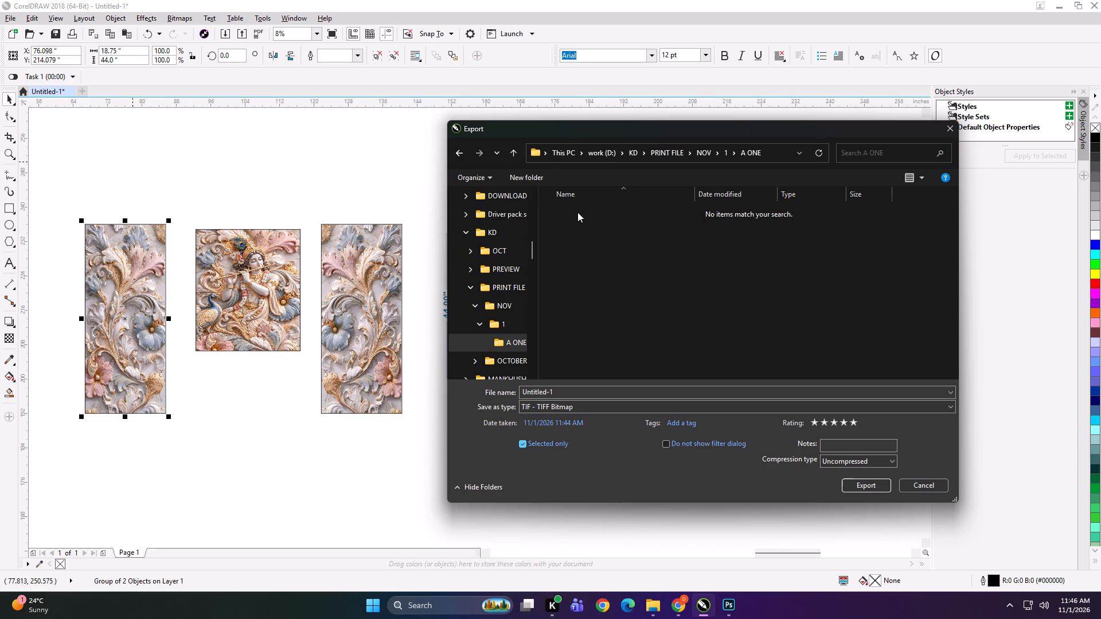
Export the selected first floral panel as a TIFF named 18.75x44 A with the default bitmap settings.
click(565, 386)
text(17.75)
key(ctrl+a)
text(18x)
key(Home)
key(Right)
key(Right)
key(Right)
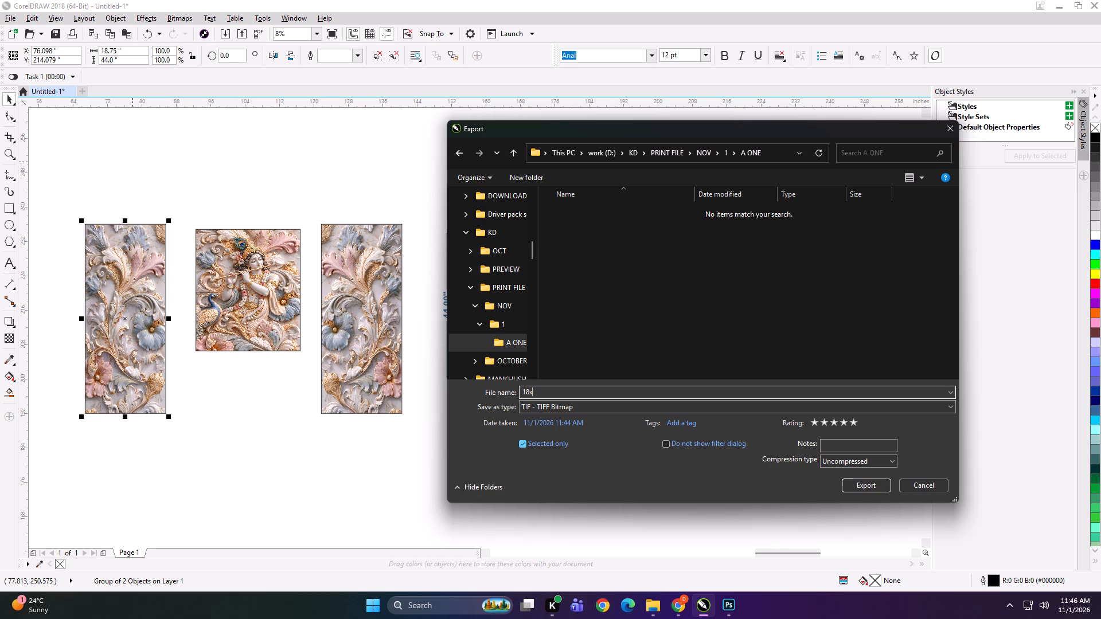
key(BackSpace)
text(.75x44 A)
key(space)
key(Return)
key(Return)
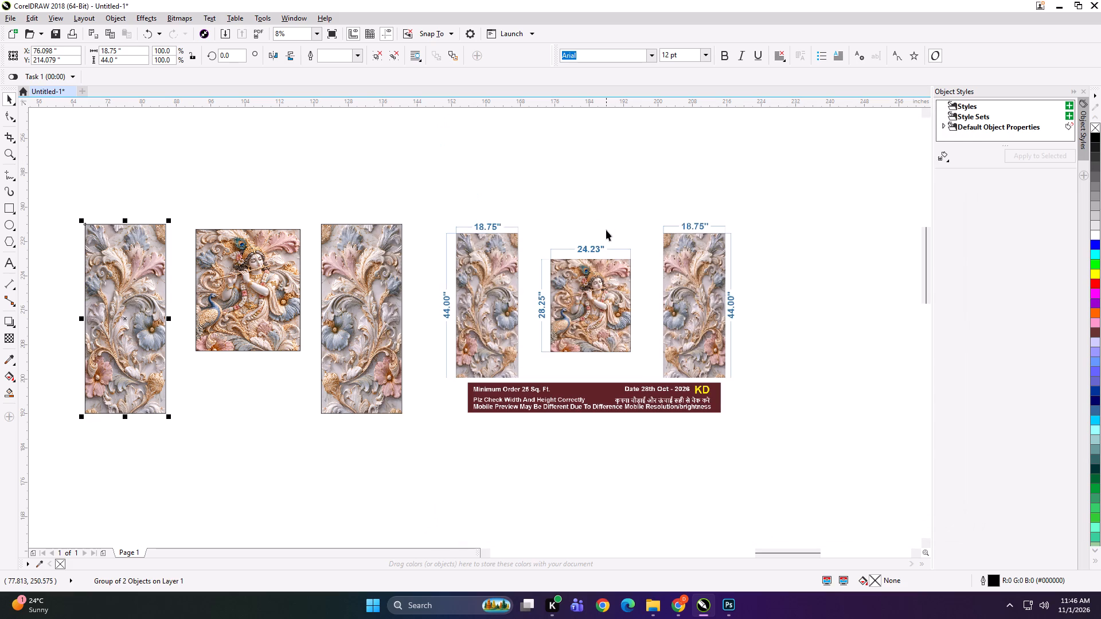
Export only the Krishna panel to the A ONE folder as a TIFF named 24x28 B.
click(260, 260)
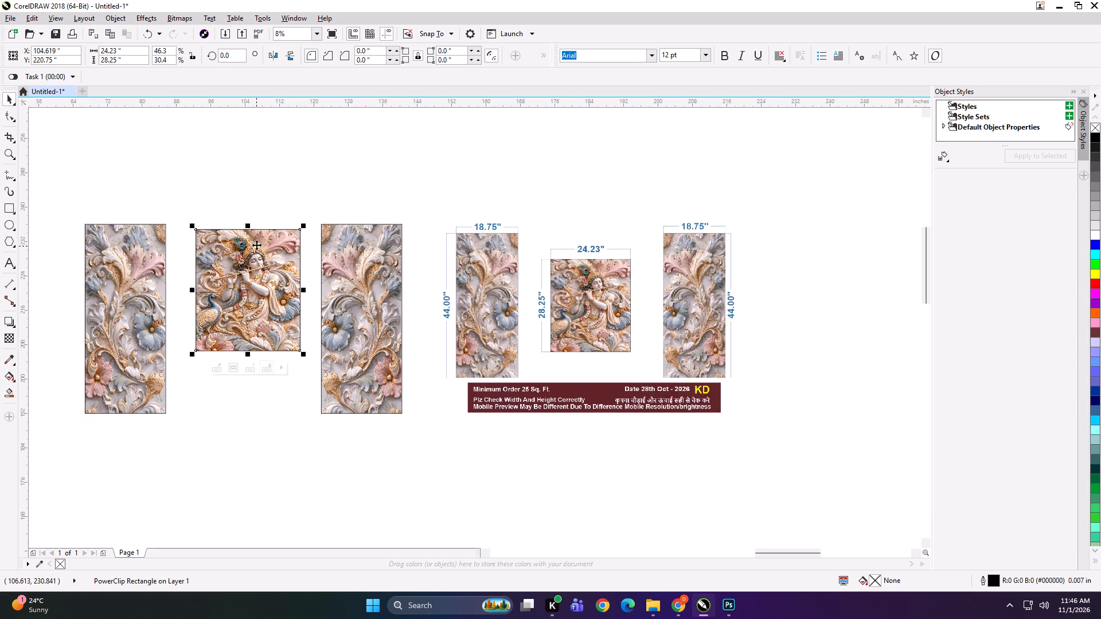
key(ctrl+e)
text(24.28)
key(space)
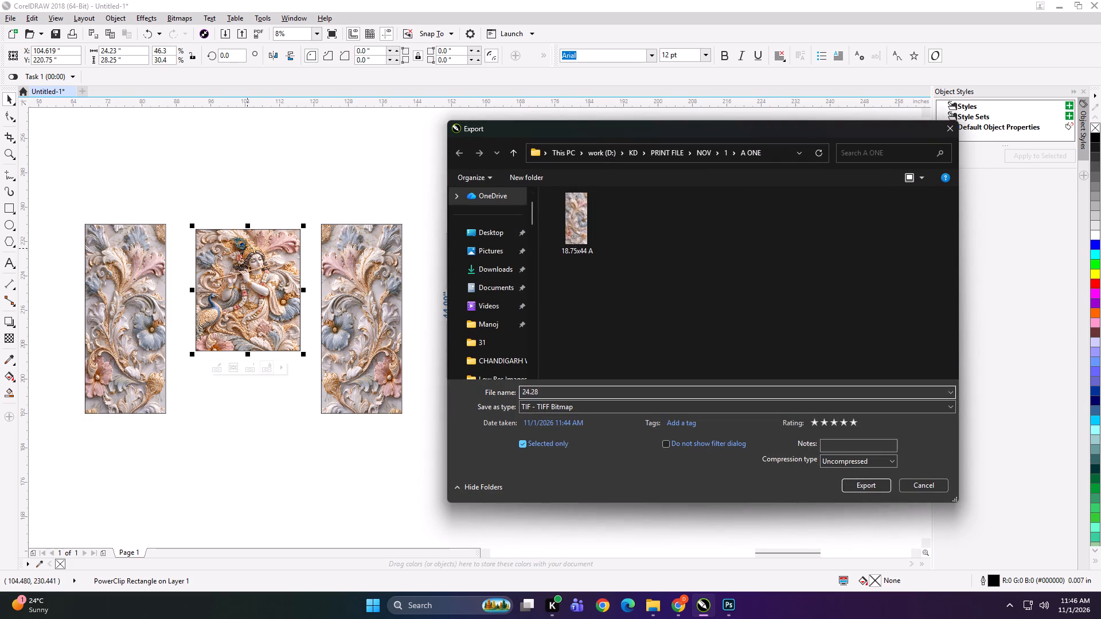
key(BackSpace)
key(BackSpace)
key(BackSpace)
key(BackSpace)
key(shift+x)
key(4)
key(BackSpace)
text(28 B)
key(Return)
key(Return)
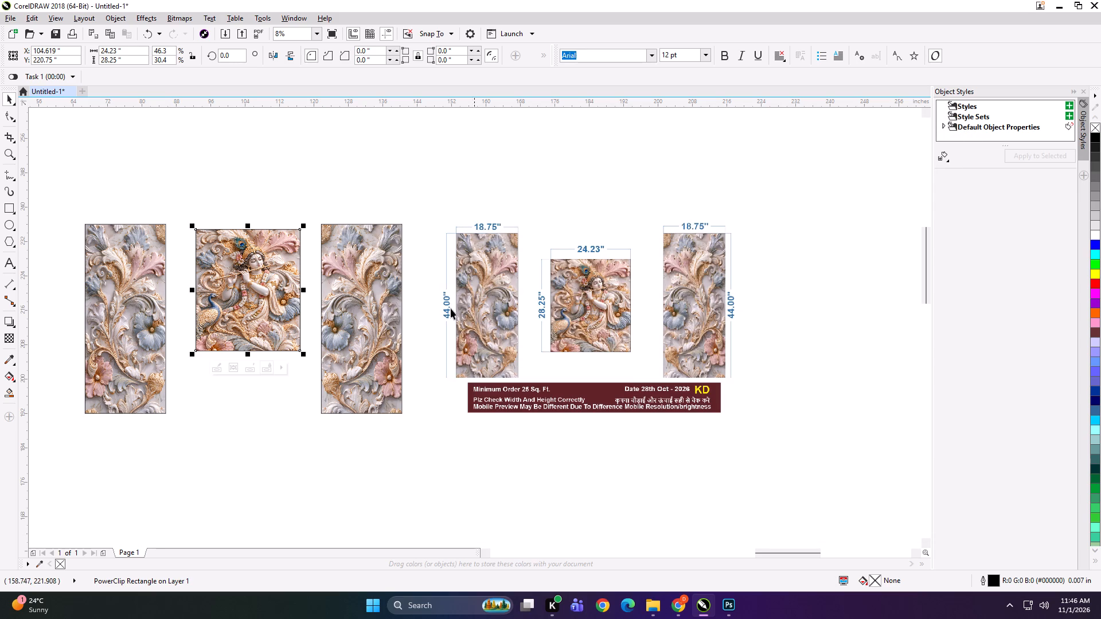
Export only the mirrored floral panel to A ONE as a TIFF, reusing the first panel's file name with its final letter changed to B.
click(380, 299)
key(ctrl+e)
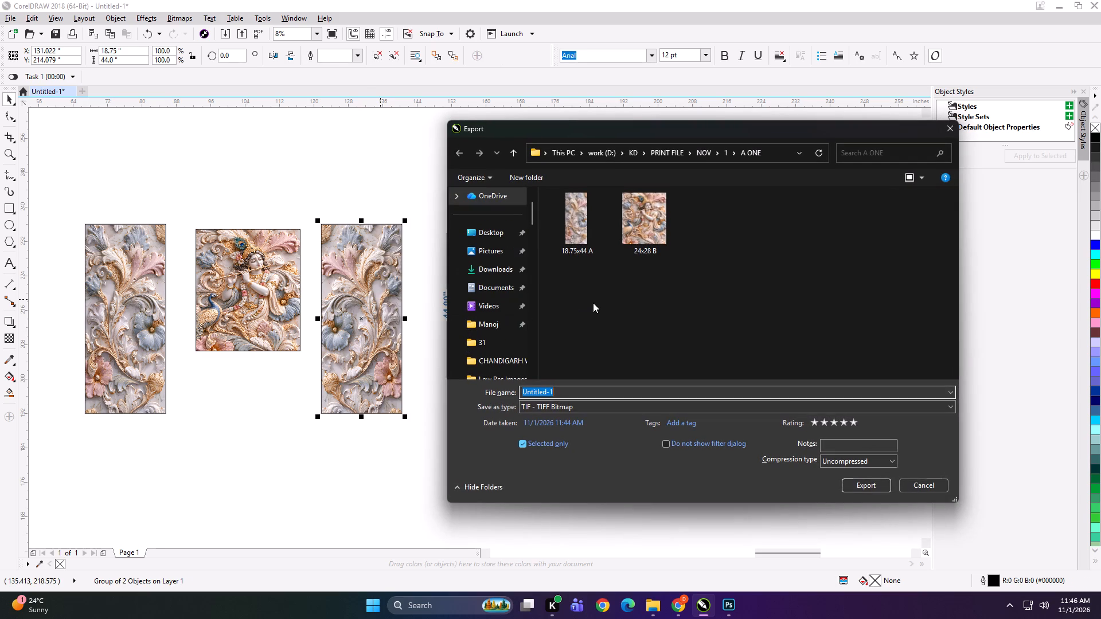
click(586, 258)
click(576, 220)
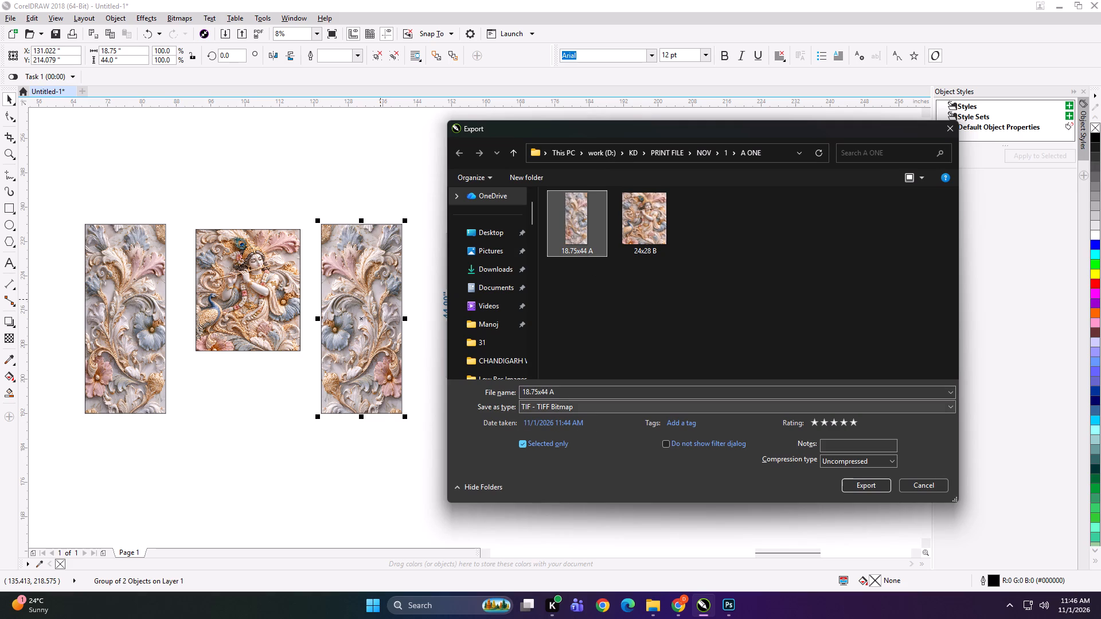
double_click(560, 394)
key(b)
key(Return)
key(Return)
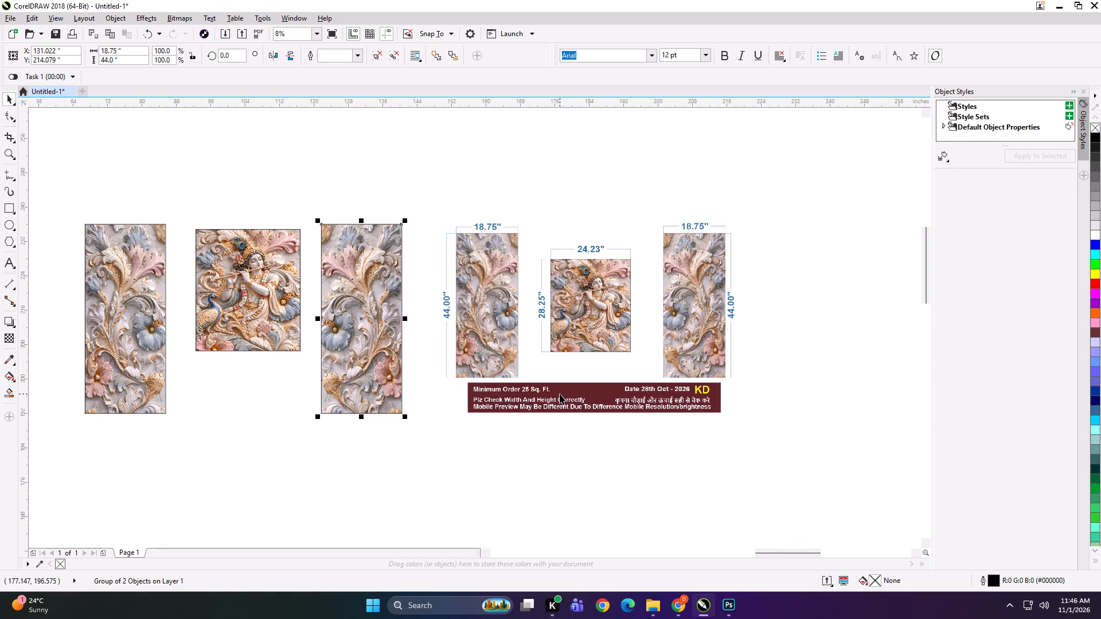
Scale the three built panels together to about 57.5 × 34.3 inches, move them closer to the Krishna order layout, and group them with it.
shift+click(286, 277)
shift+click(135, 252)
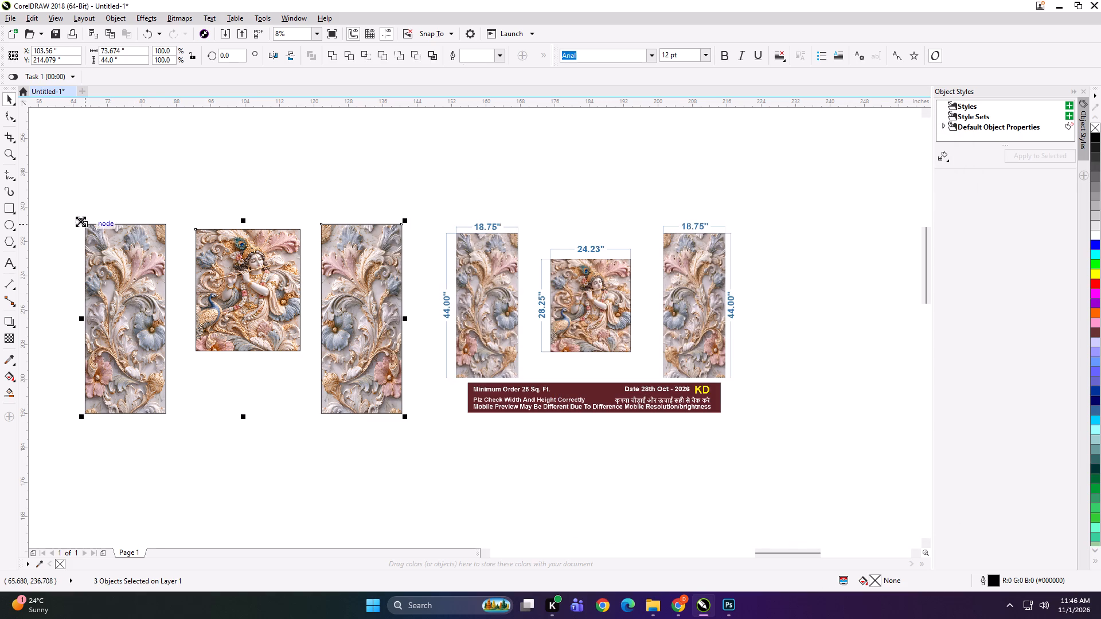
shift+drag(80, 221, 111, 242)
drag(239, 295, 288, 287)
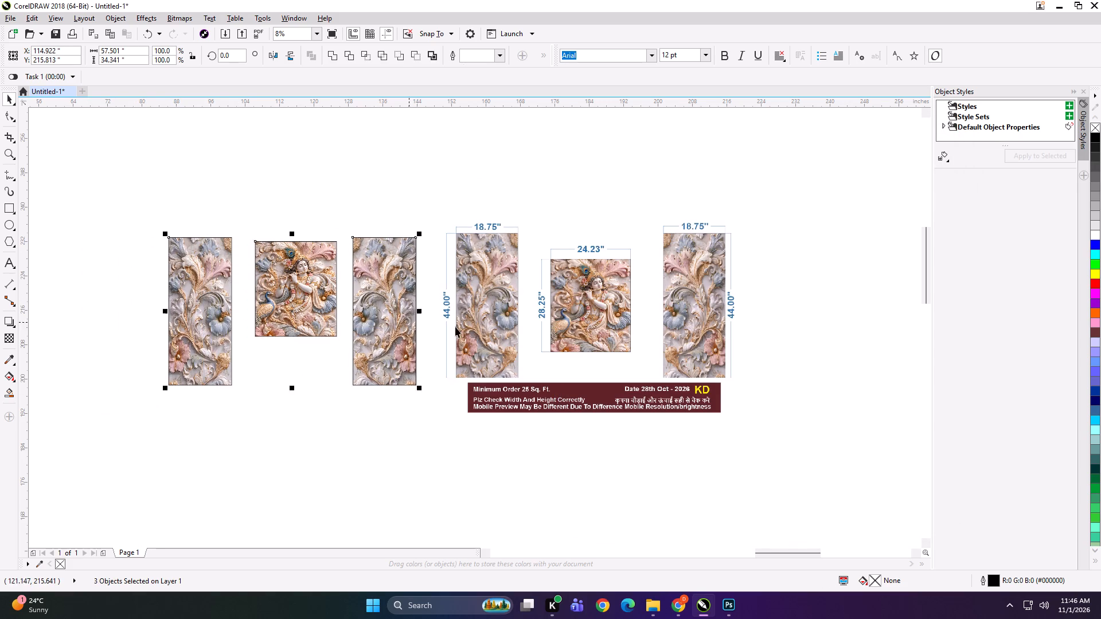
shift+click(485, 329)
key(ctrl+g)
Move the golden tree wall image beneath the grouped Krishna order and place the tree order layout beside it.
scroll(346, 308, down, 1)
scroll(278, 277, down, 1)
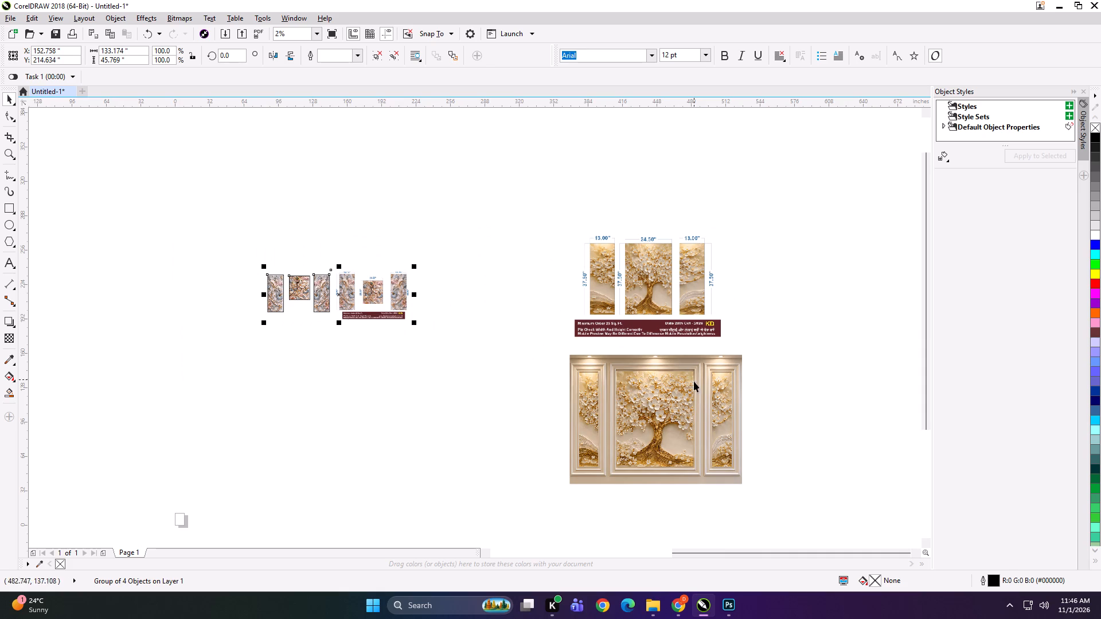
drag(694, 381, 471, 379)
drag(638, 282, 602, 406)
Draw a rectangle about 17 × 86.5 inches over the left inset panel of the golden tree wall image.
shift+click(487, 412)
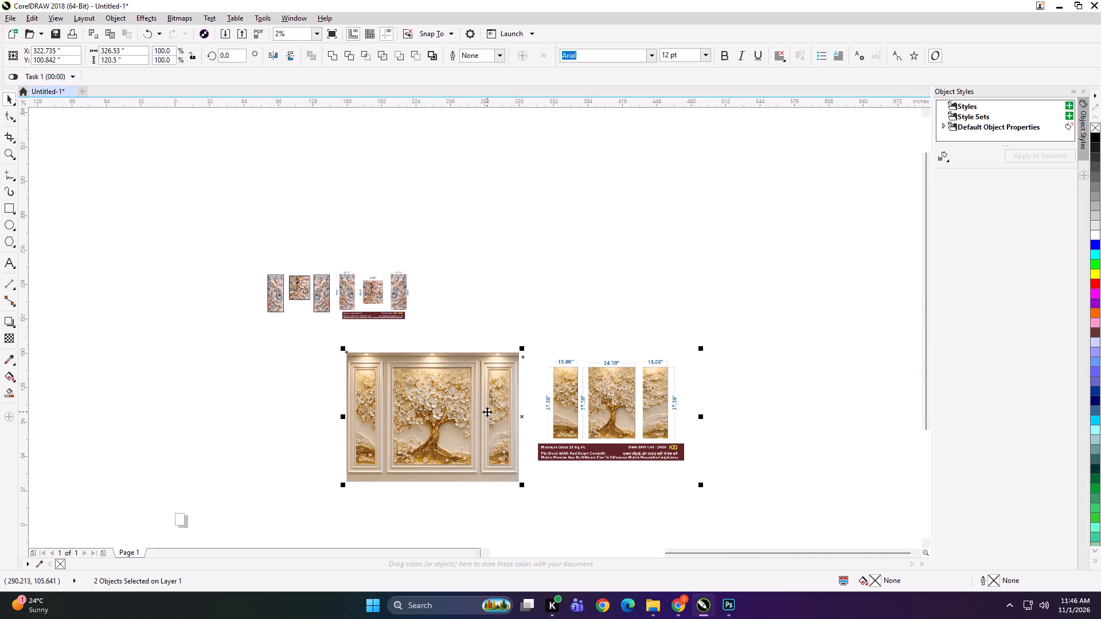
key(shift+F2)
click(455, 143)
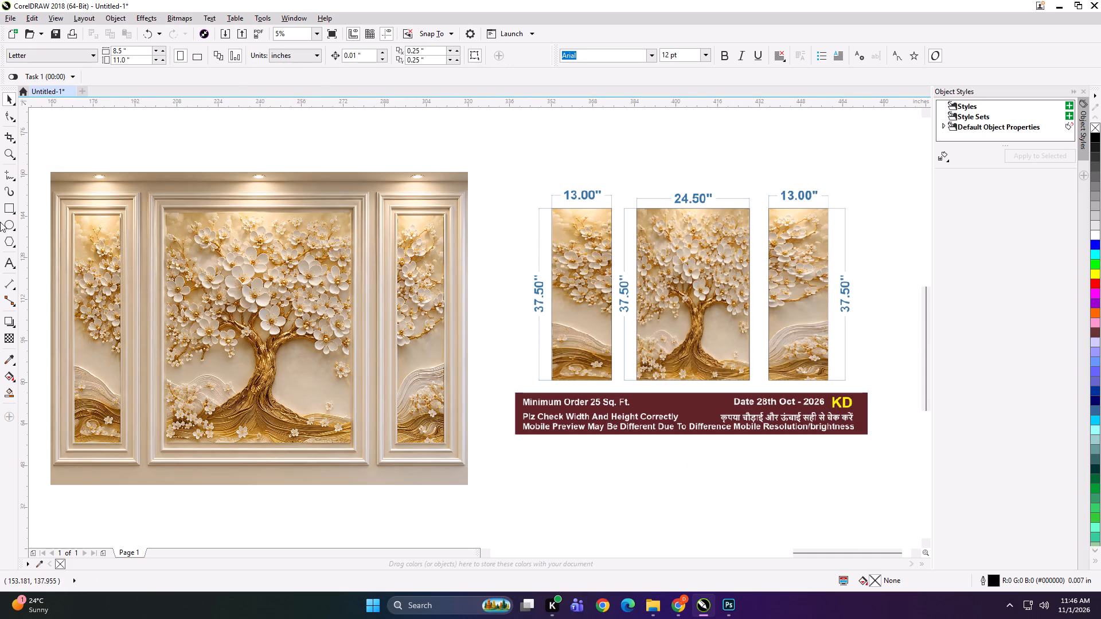
click(8, 210)
drag(75, 217, 75, 218)
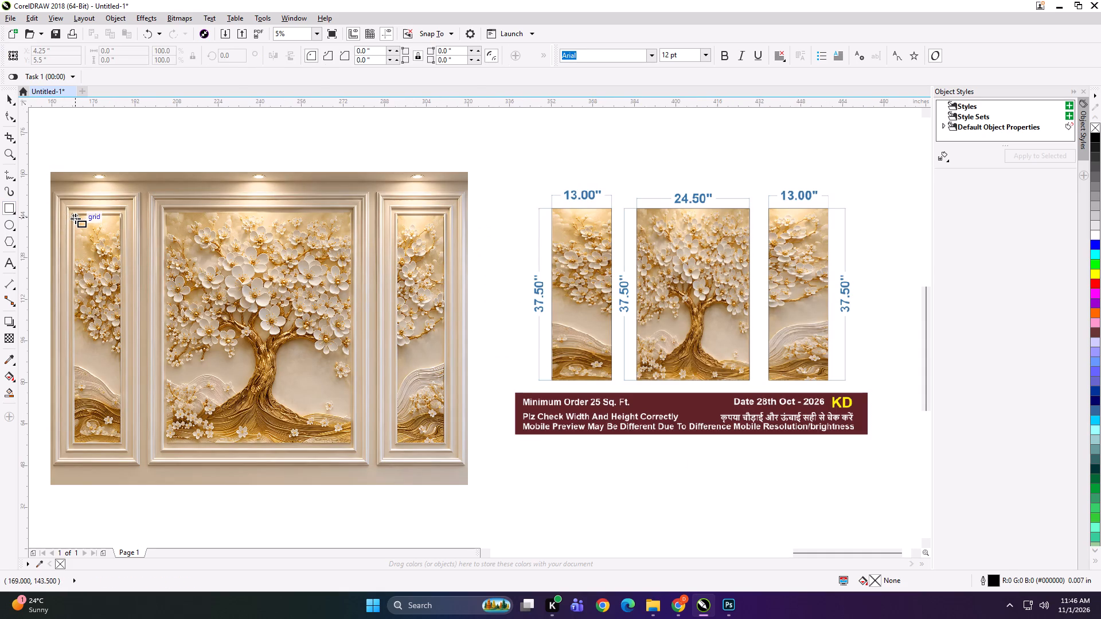
drag(75, 218, 119, 442)
Draw rectangles over the wall image's centre panel, about 71.5 × 88 inches, and right panel, about 17.5 × 86.5 inches.
scroll(125, 322, up, 3)
scroll(126, 327, down, 1)
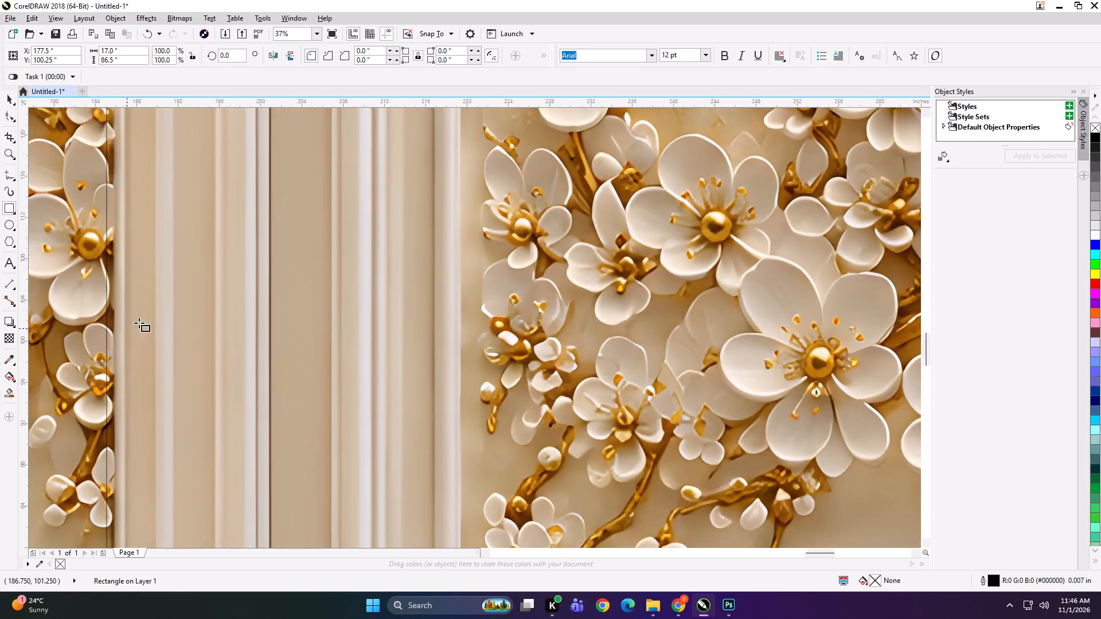
scroll(139, 323, down, 3)
scroll(149, 270, up, 1)
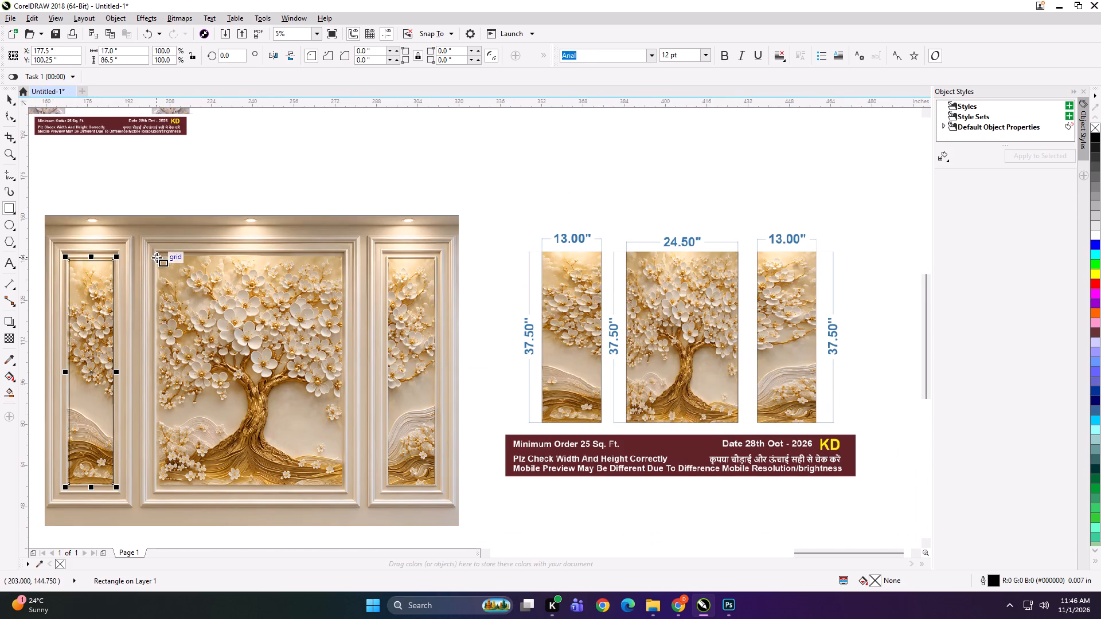
drag(158, 257, 343, 483)
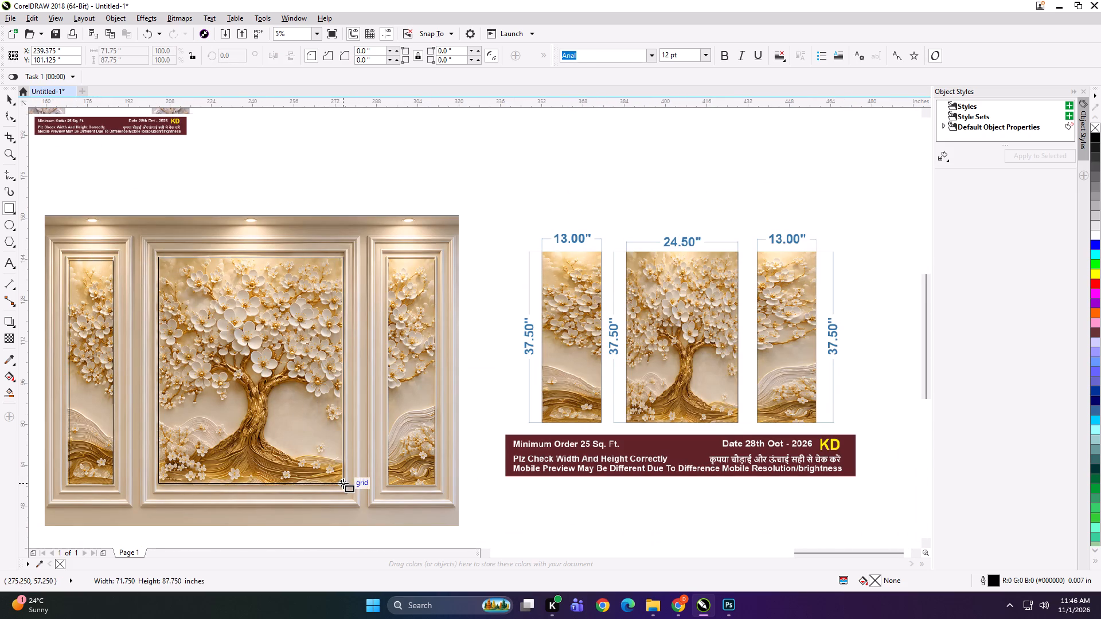
drag(343, 483, 342, 484)
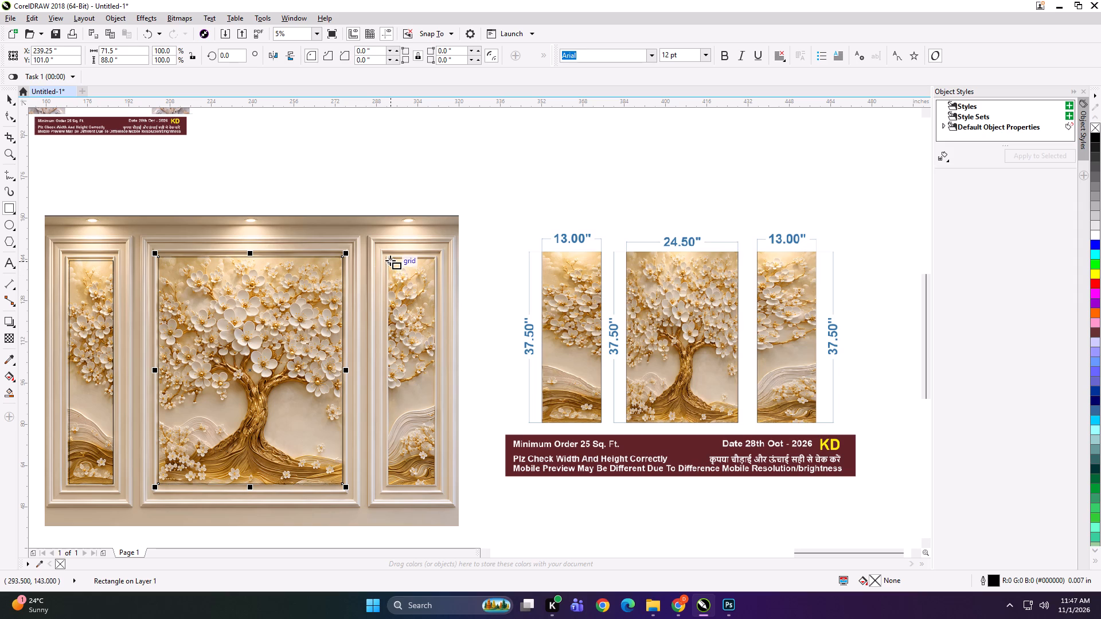
drag(389, 260, 438, 481)
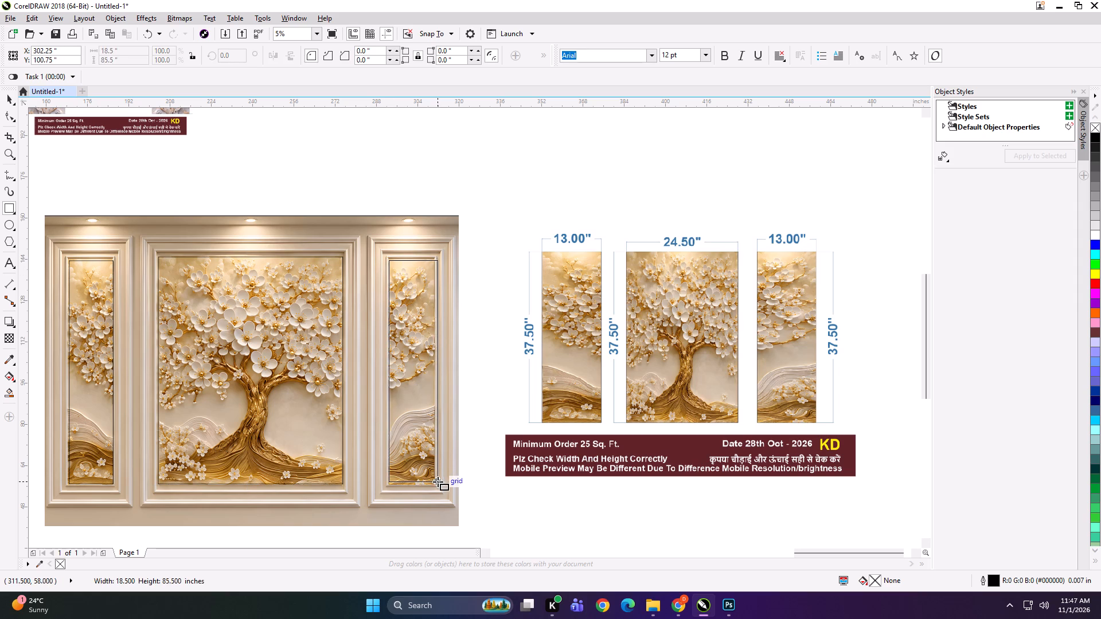
drag(438, 481, 434, 484)
key(space)
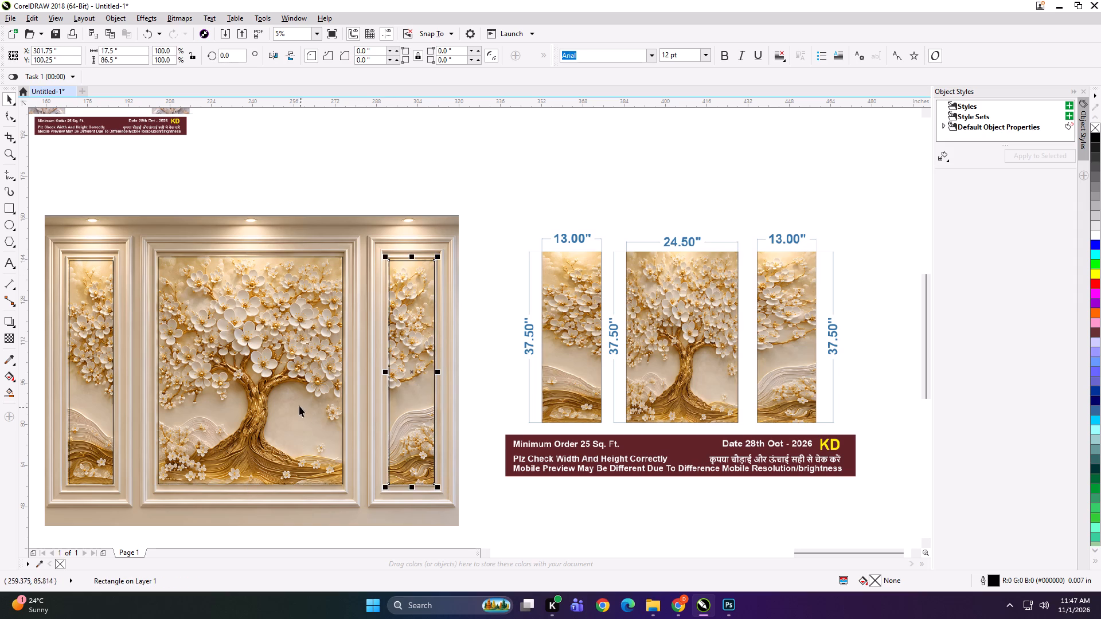
Group the three rectangles and PowerClip the golden tree wall image inside them.
shift+click(299, 405)
shift+click(104, 362)
key(ctrl+g)
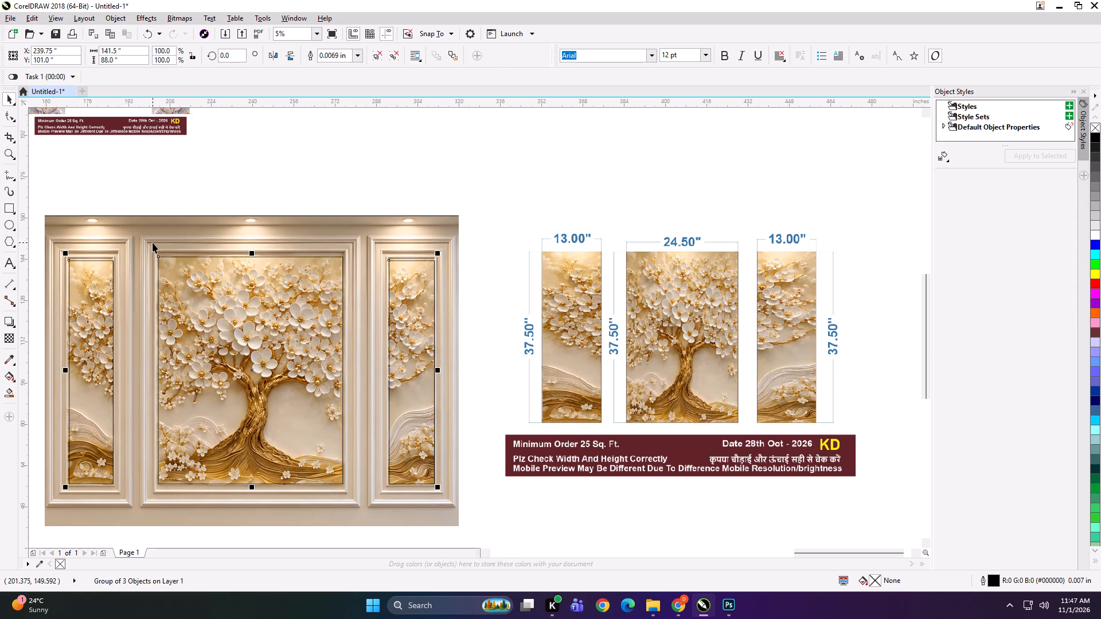
click(153, 240)
key(shift+bar)
key(shift+Return)
Ungroup the PowerClip group into three separate tree panels.
click(246, 326)
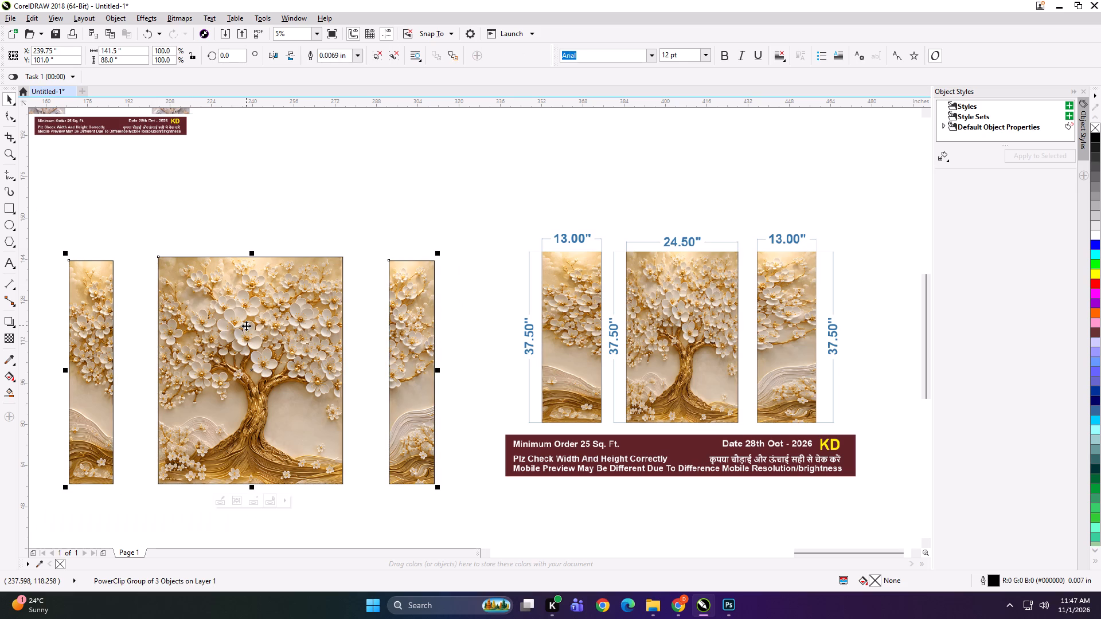
key(ctrl+u)
key(ctrl+u)
key(ctrl+u)
click(244, 228)
Resize the left and right tree panels to 13 × 37.5 inches each.
click(91, 307)
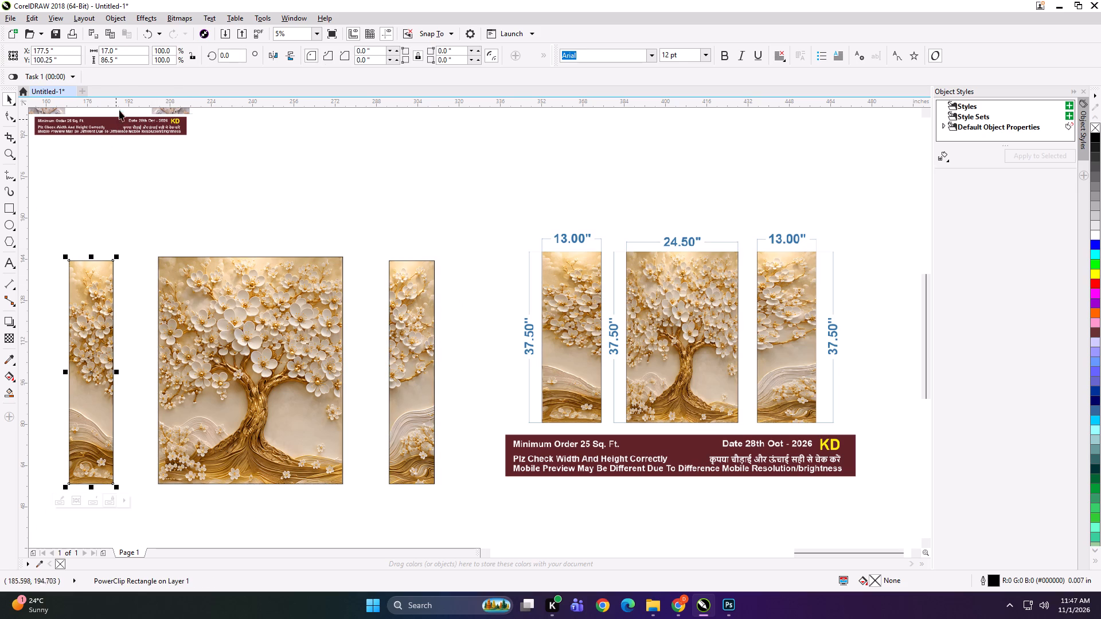
click(123, 53)
key(ctrl+a)
text(13)
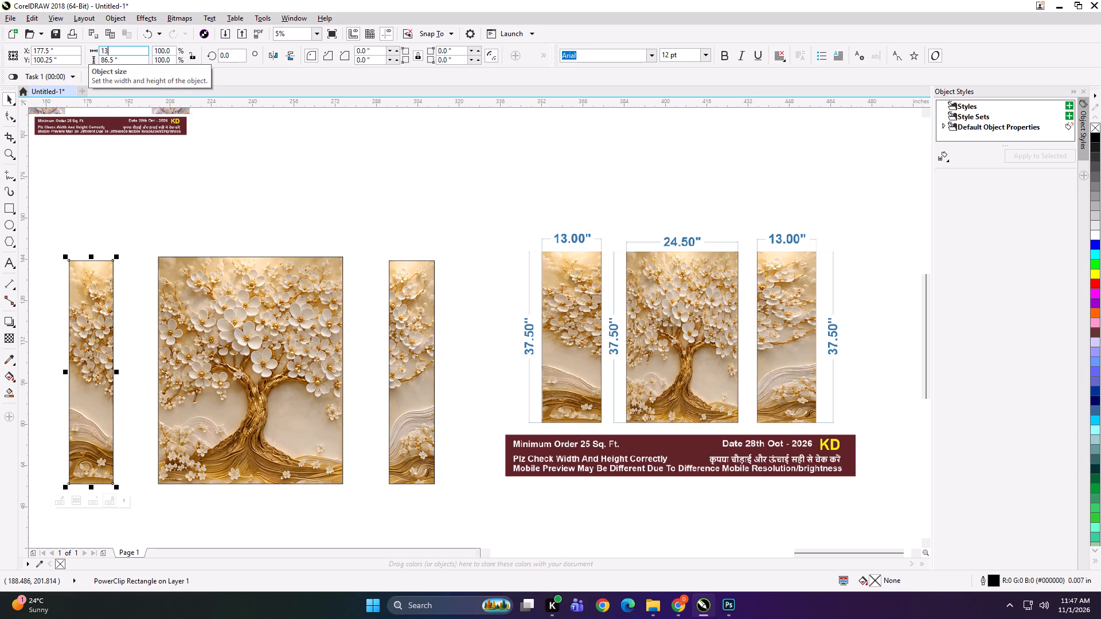
key(Tab)
text(37.5)
key(Return)
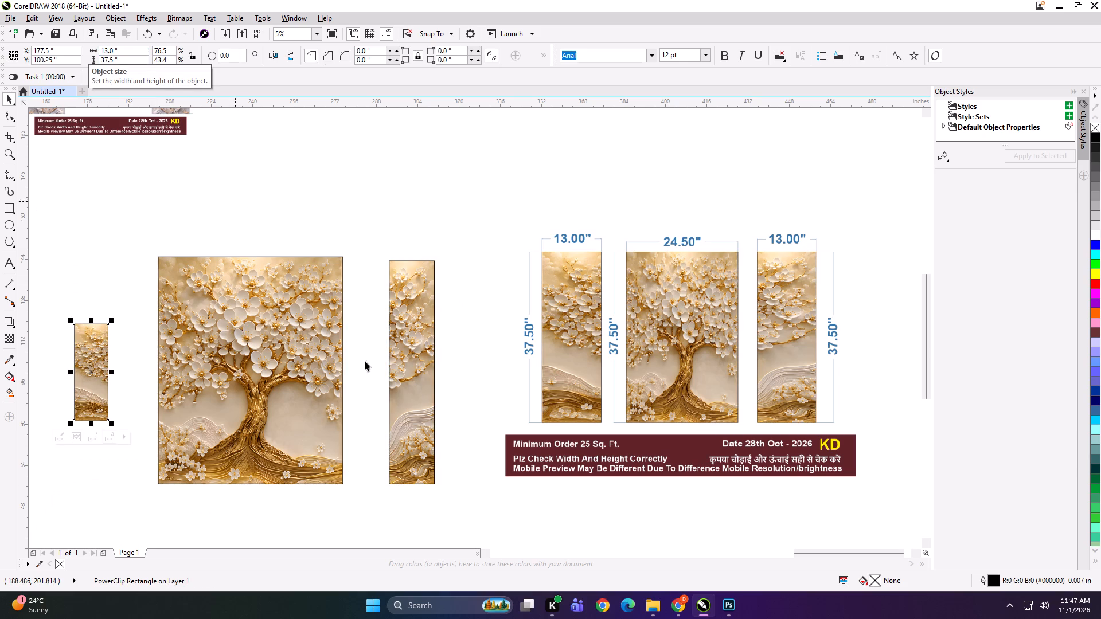
click(388, 328)
key(ctrl+r)
Resize the centre tree panel to 24.5 × 37.5 inches.
click(252, 360)
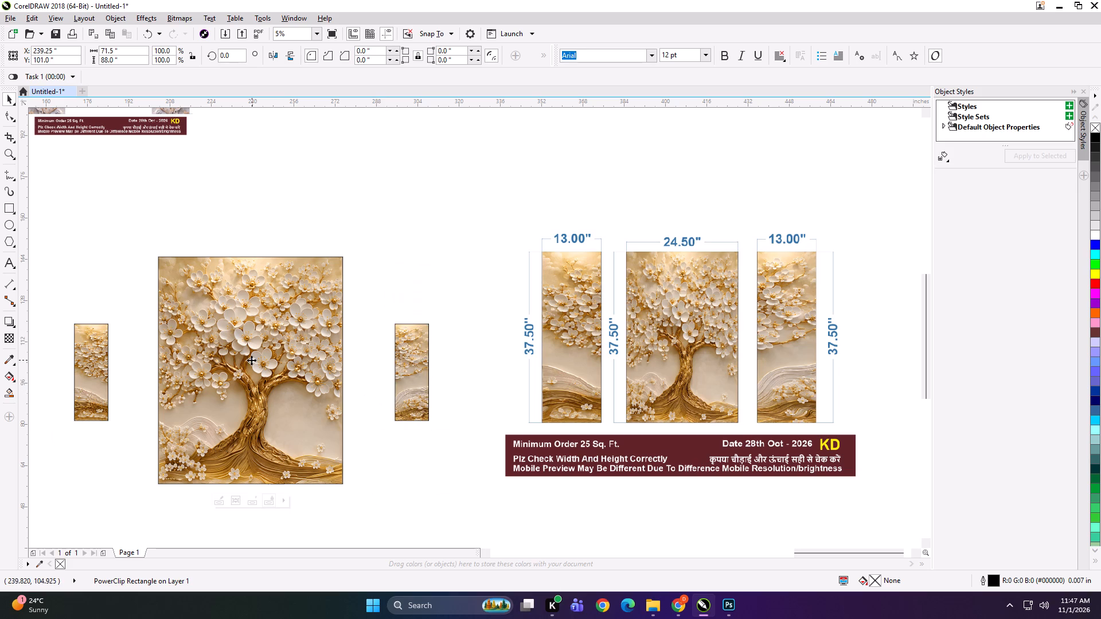
click(127, 50)
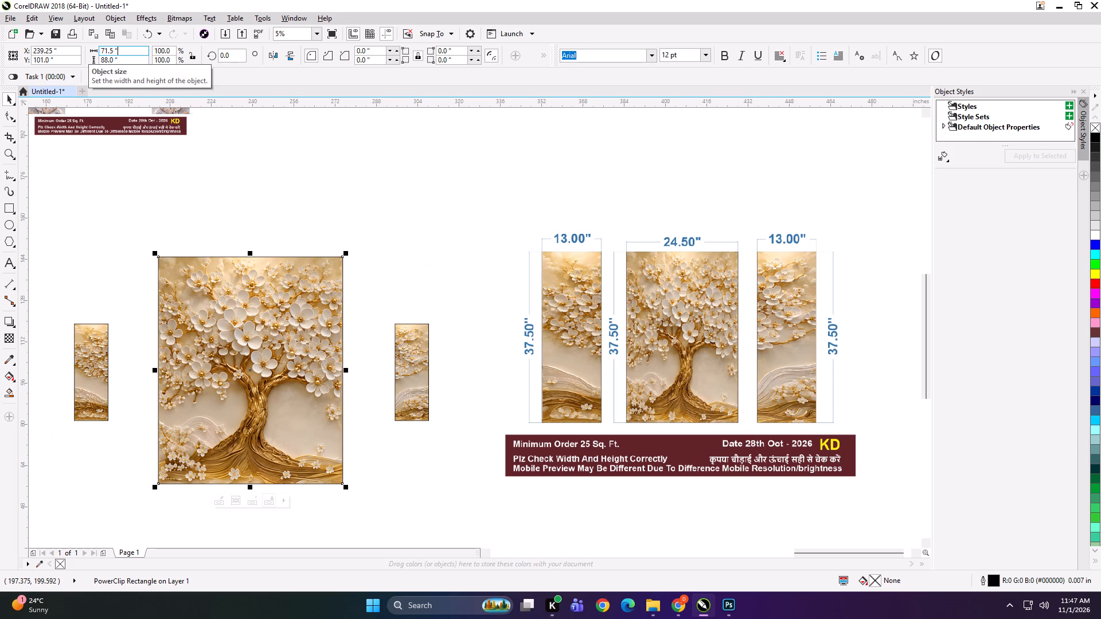
key(ctrl+a)
text(24.5)
key(Tab)
text(37.5)
key(Return)
Move the left tree panel close beside the centre panel.
drag(90, 366, 188, 373)
click(170, 299)
Add small text labels a, b and c at the top edges of the left, centre and right tree panels respectively.
click(7, 262)
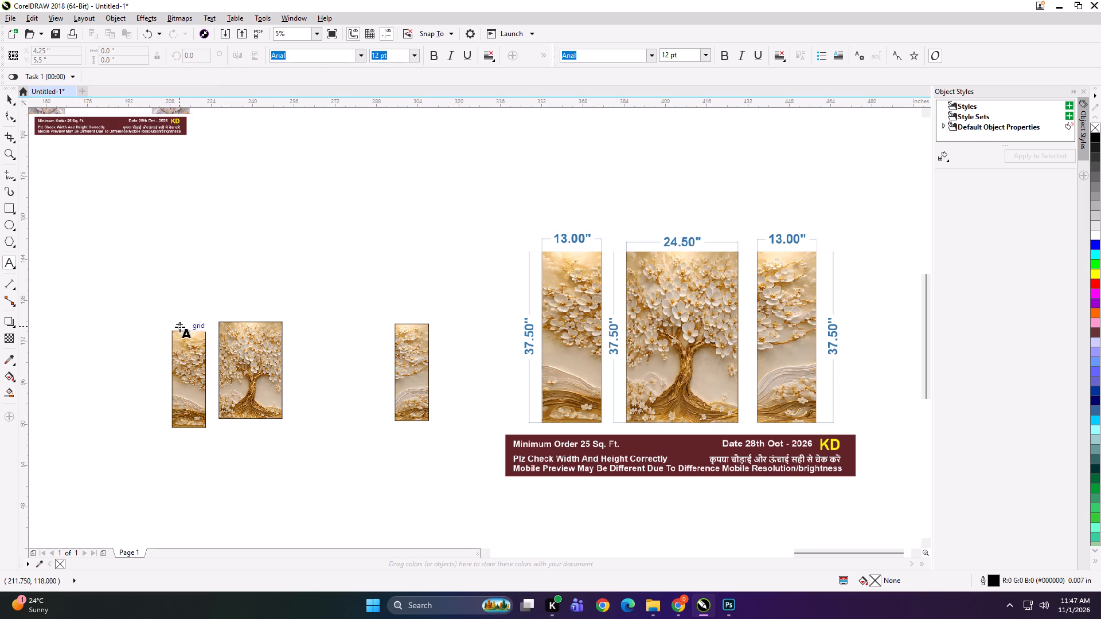
click(181, 330)
key(a)
click(233, 320)
key(b)
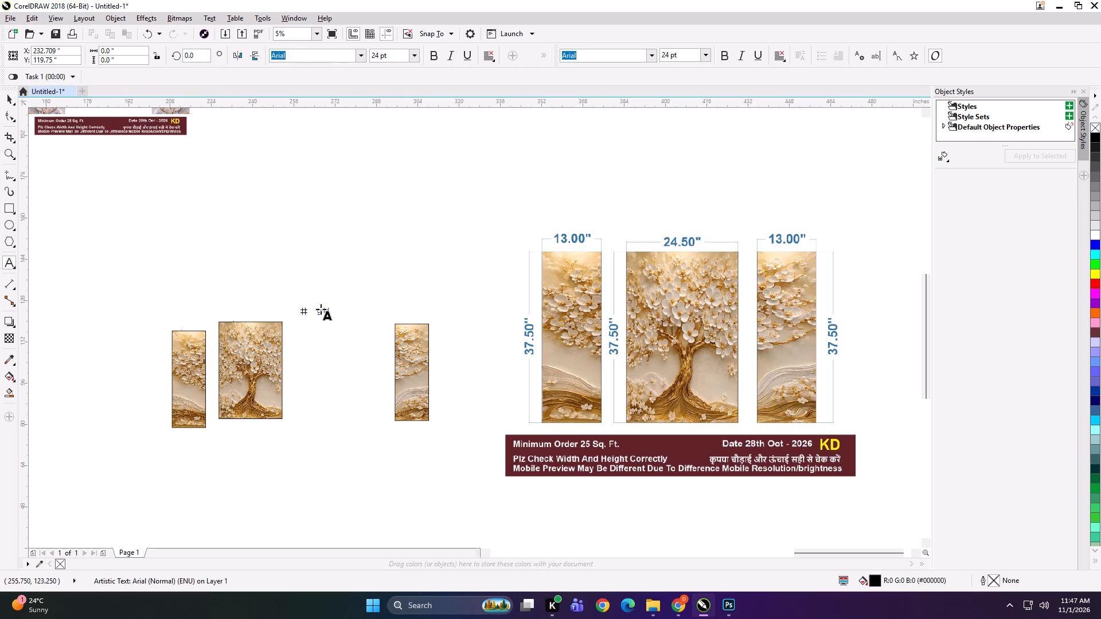
click(404, 322)
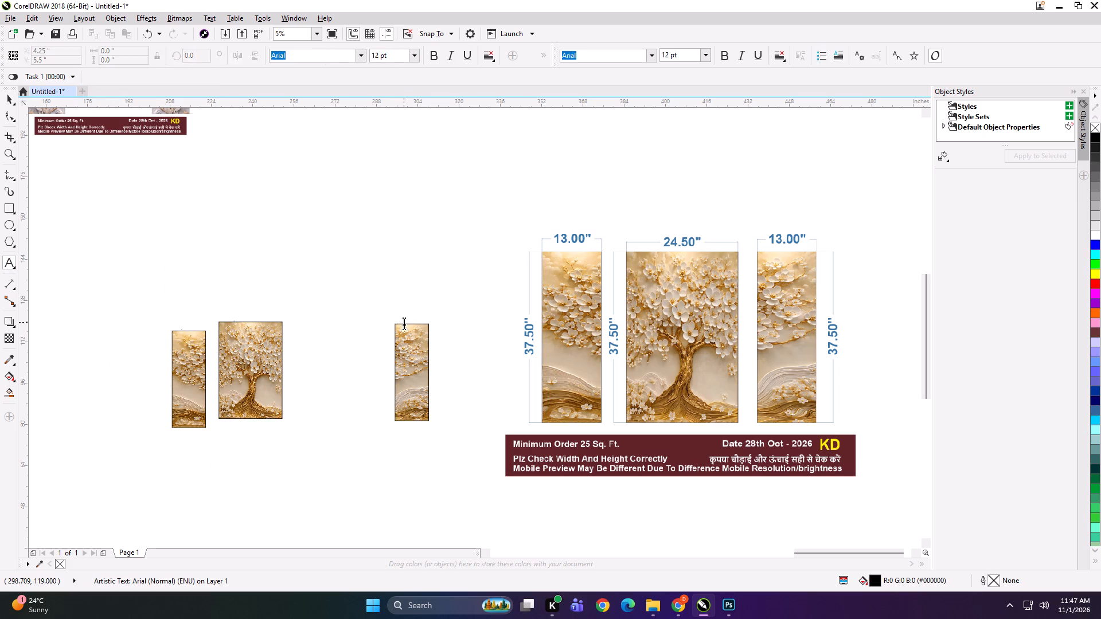
key(c)
click(14, 103)
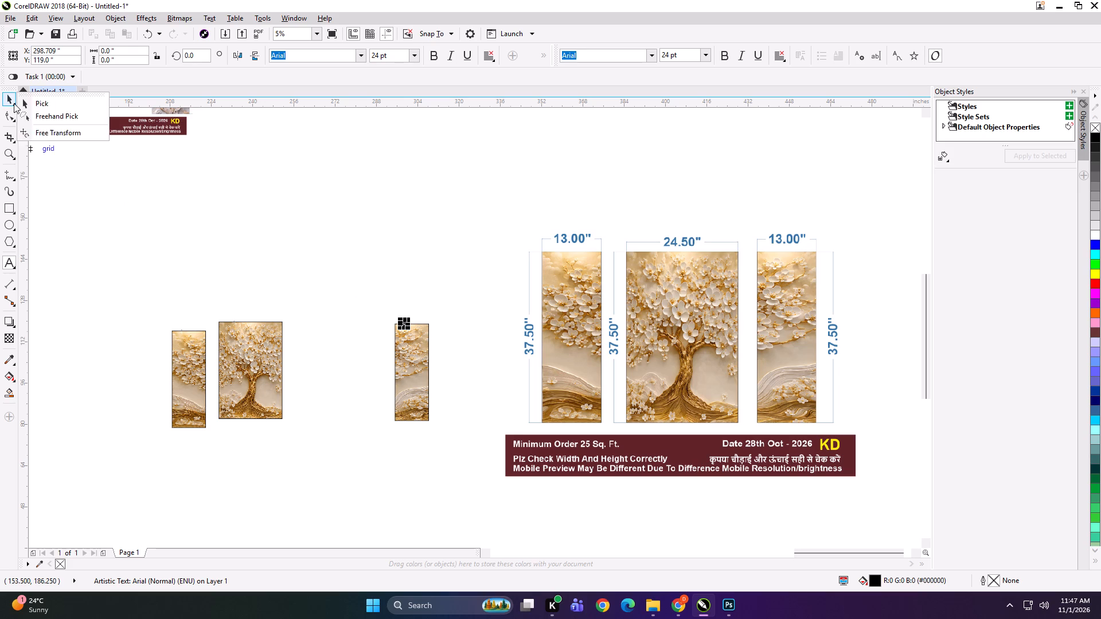
click(8, 103)
click(10, 100)
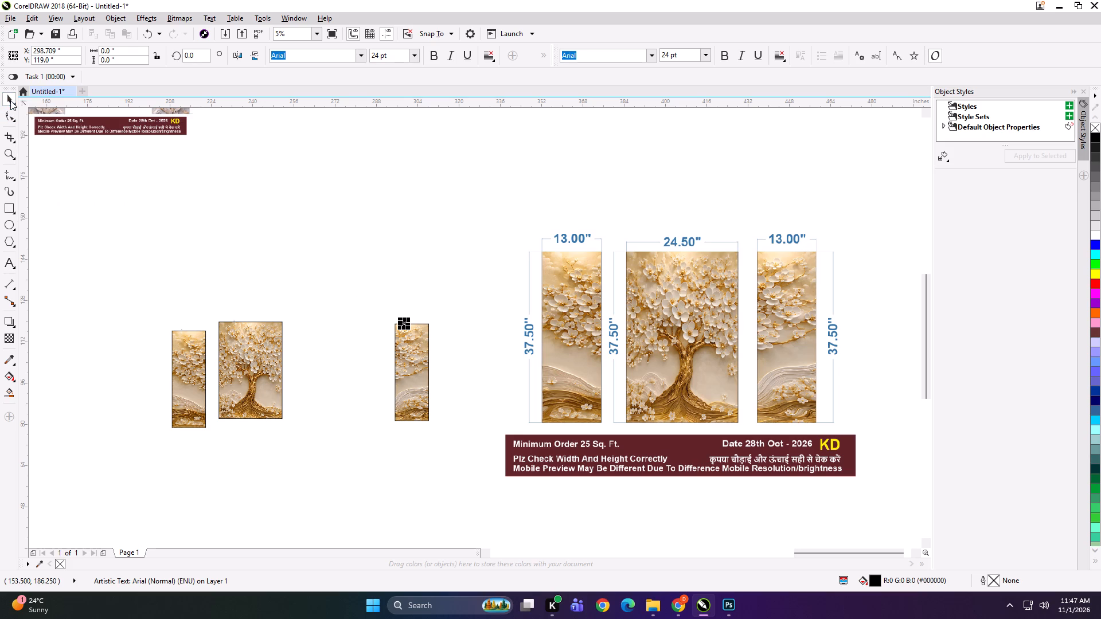
Group each of the three tree panels with its own letter label.
click(322, 279)
drag(369, 275, 442, 491)
key(ctrl+g)
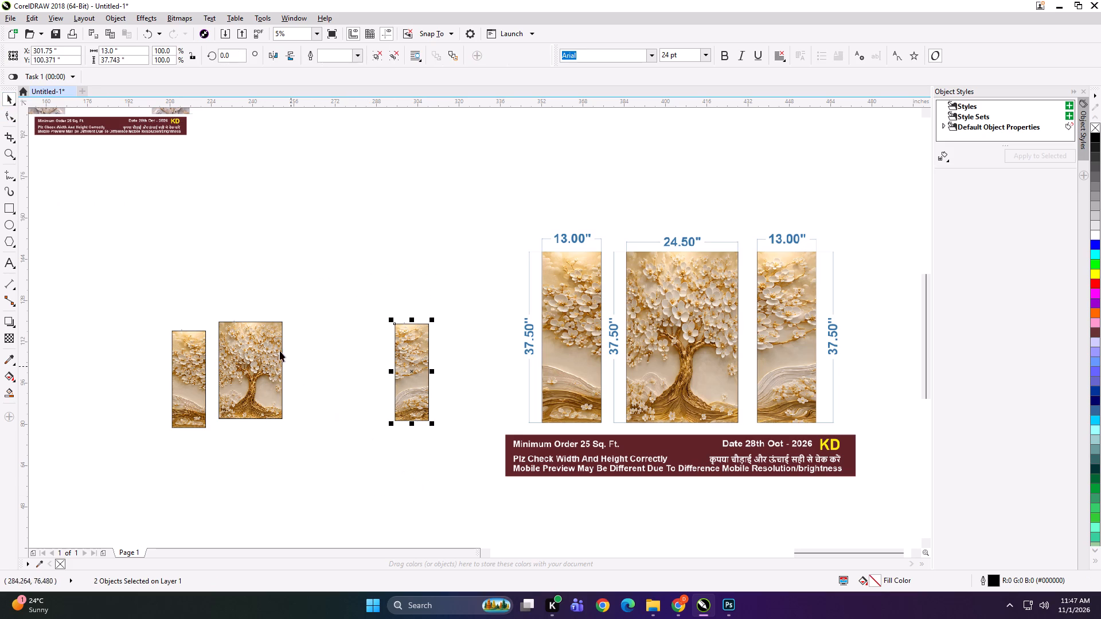
drag(209, 296, 303, 466)
key(ctrl+g)
drag(247, 284, 114, 467)
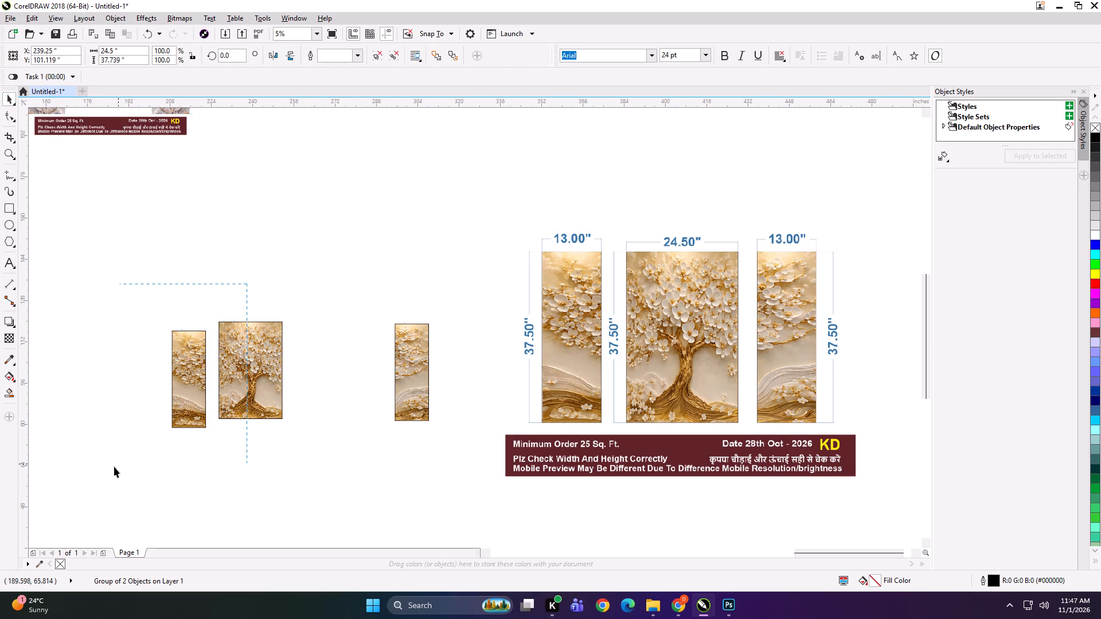
drag(114, 467, 114, 467)
key(ctrl+g)
Export only the left tree panel to the A ONE folder as a TIFF named 13x37 A.
key(ctrl+e)
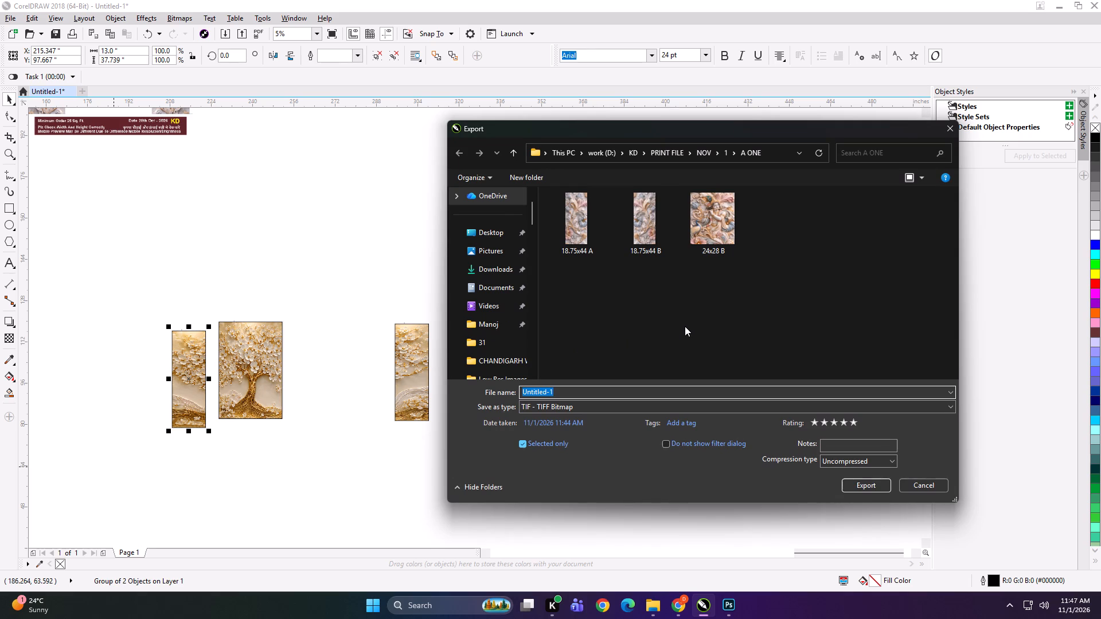
text(13x367 A)
key(space)
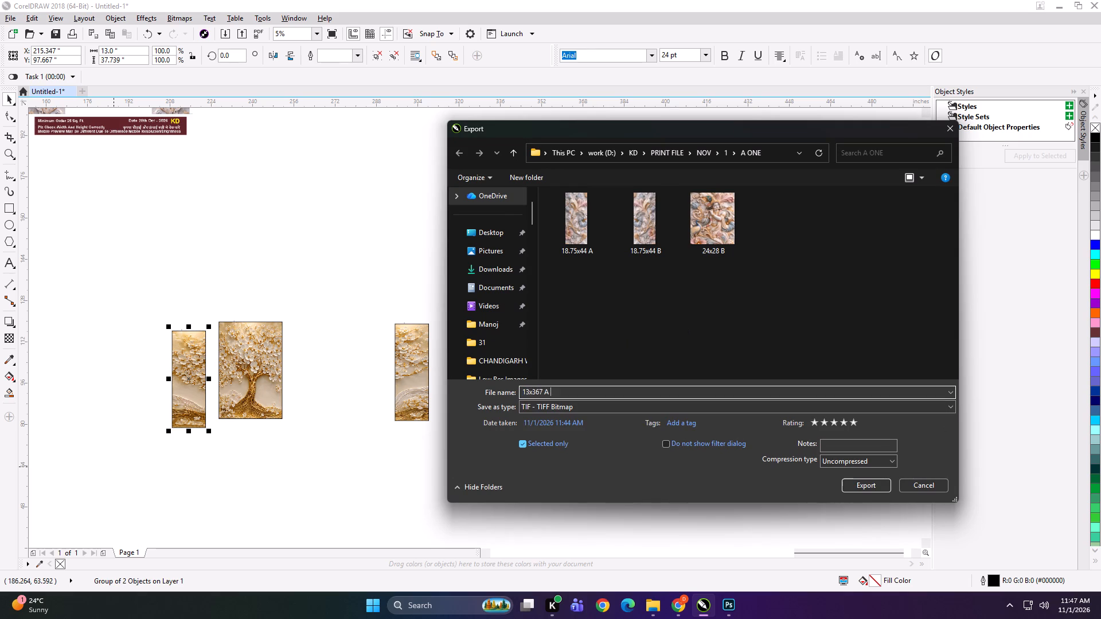
key(BackSpace)
key(BackSpace)
key(BackSpace)
key(BackSpace)
key(BackSpace)
text(7A)
key(space)
key(BackSpace)
key(BackSpace)
key(space)
text(A)
key(space)
key(Return)
key(Return)
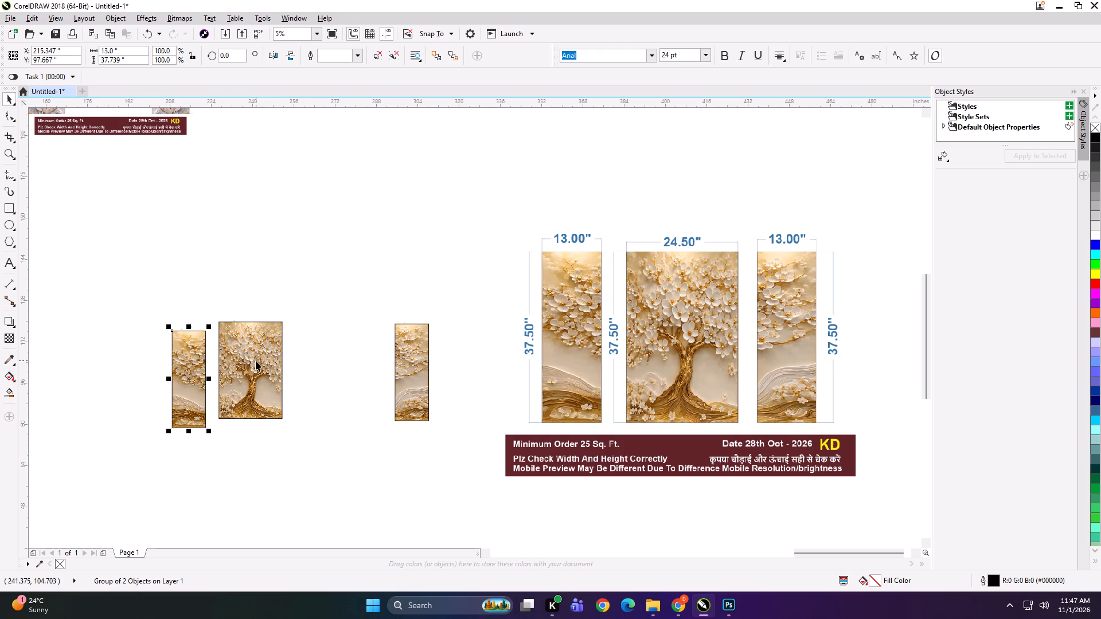
Export only the centre tree panel to the A ONE folder as a TIFF named 24.5x37 B.
click(256, 361)
key(ctrl+e)
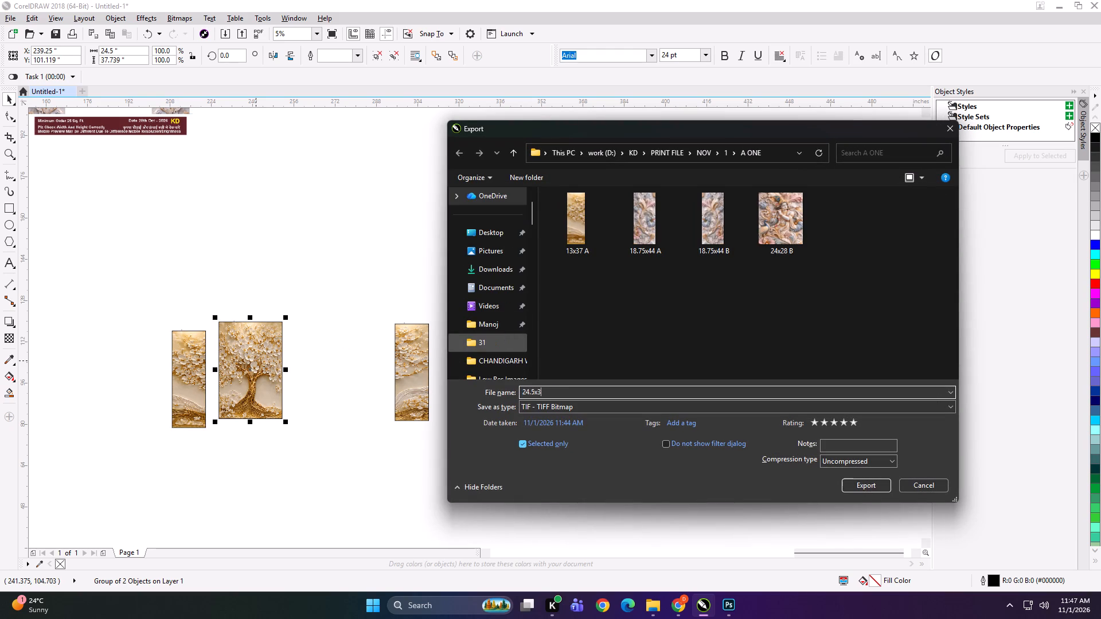
key(Return)
key(Return)
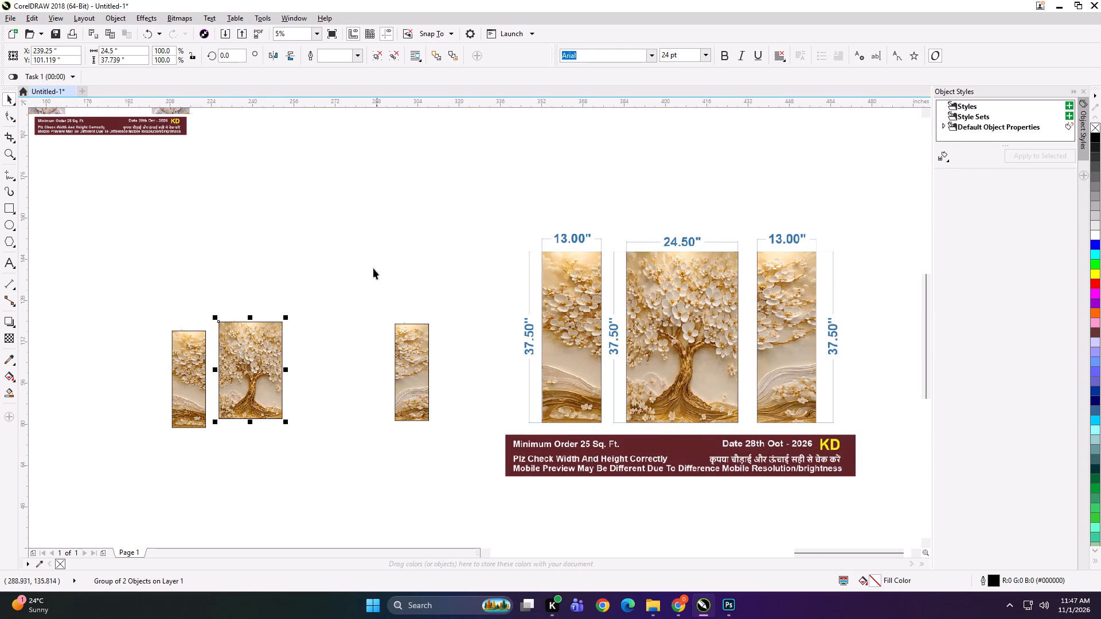
Export only the right tree panel to A ONE as a TIFF, reusing the 13x37 A file name with its final letter changed to c.
drag(373, 267, 467, 504)
key(ctrl+e)
click(583, 226)
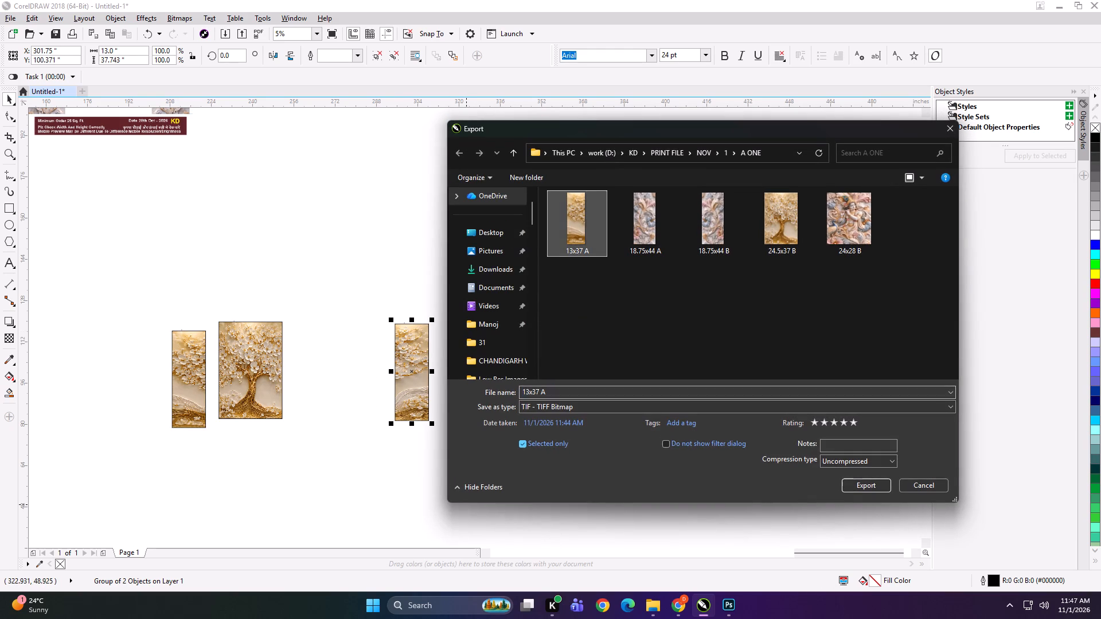
double_click(568, 389)
key(c)
key(Return)
key(Return)
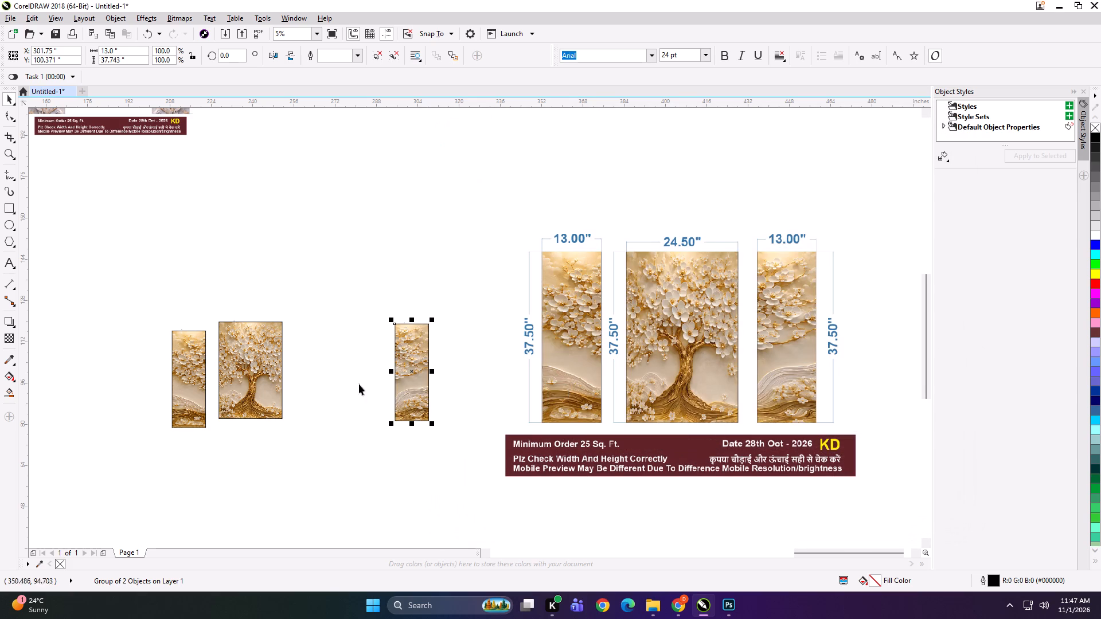
Move the right tree panel close beside the centre panel.
drag(413, 371, 309, 370)
drag(136, 296, 135, 296)
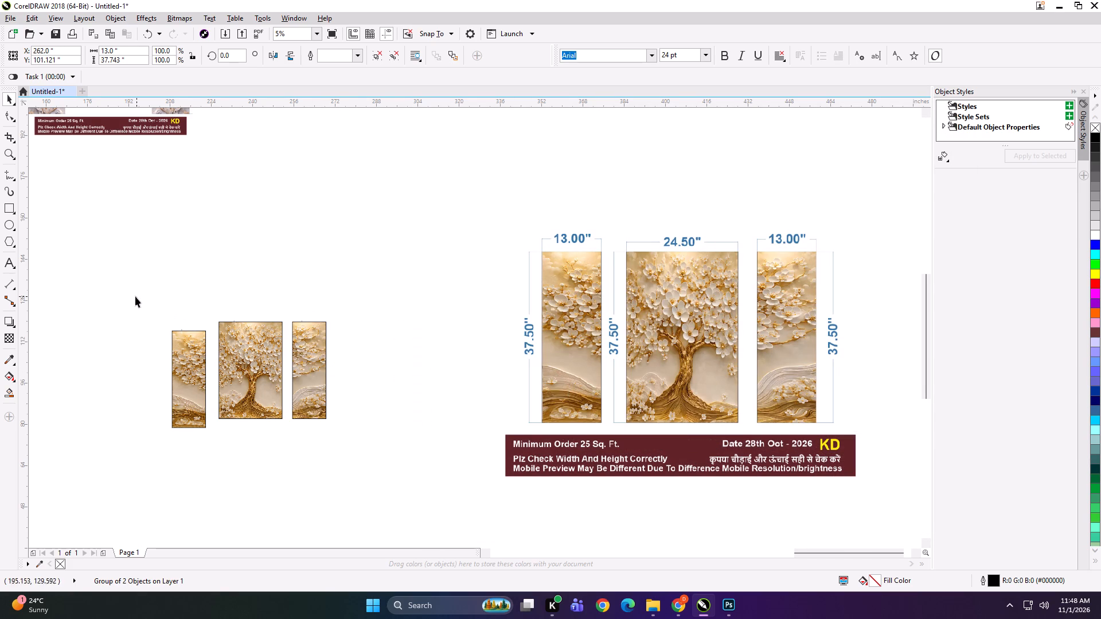
Align the three tree panels along their bottom edges and enlarge them together to about 109 x 69 inches beside the dimensioned tree layout.
drag(135, 296, 366, 459)
key(b)
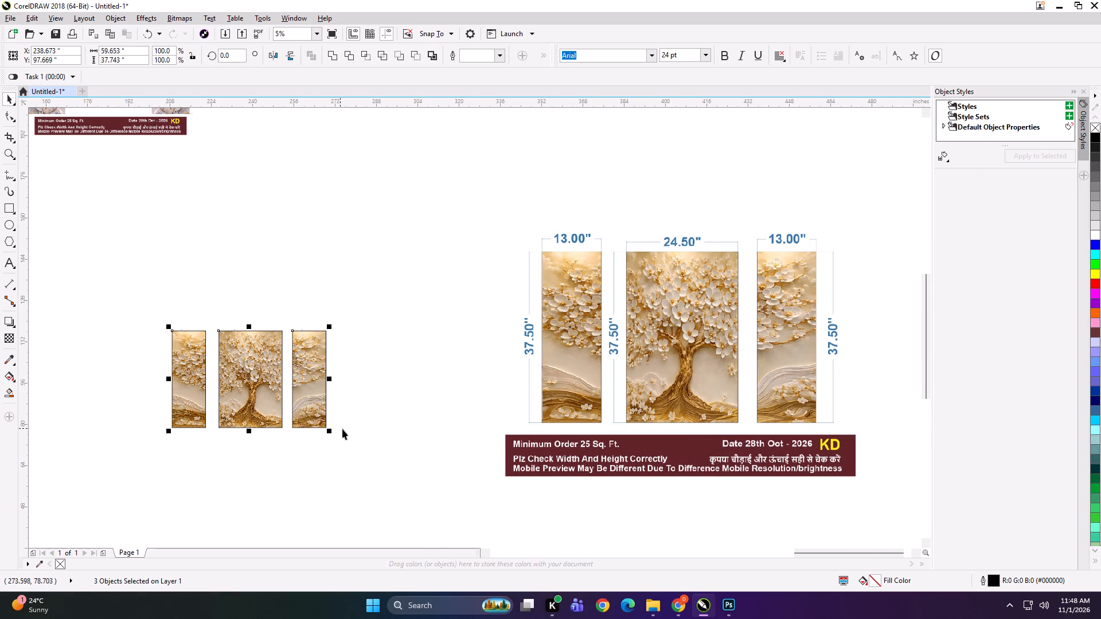
shift+drag(333, 430, 412, 469)
drag(365, 372, 462, 333)
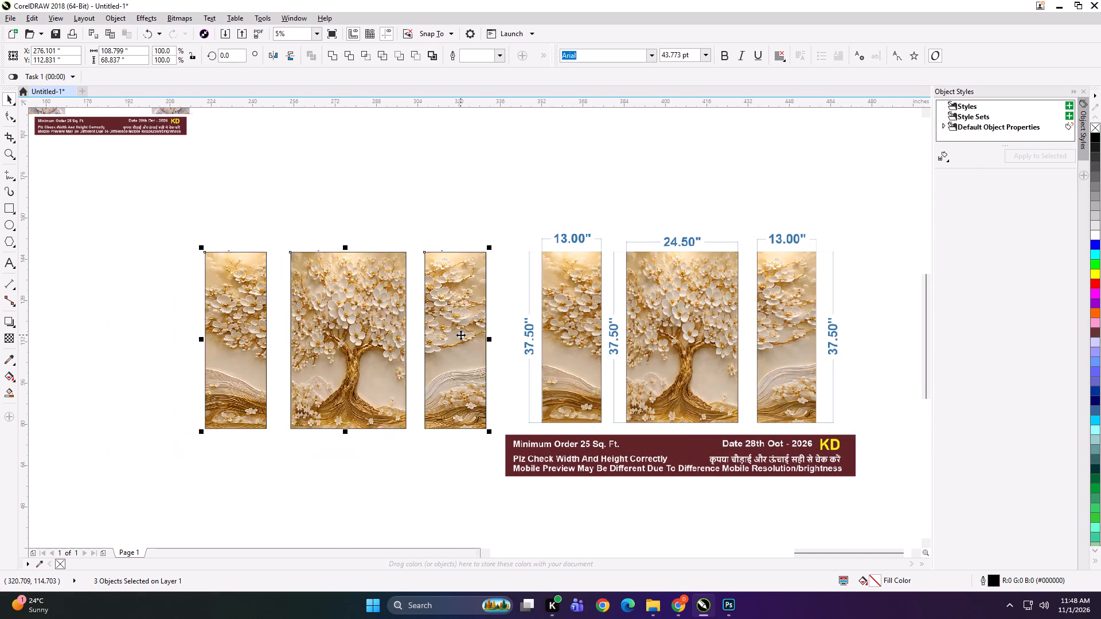
Group the tree panels with their dimensioned layout, then shrink the group beside the carved floral set at a similar height.
scroll(460, 342, down, 1)
shift+click(543, 352)
key(ctrl+g)
drag(463, 346, 468, 234)
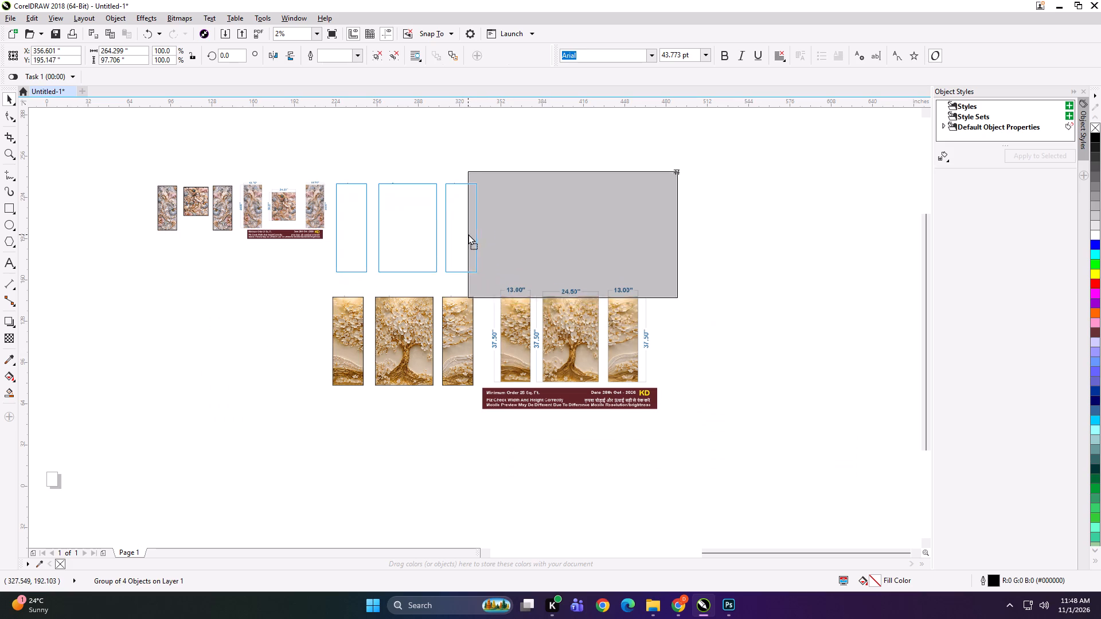
drag(468, 234, 468, 233)
drag(684, 299, 550, 377)
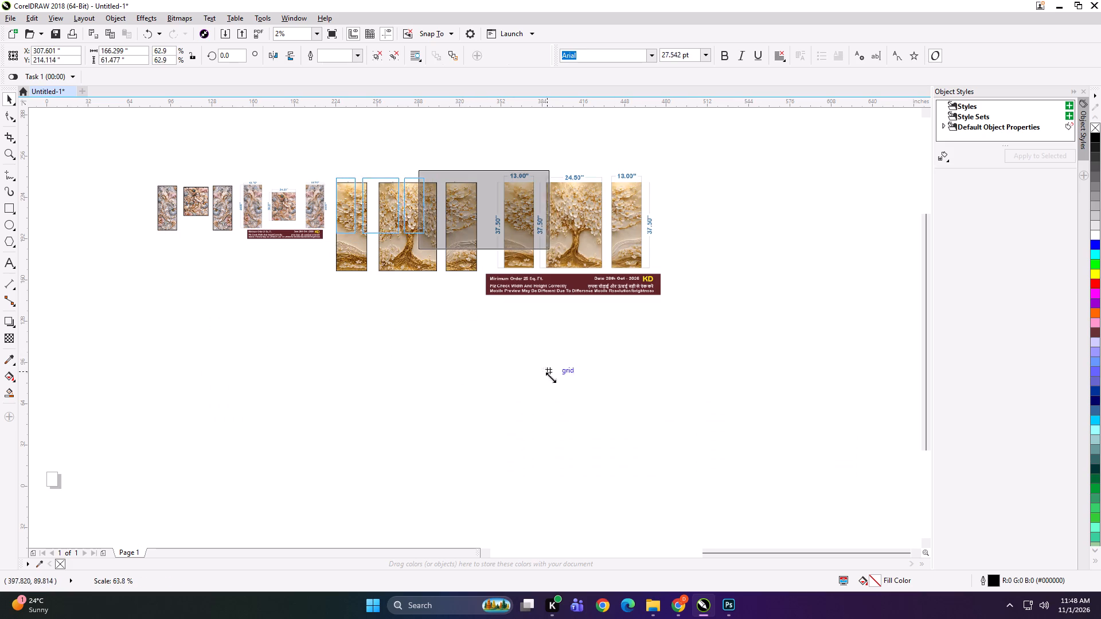
drag(550, 377, 533, 398)
Scale the carved floral and tree layout groups down together to about 17.2 x 3.3 inches.
drag(77, 143, 584, 359)
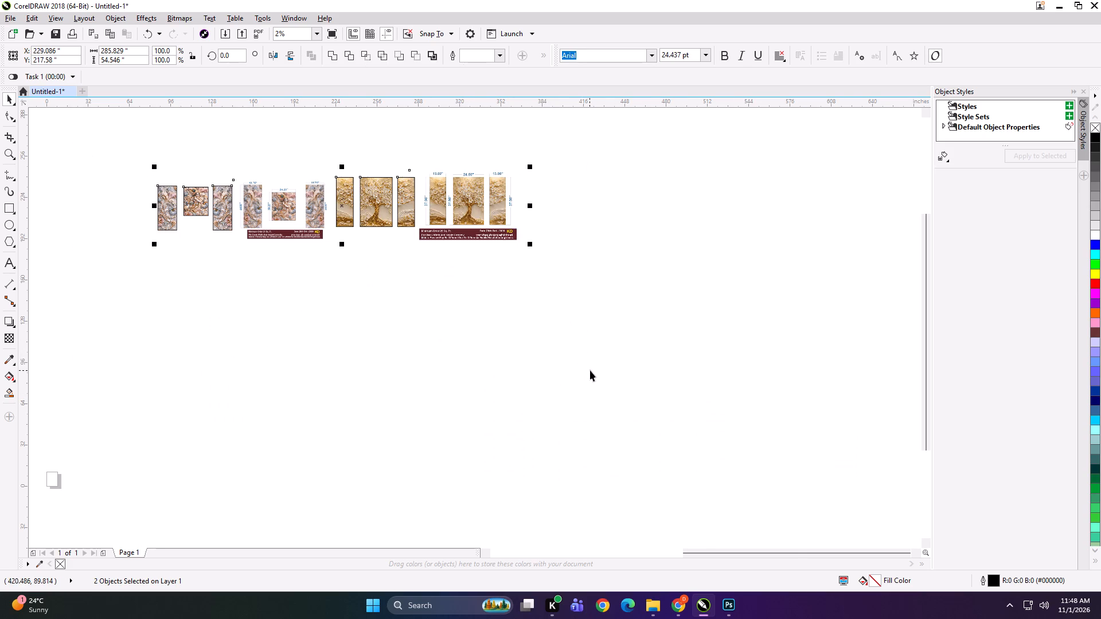
key(shift+F2)
shift+drag(904, 414, 767, 417)
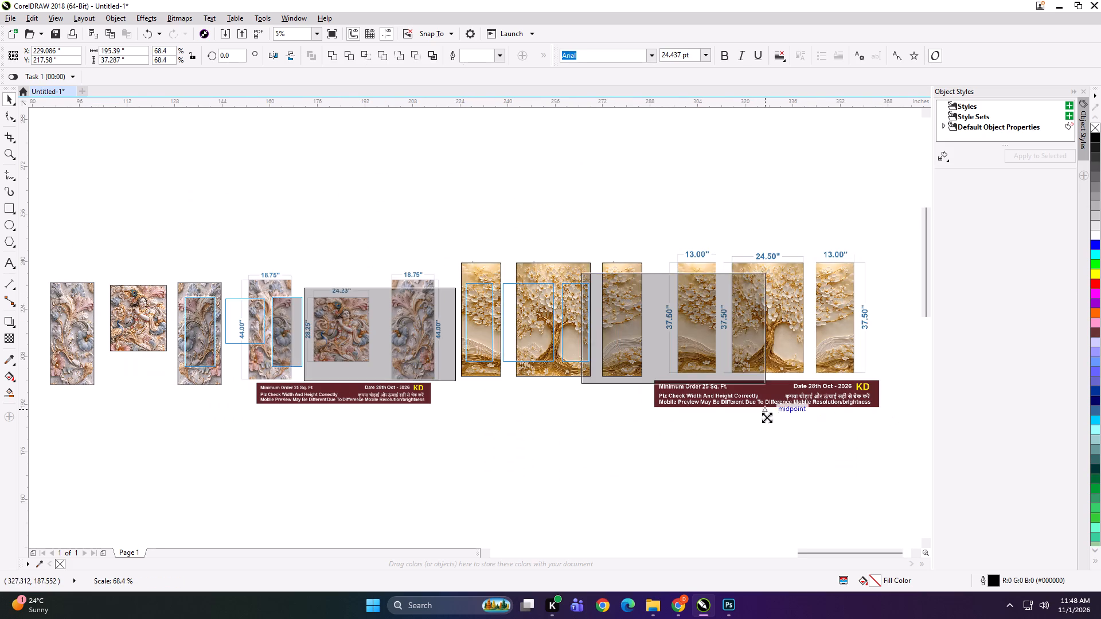
shift+drag(767, 417, 515, 357)
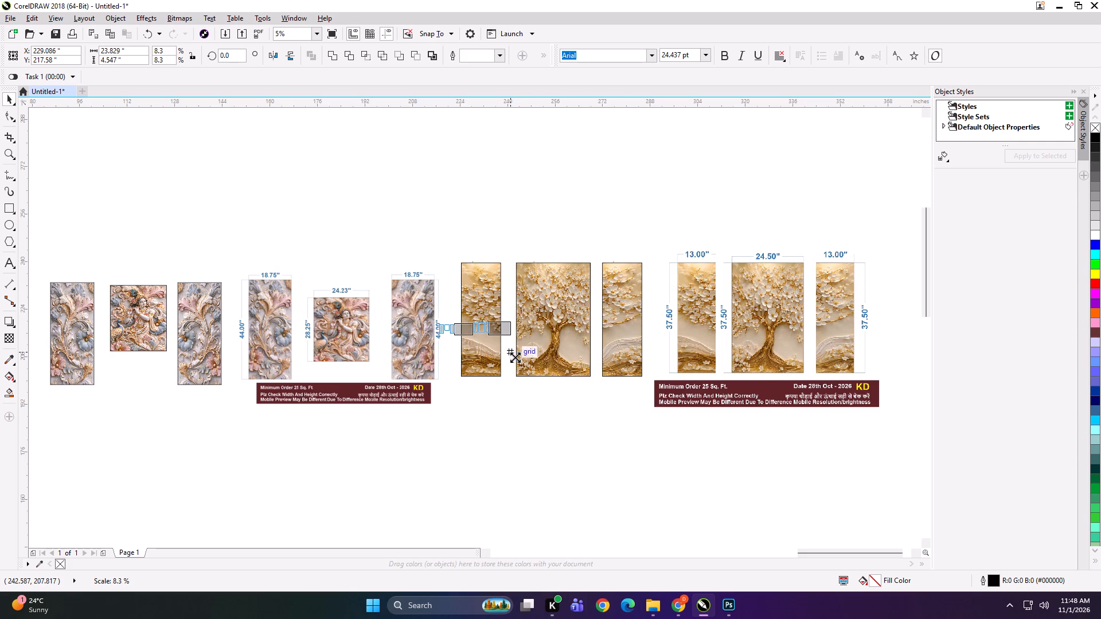
shift+drag(515, 357, 506, 359)
scroll(468, 330, up, 2)
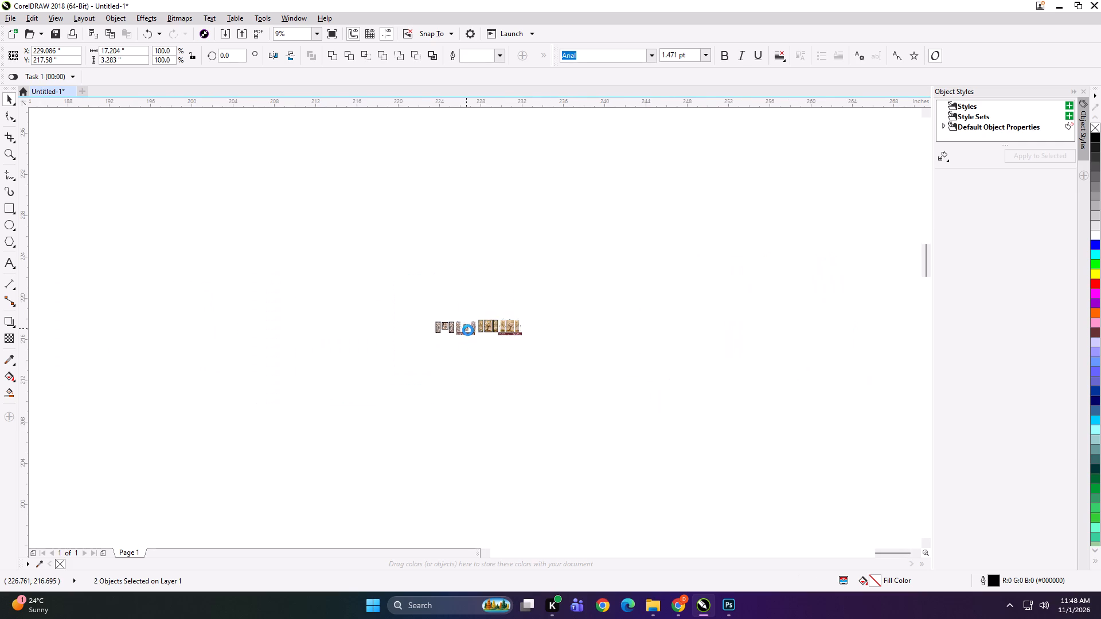
scroll(477, 328, up, 2)
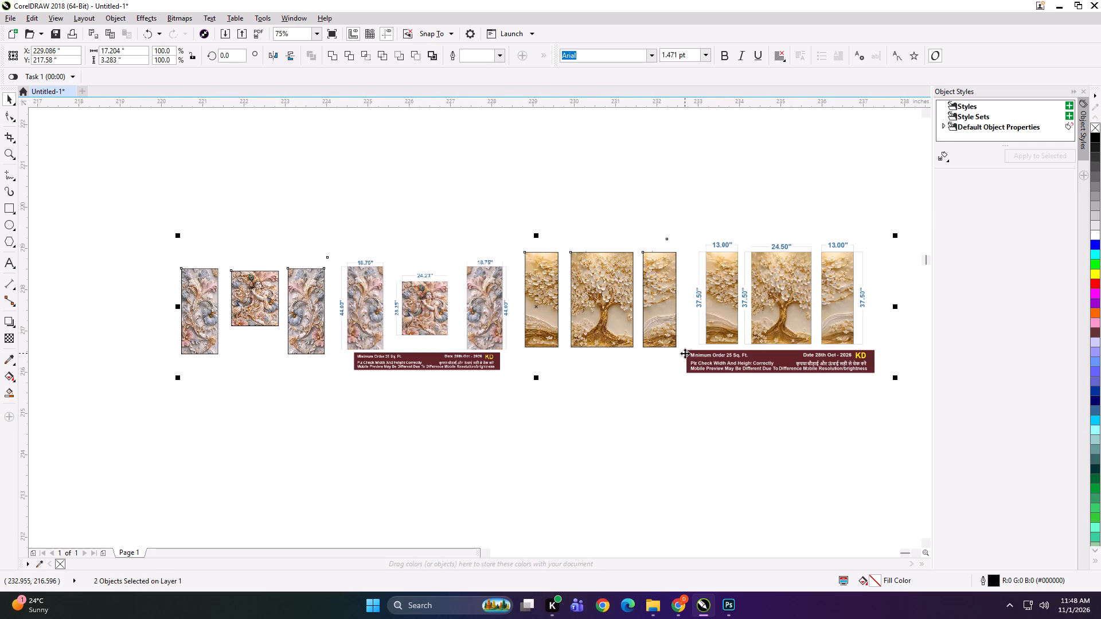
Export the two selected layout groups as an overview image named DGHH.
key(ctrl+e)
text(DGHH)
key(Return)
key(Return)
key(Return)
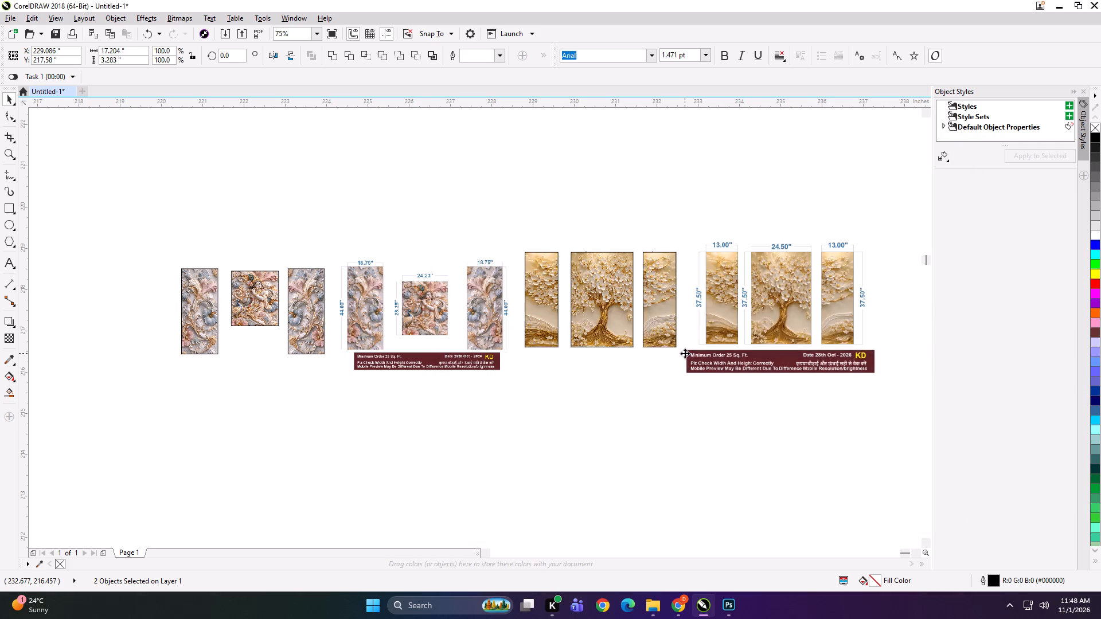
Delete the carved floral and tree layout groups from the drawing.
key(Delete)
key(F4)
scroll(610, 296, down, 1)
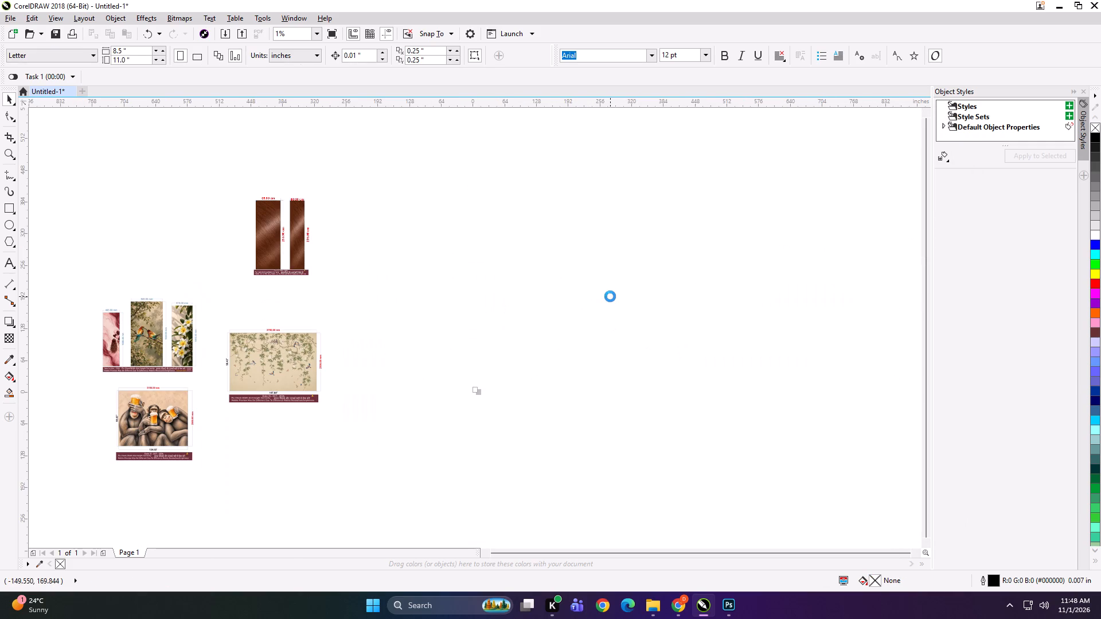
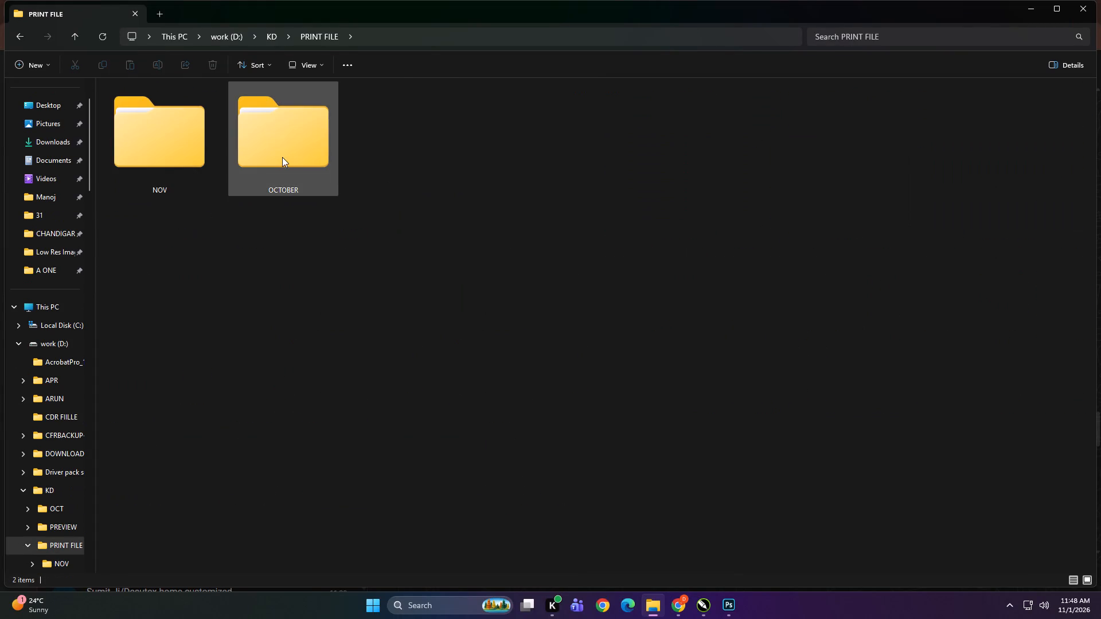
Copy the NOV folder from PRINT FILE and open the Print folder on the DIGITECH_SHAREDRIVE network drive.
double_click(282, 157)
click(354, 351)
key(BackSpace)
click(181, 295)
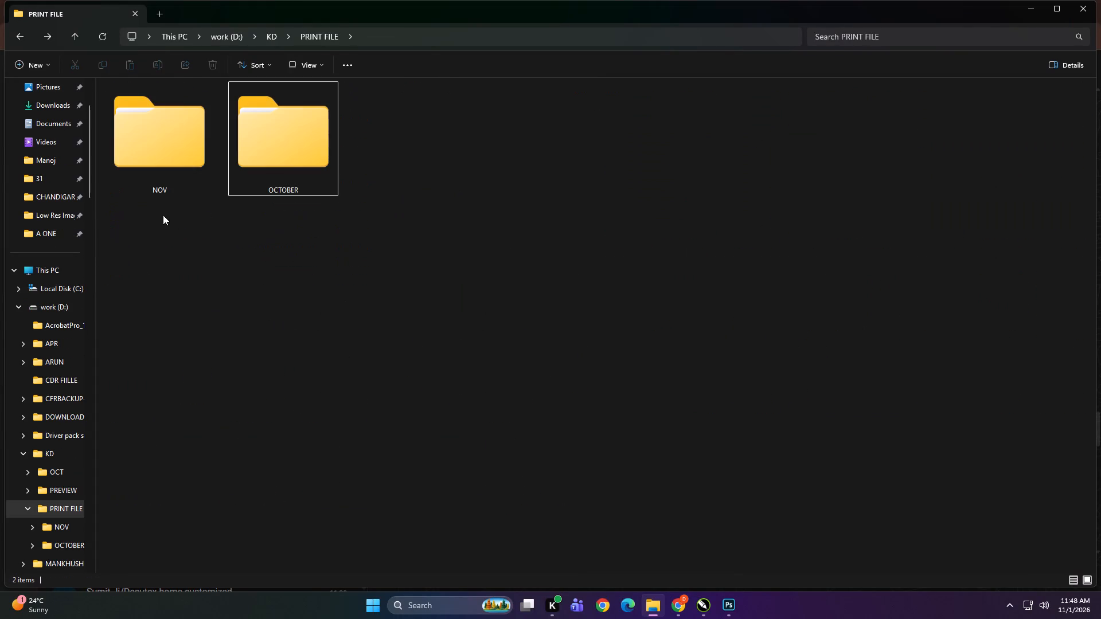
click(149, 126)
key(ctrl+c)
scroll(28, 370, up, 7)
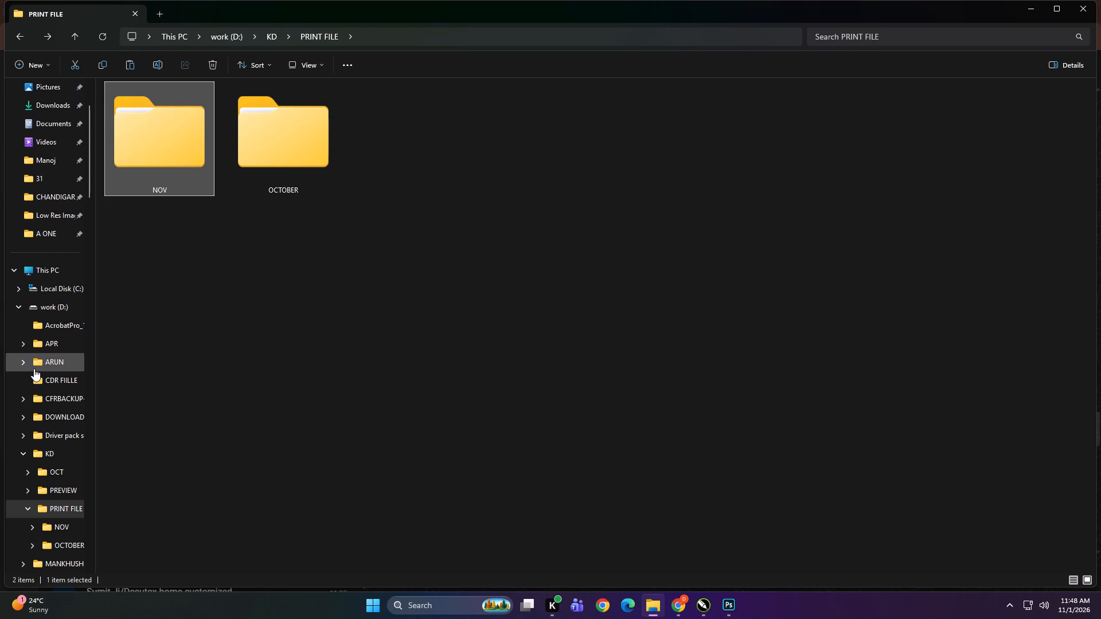
click(34, 369)
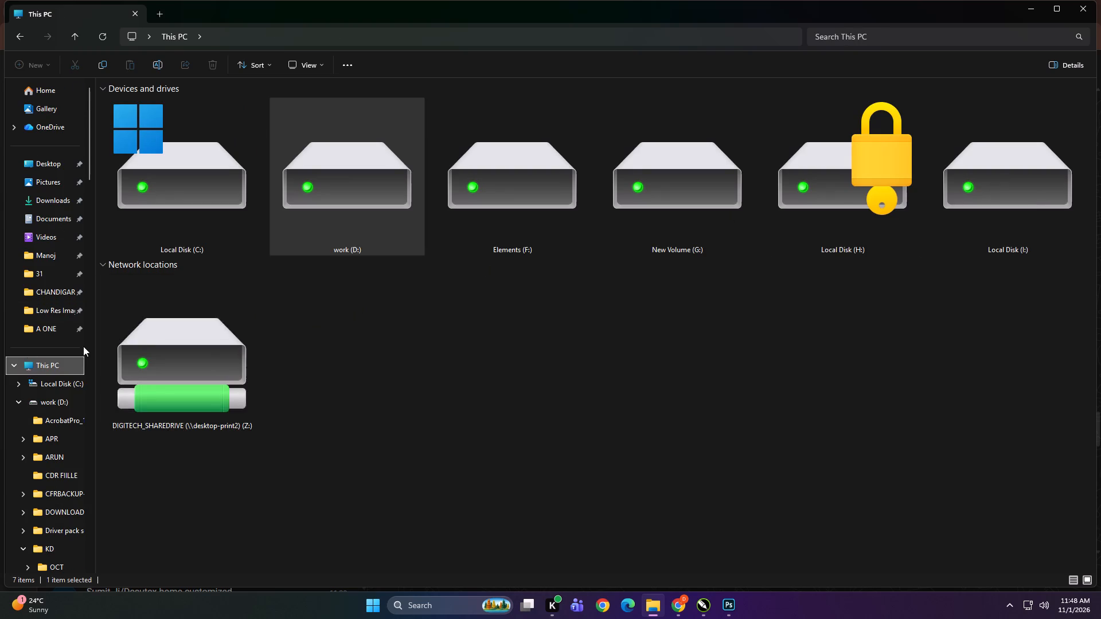
double_click(143, 338)
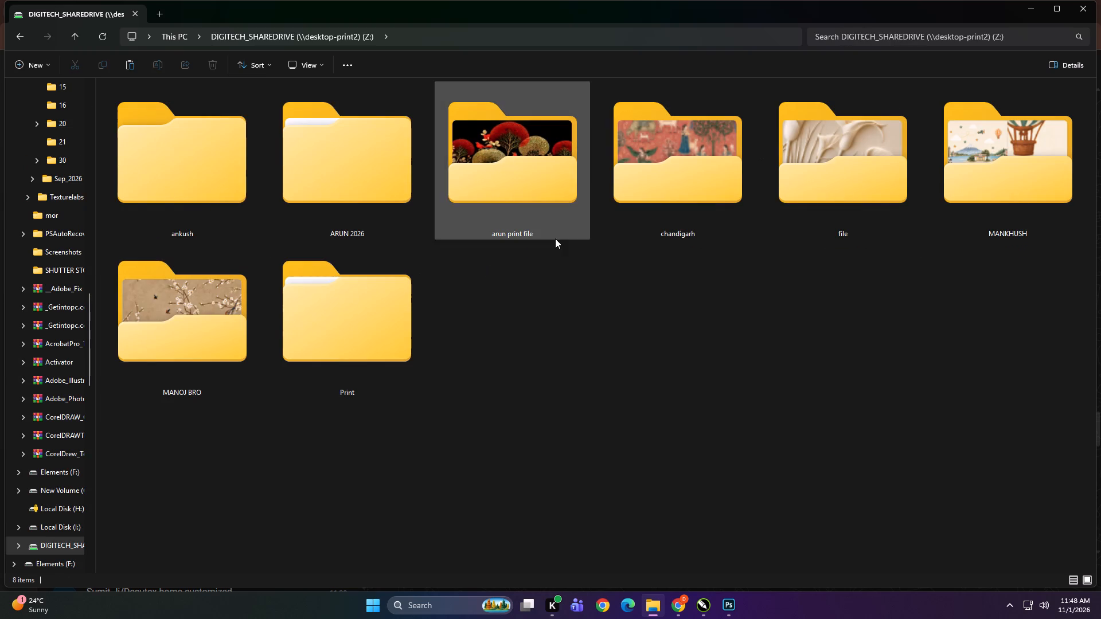
double_click(376, 301)
click(333, 361)
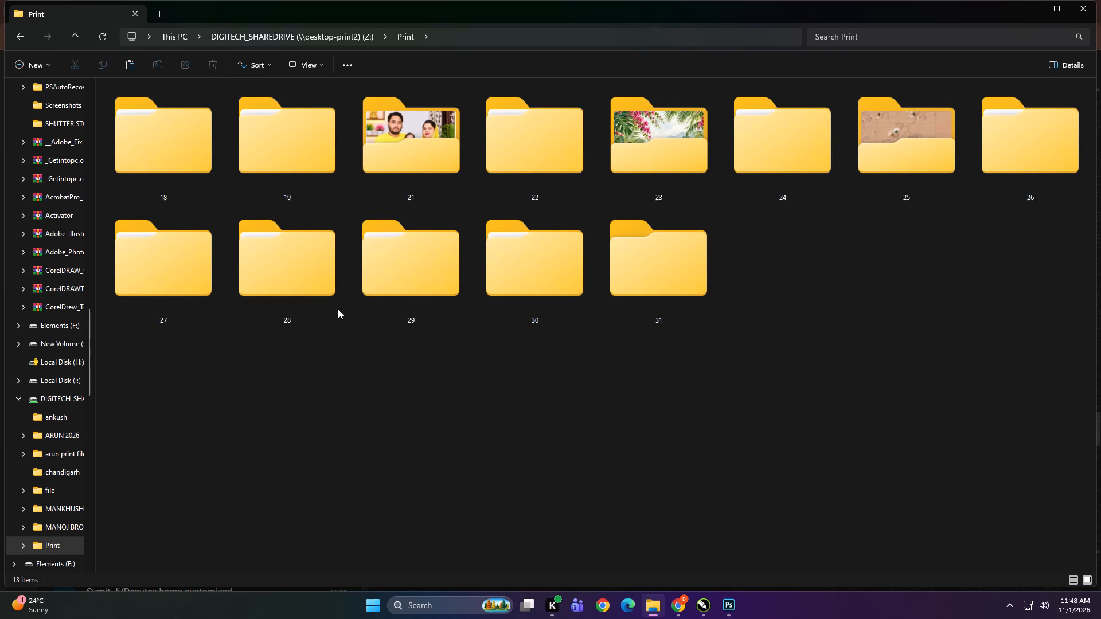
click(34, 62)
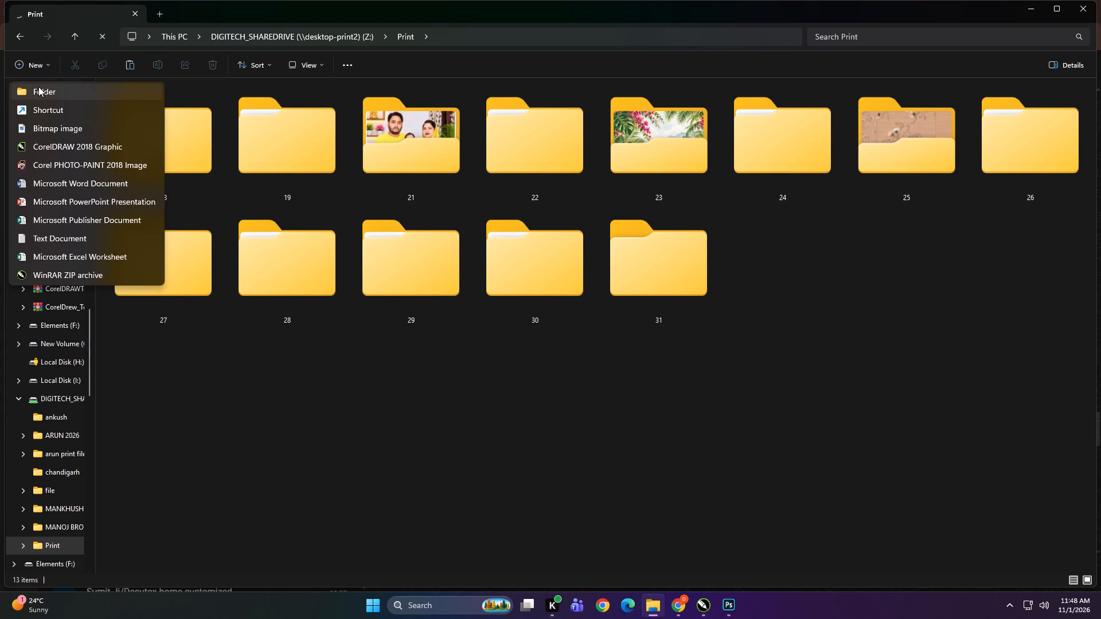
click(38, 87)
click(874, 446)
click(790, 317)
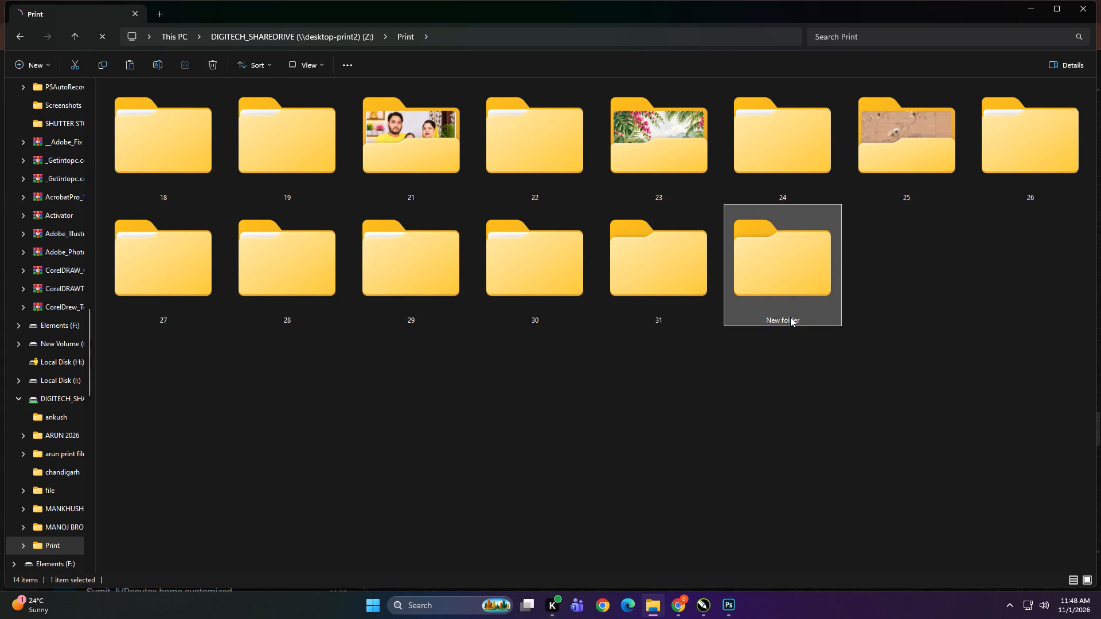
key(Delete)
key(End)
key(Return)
Paste the copied NOV folder into the shared Print folder.
right_click(790, 317)
click(807, 334)
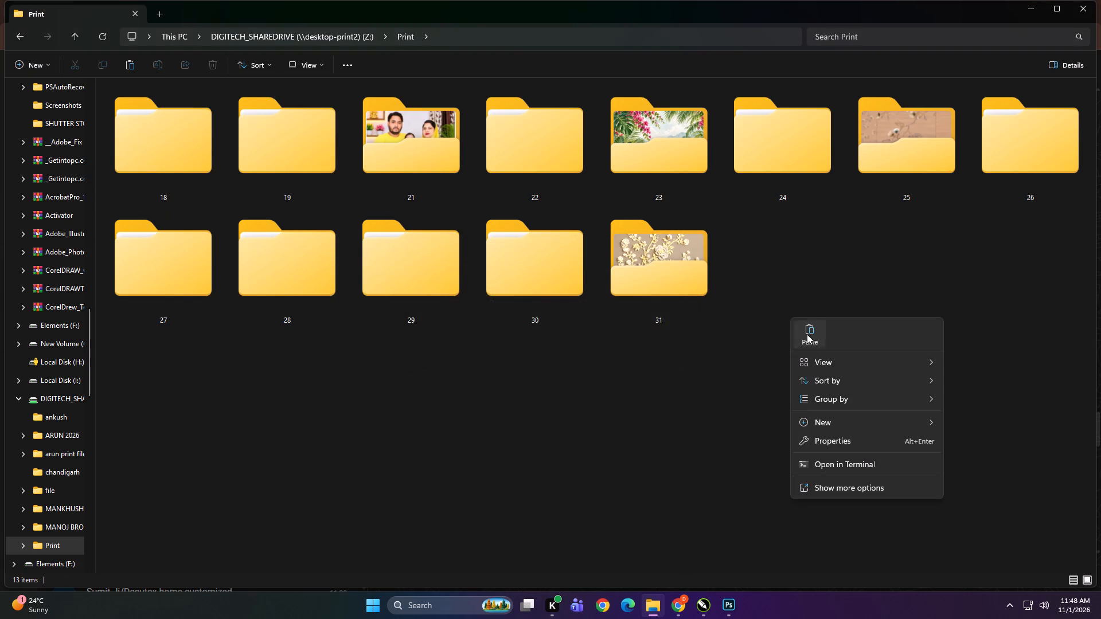
click(598, 420)
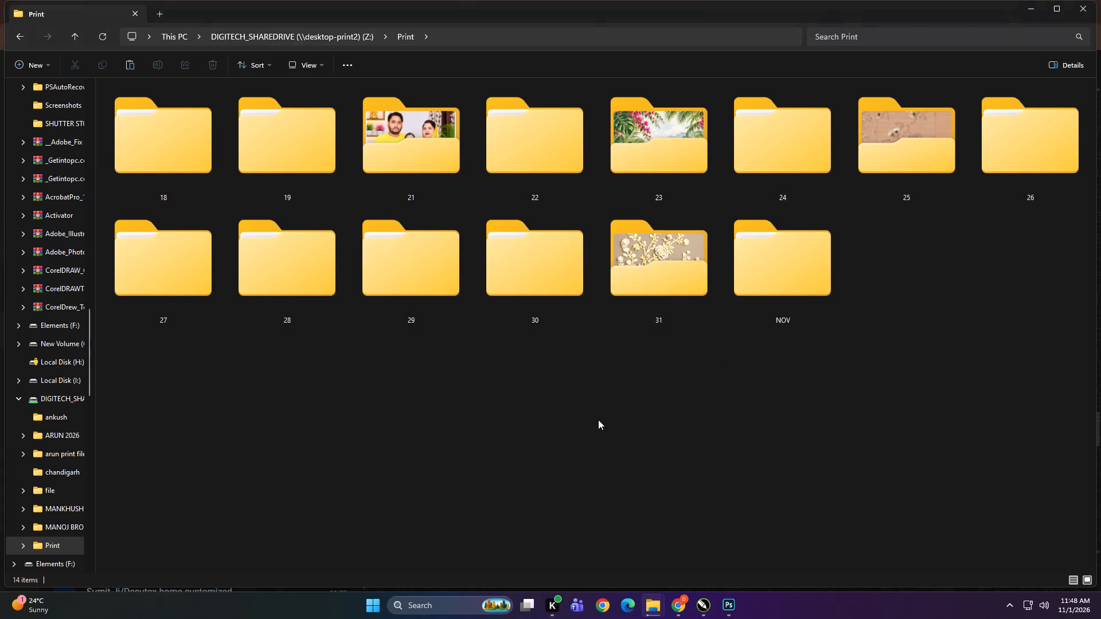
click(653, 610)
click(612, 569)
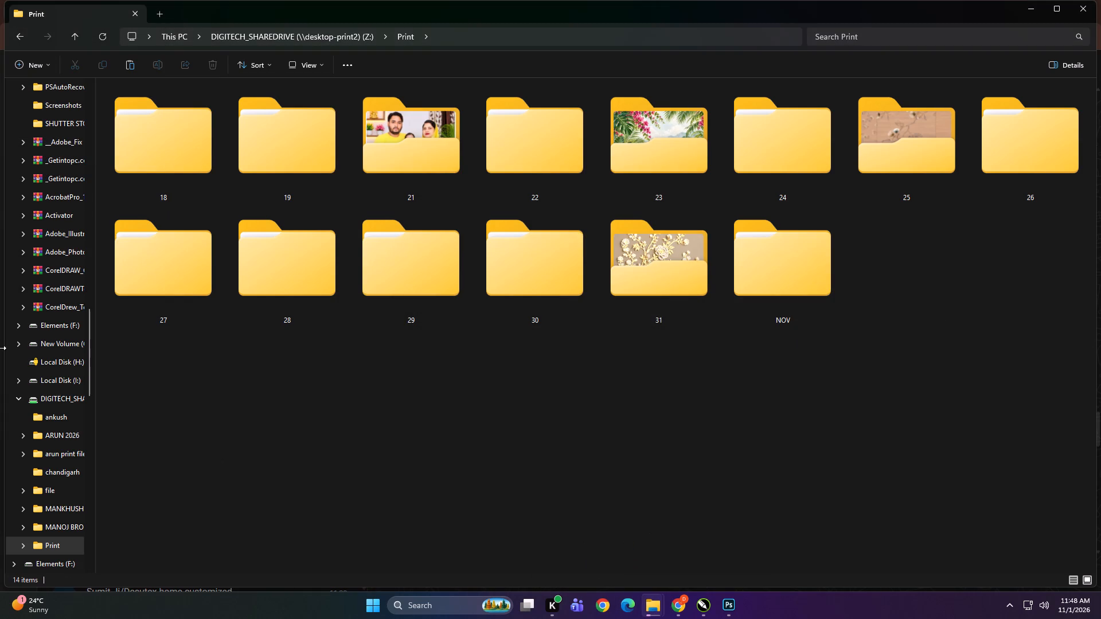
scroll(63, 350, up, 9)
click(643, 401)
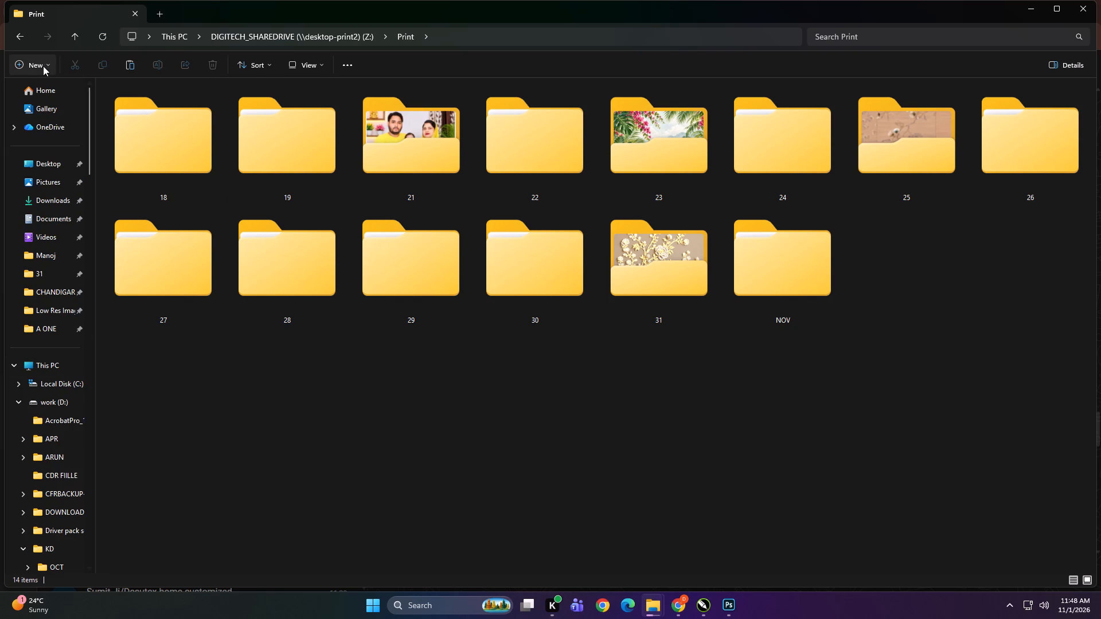
Create a new folder named OCT in the shared Print folder.
click(40, 66)
click(49, 91)
click(25, 56)
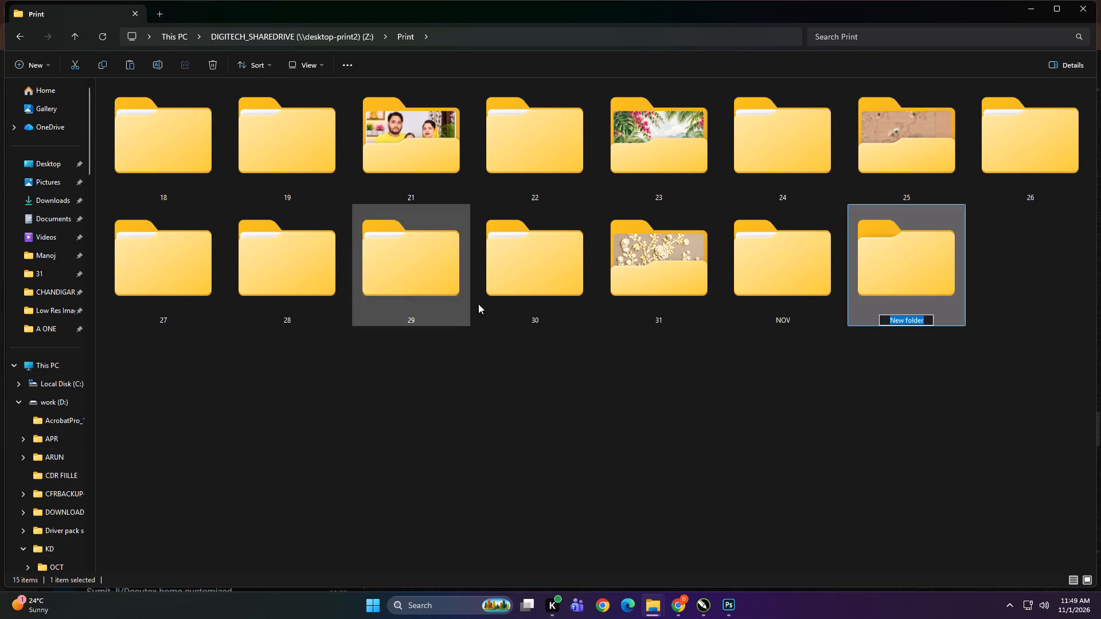
text(OCT)
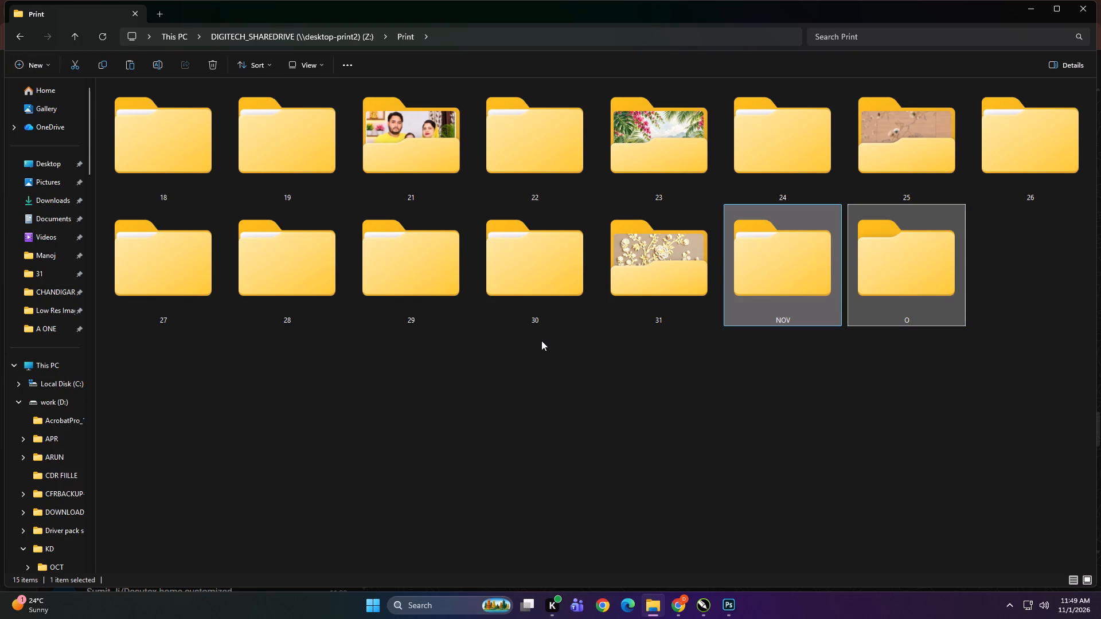
click(881, 266)
right_click(881, 266)
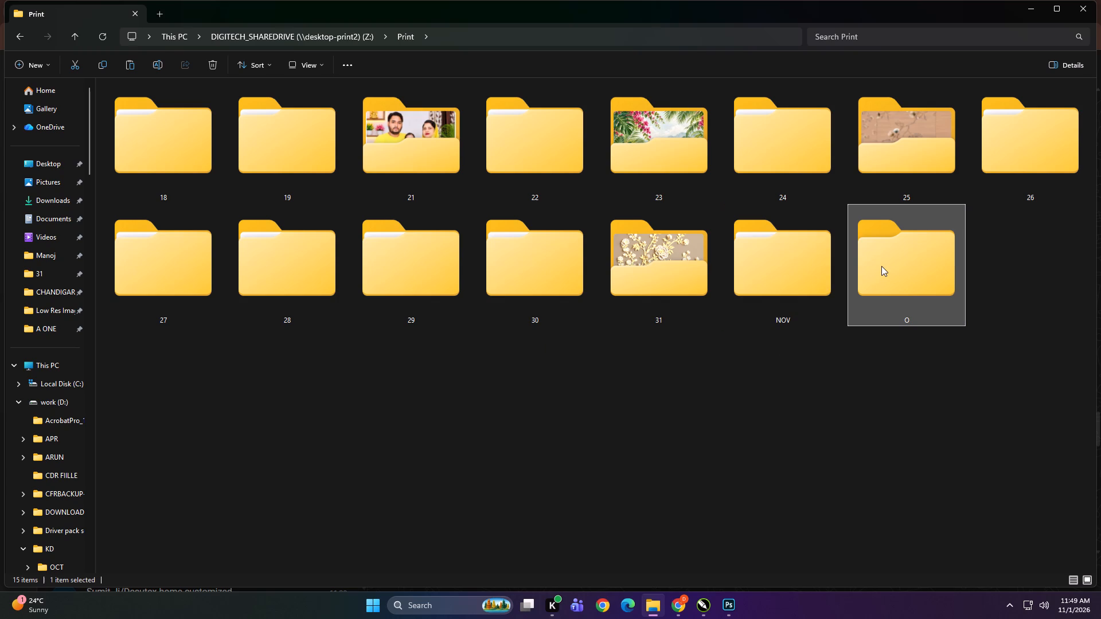
click(1008, 278)
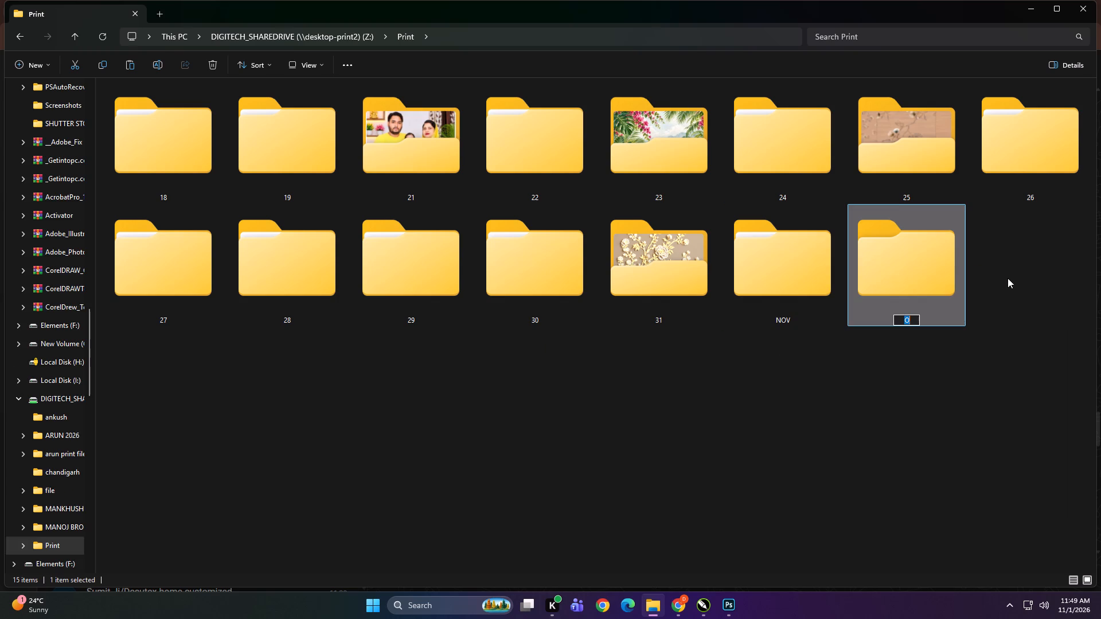
text(OCT)
key(Return)
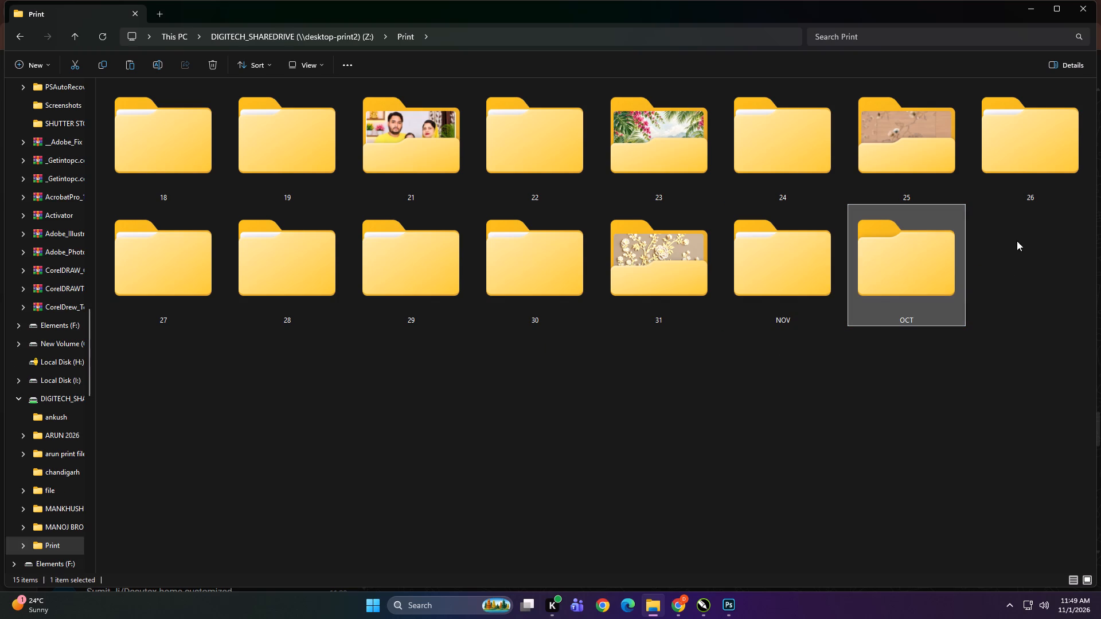
Move the numbered day folders 18 through 31 from Print into the OCT folder.
click(204, 136)
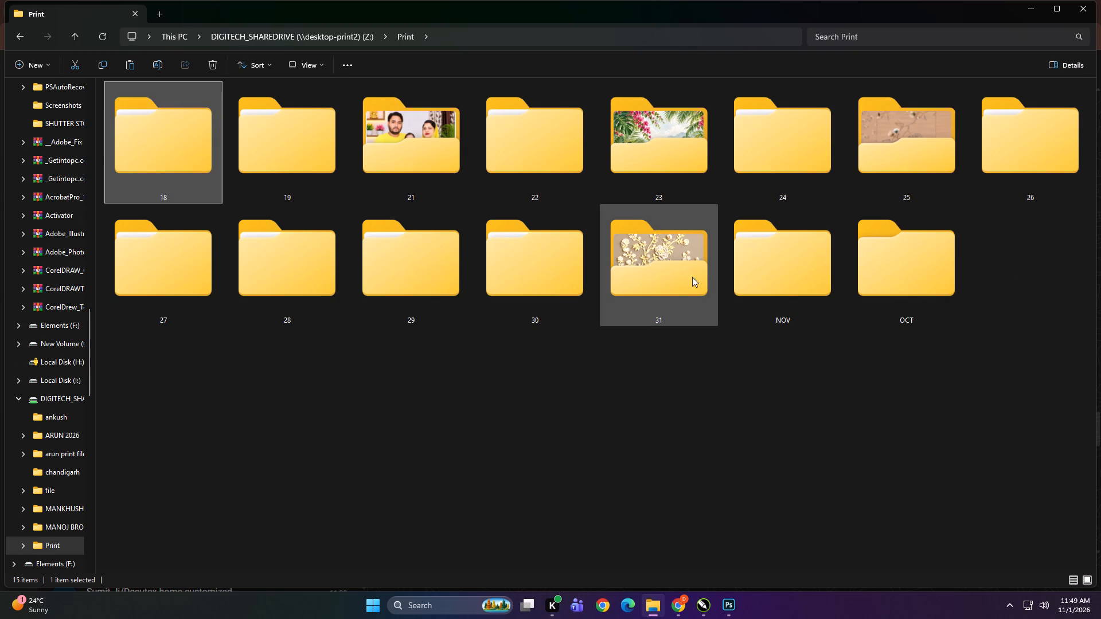
shift+click(684, 279)
key(ctrl+x)
double_click(884, 271)
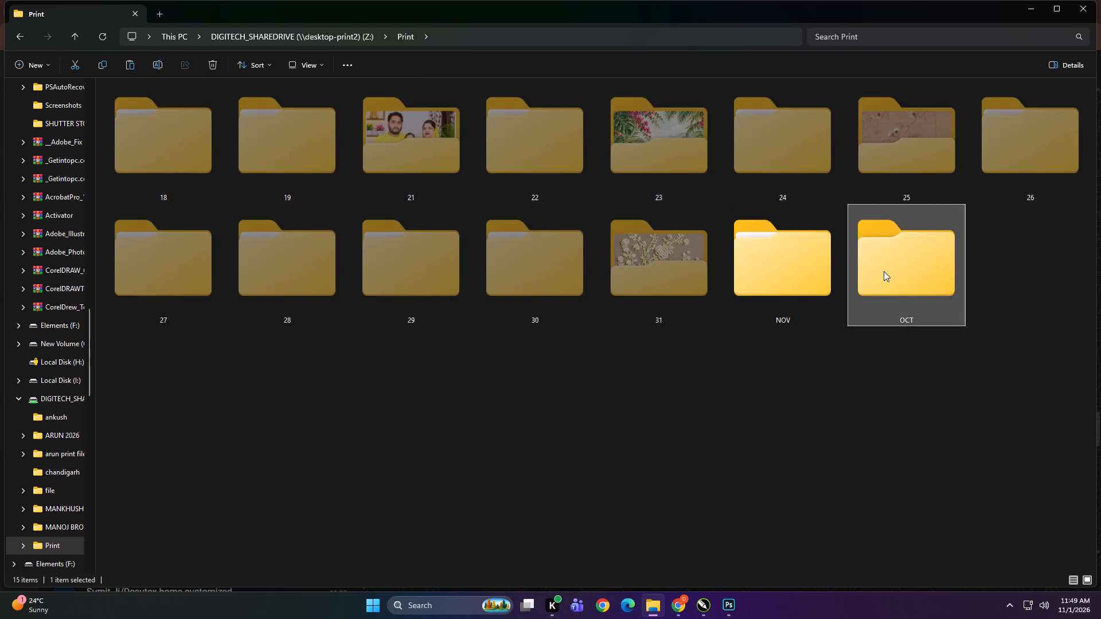
right_click(599, 260)
click(613, 272)
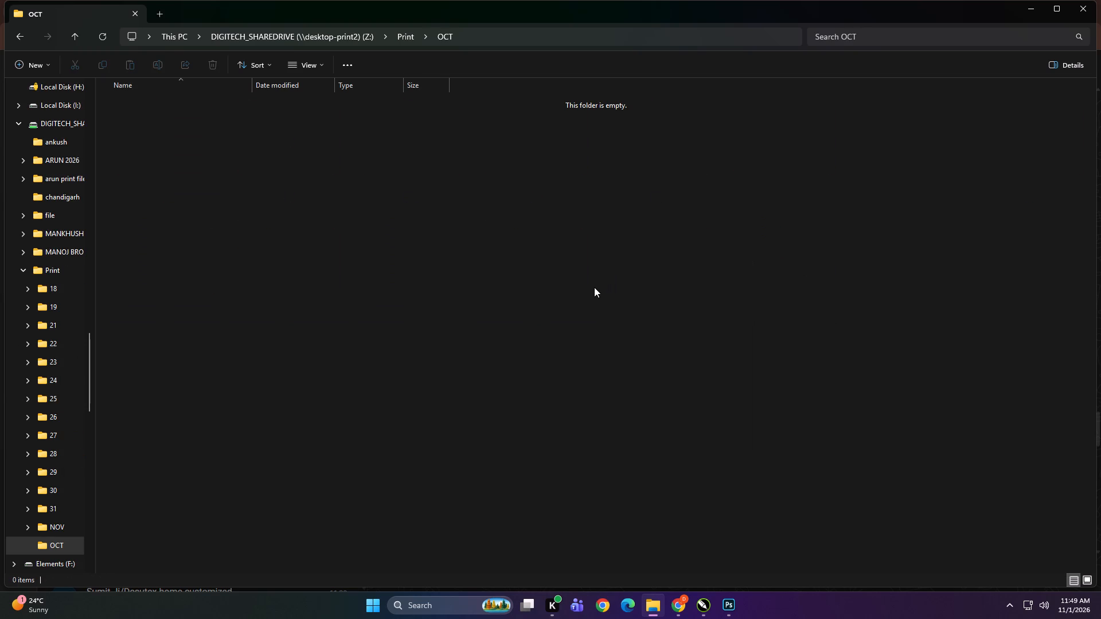
key(BackSpace)
click(539, 382)
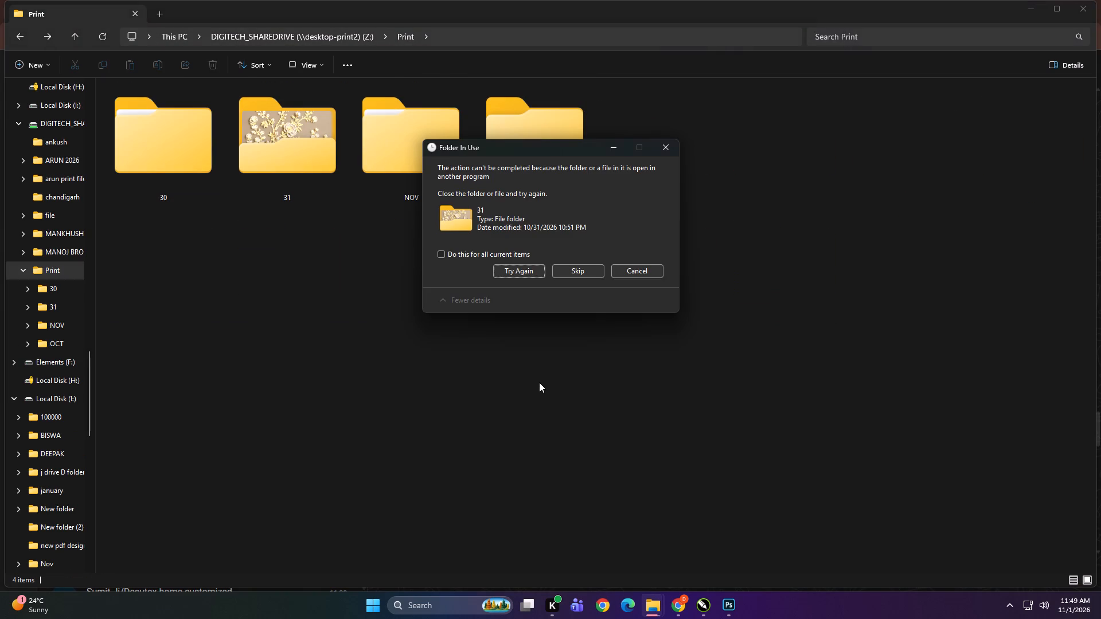
Retry moving the in-use folder 31 for all current items, and finally skip the items that are in use.
click(462, 254)
click(524, 272)
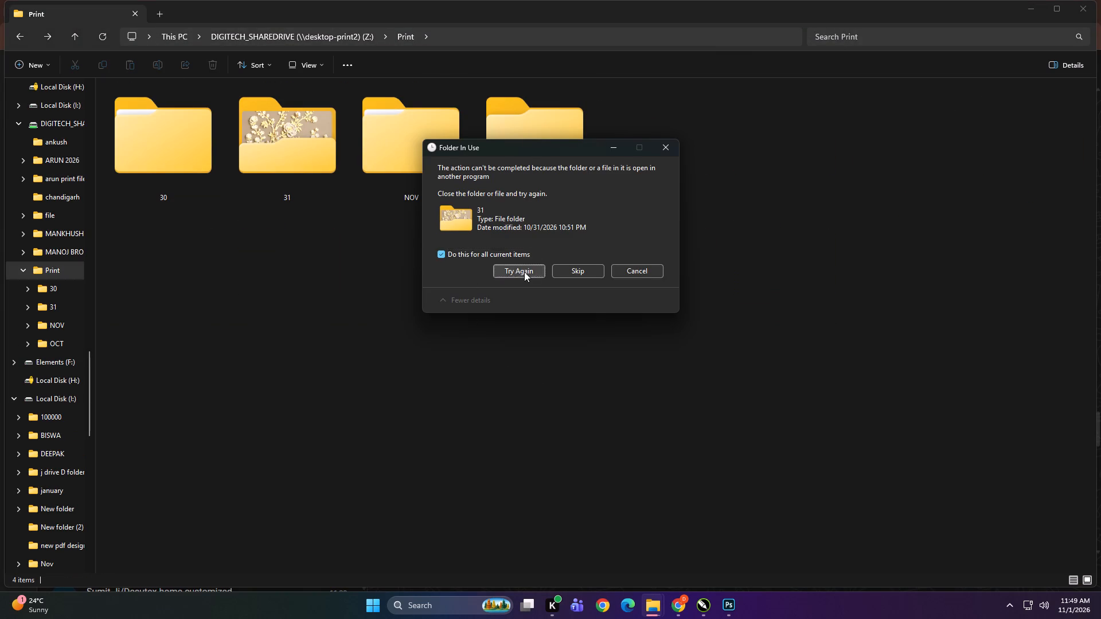
click(482, 248)
click(518, 269)
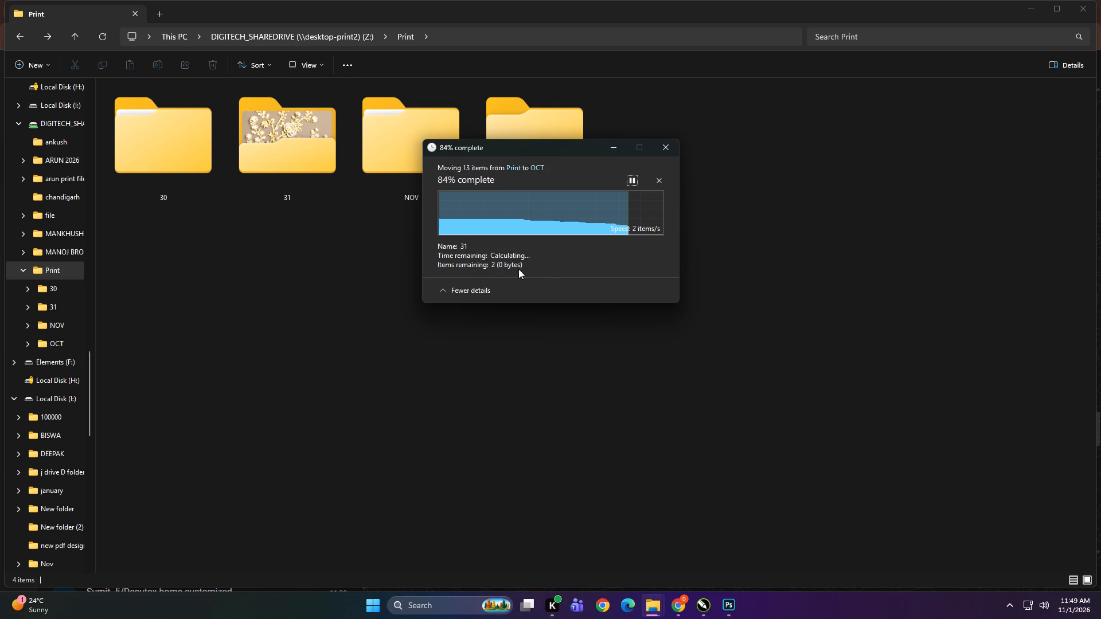
click(494, 252)
click(515, 267)
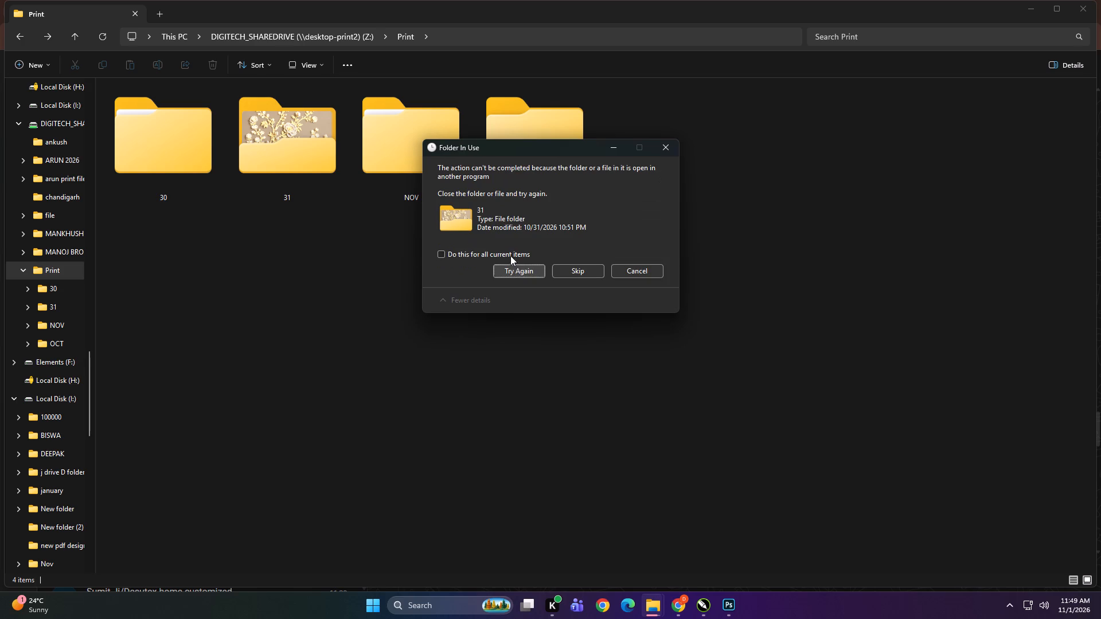
click(510, 256)
click(518, 269)
click(522, 253)
click(580, 270)
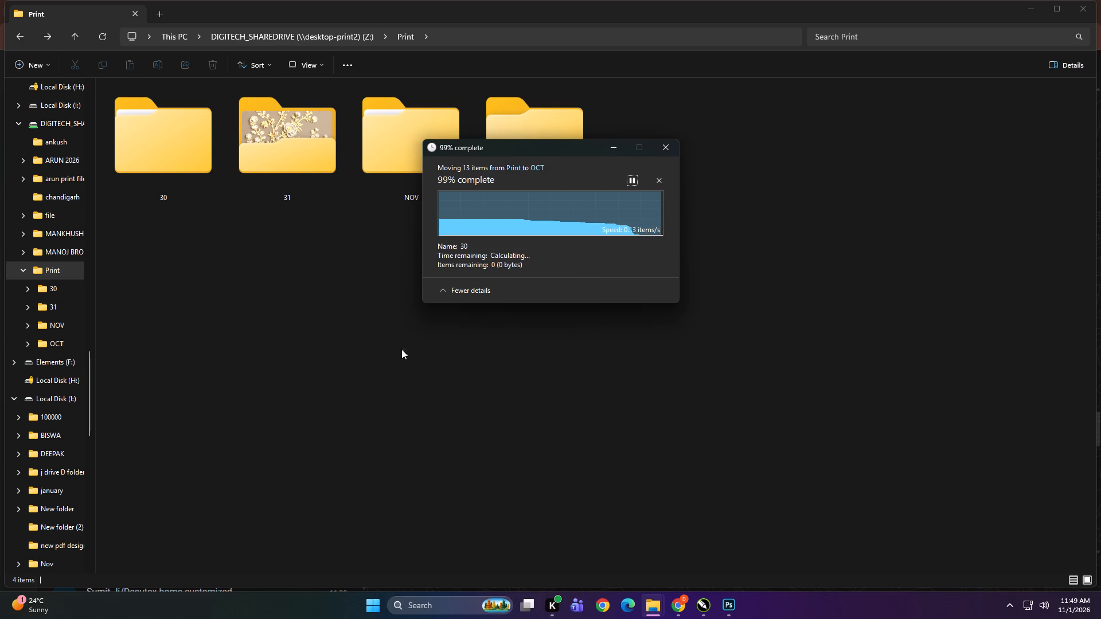
Refresh the Print folder and look inside the remaining folders 31 and 30.
right_click(430, 349)
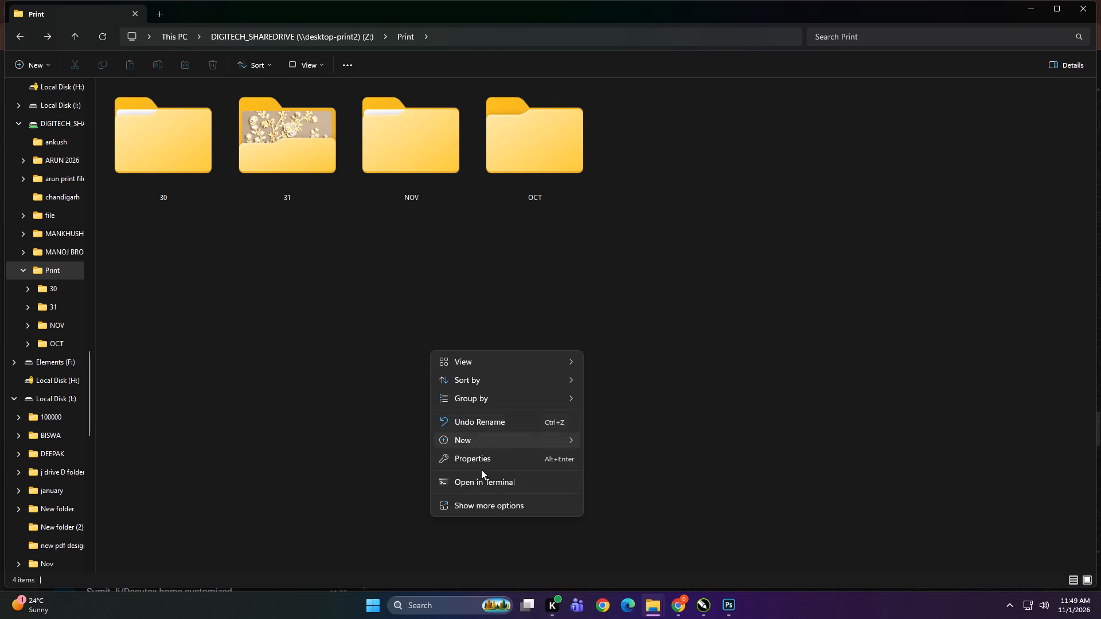
click(487, 506)
click(491, 393)
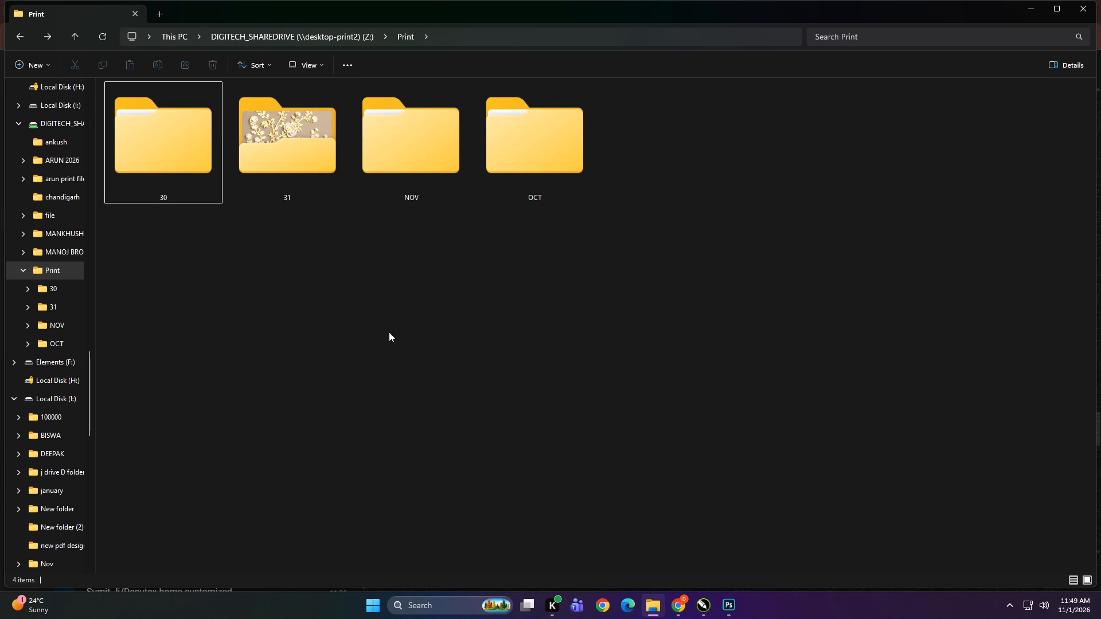
click(389, 332)
double_click(275, 128)
click(472, 354)
key(BackSpace)
double_click(156, 148)
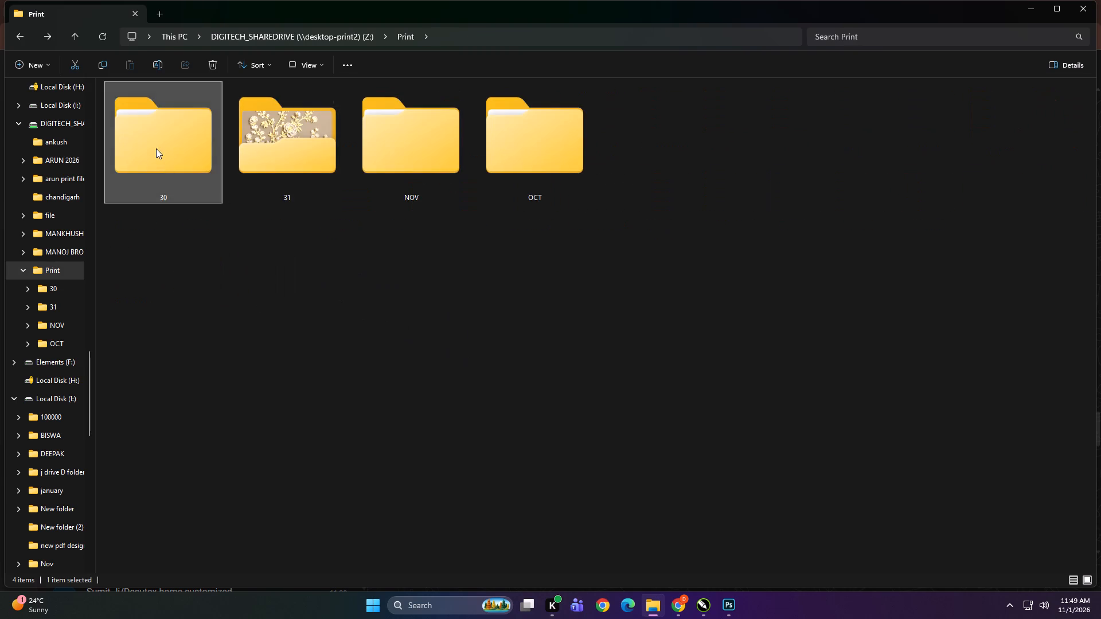
click(444, 426)
key(BackSpace)
click(424, 425)
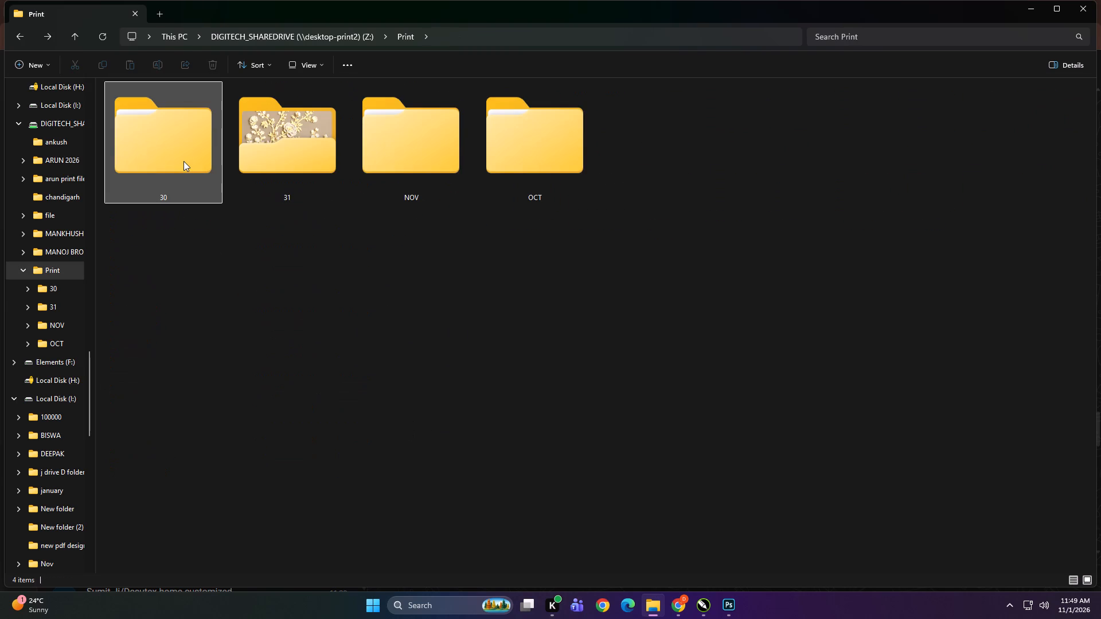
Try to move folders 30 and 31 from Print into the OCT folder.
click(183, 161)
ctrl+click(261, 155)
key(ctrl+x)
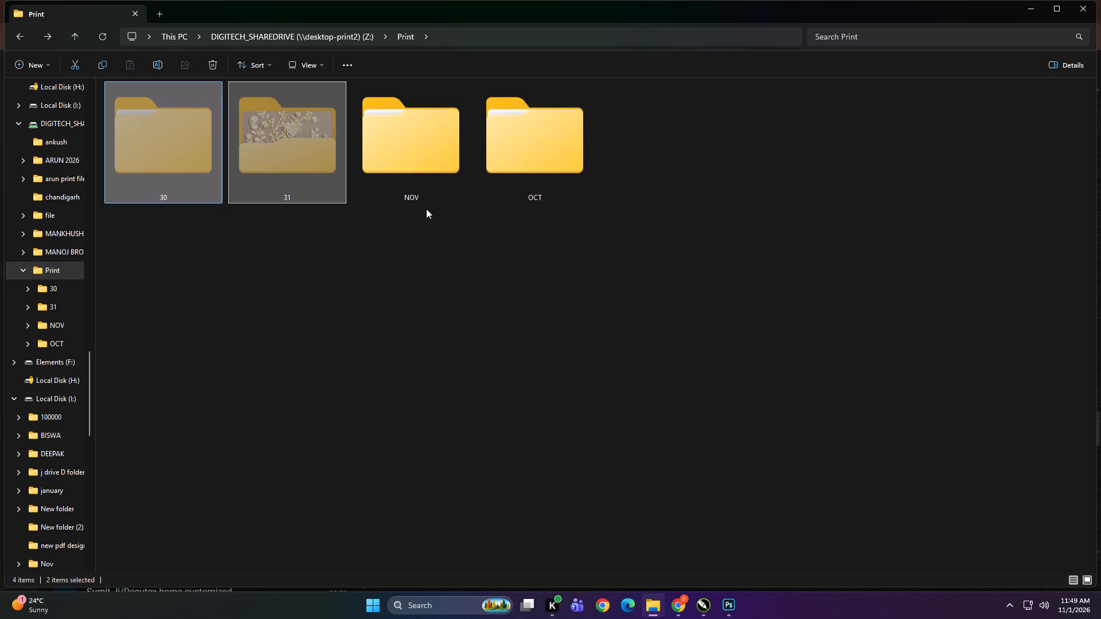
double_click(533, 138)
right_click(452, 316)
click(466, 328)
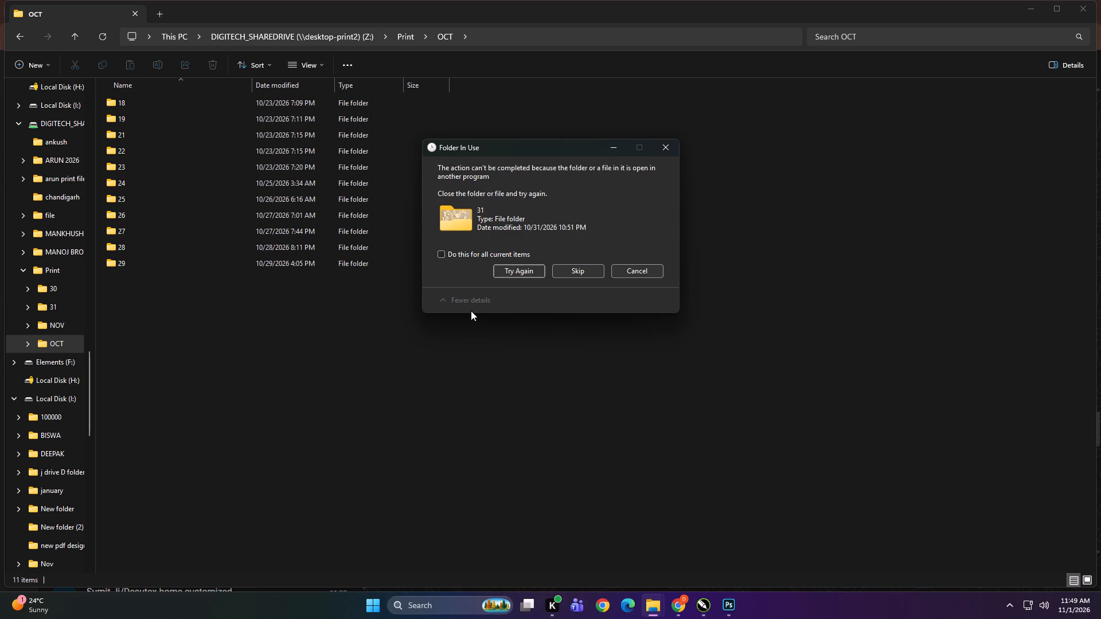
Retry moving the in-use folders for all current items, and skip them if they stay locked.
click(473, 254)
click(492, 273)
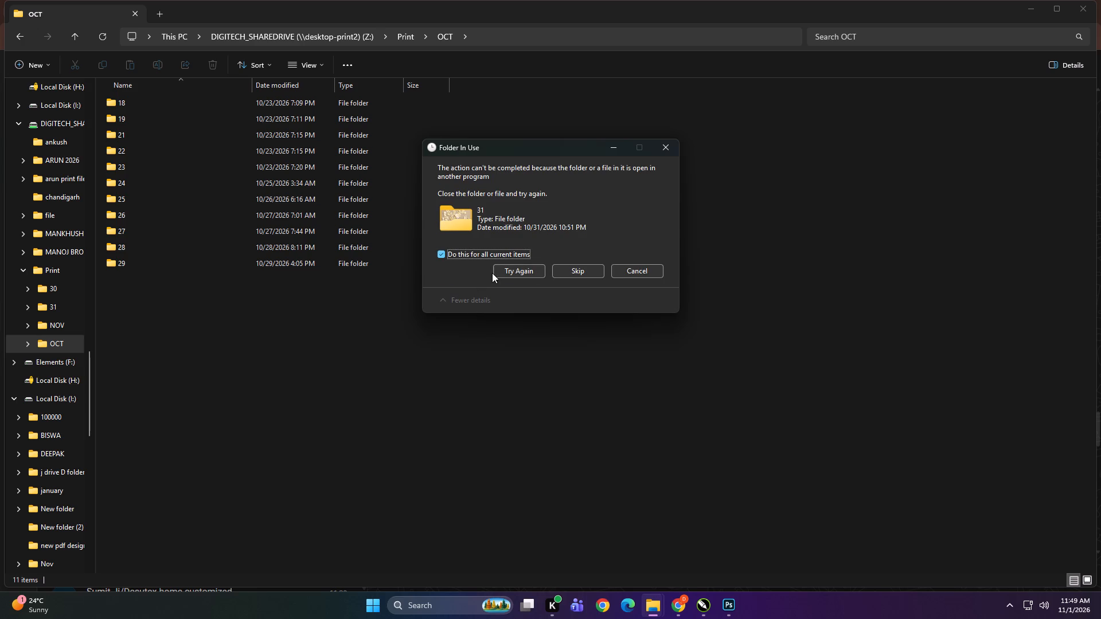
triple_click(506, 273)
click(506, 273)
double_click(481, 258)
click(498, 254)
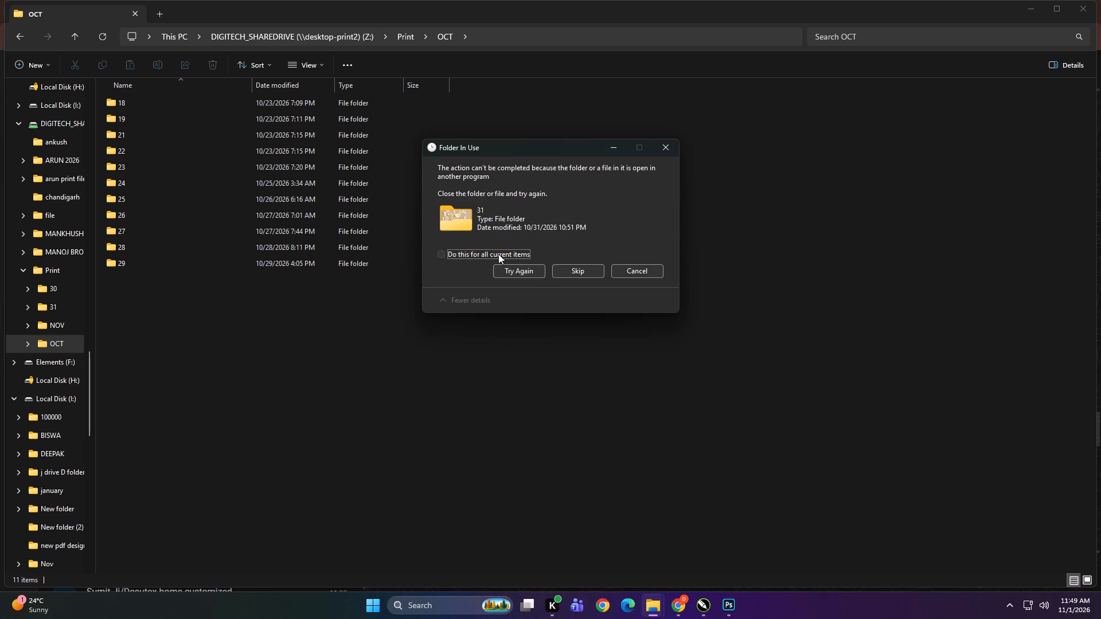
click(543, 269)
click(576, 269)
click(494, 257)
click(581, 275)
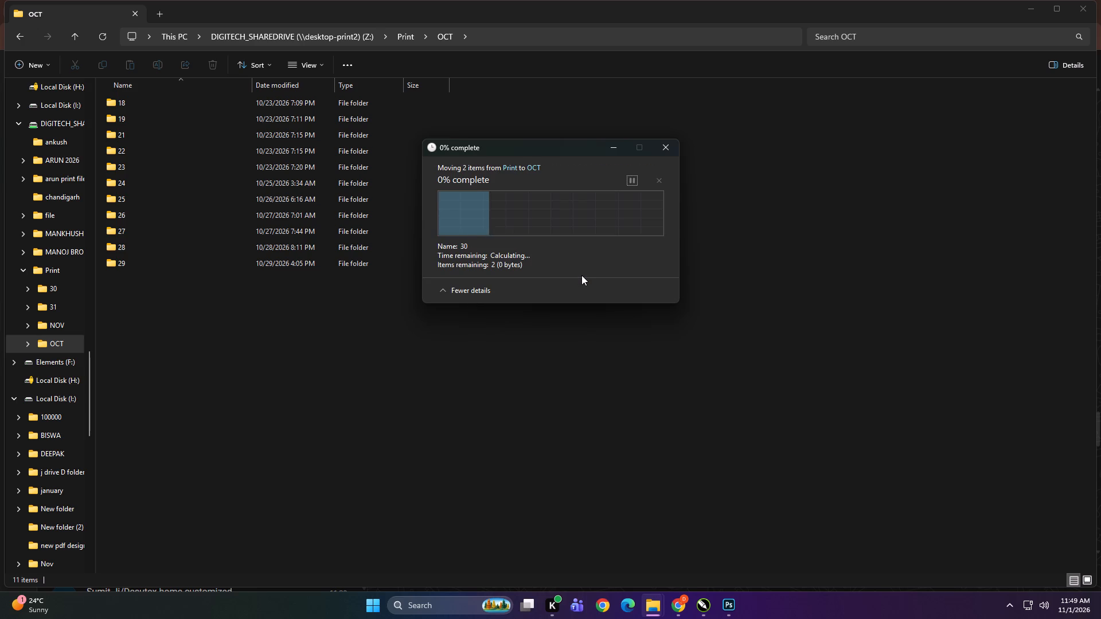
Refresh the contents of the OCT folder.
click(445, 355)
right_click(445, 355)
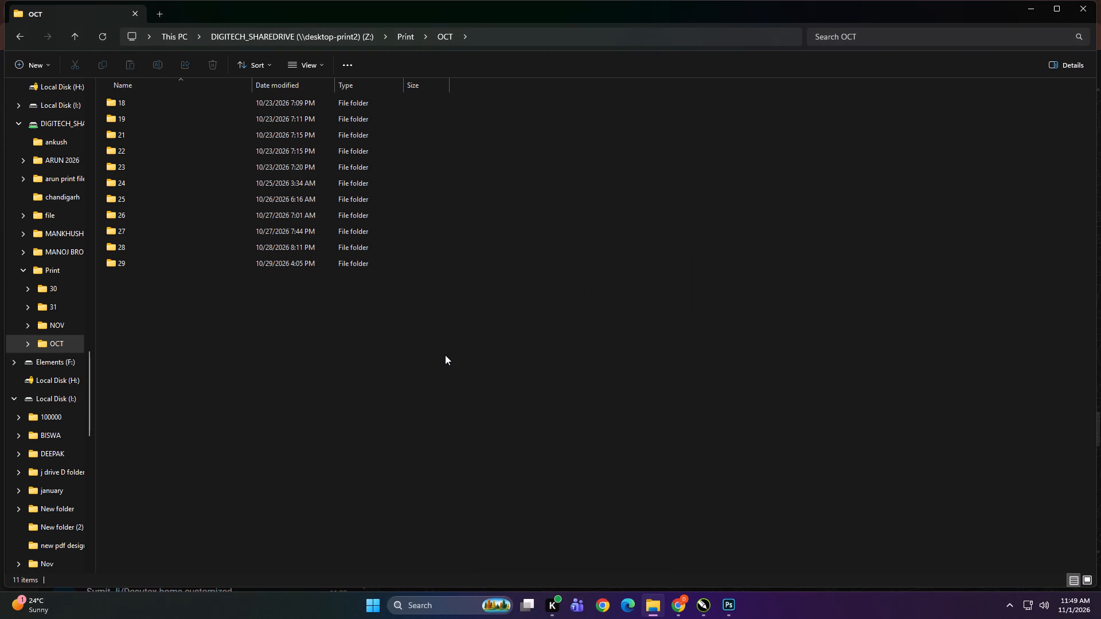
click(489, 492)
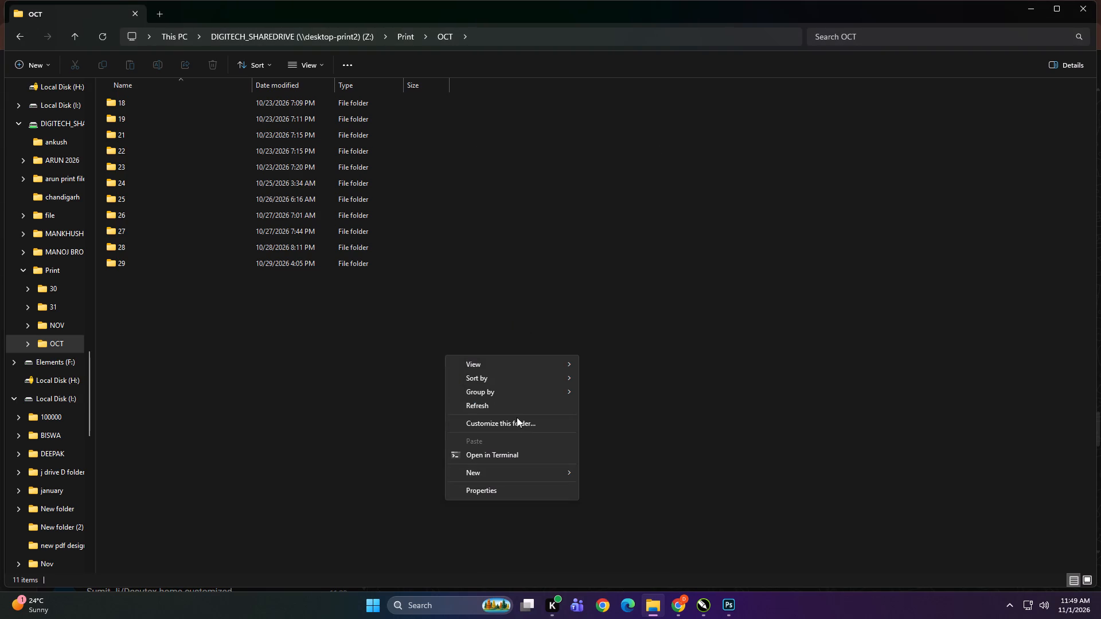
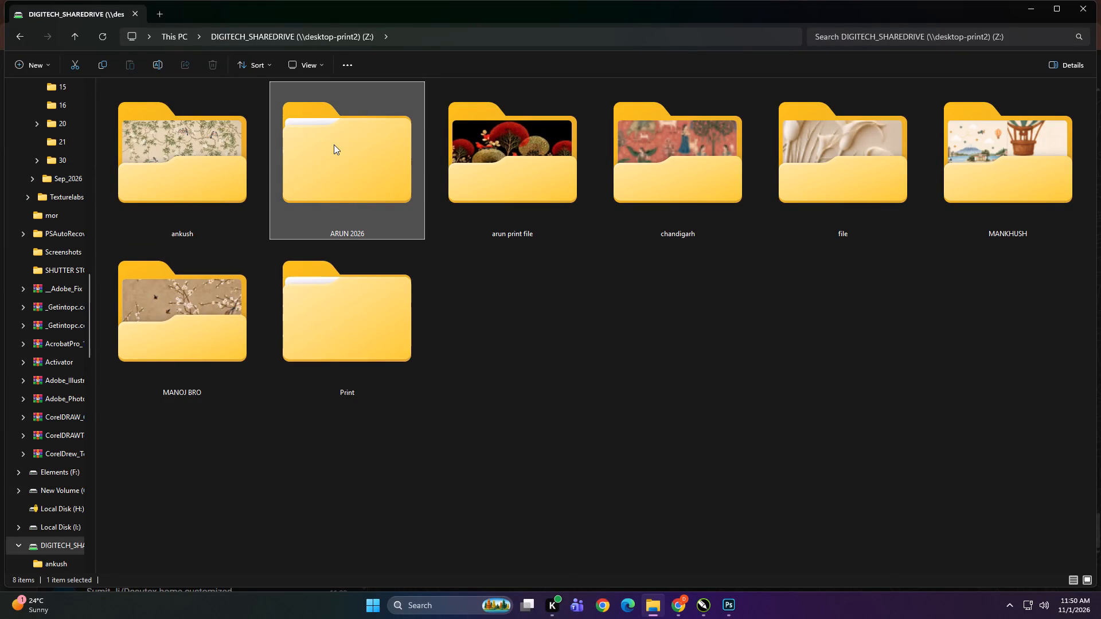
Create a new folder named OCT inside the share drive's file folder, after checking inside ARUN 2026.
double_click(334, 144)
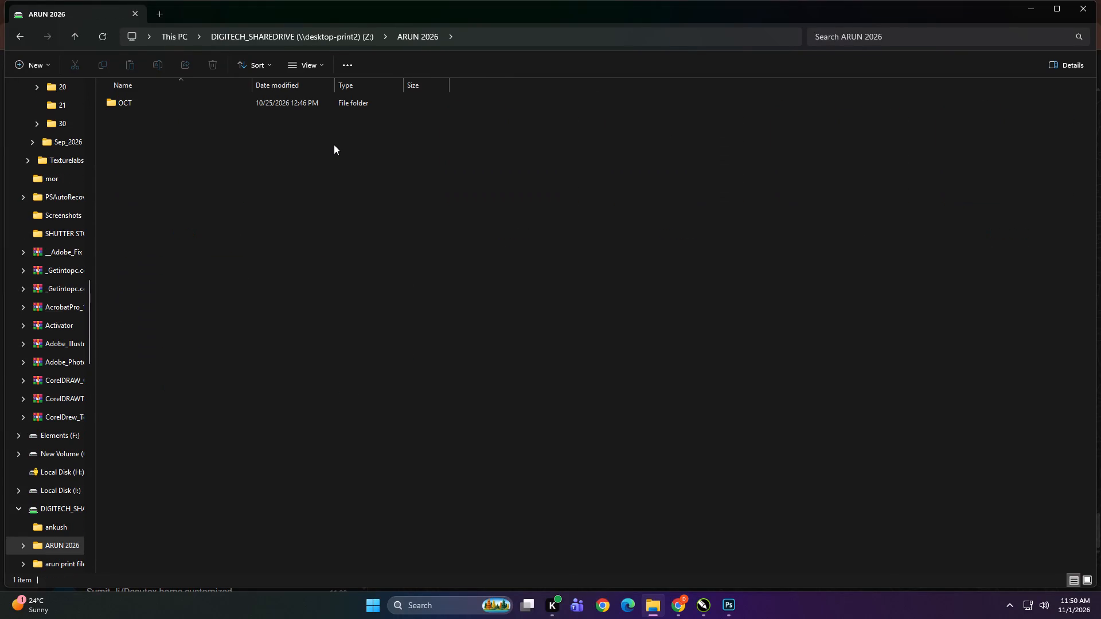
key(BackSpace)
double_click(809, 160)
click(508, 424)
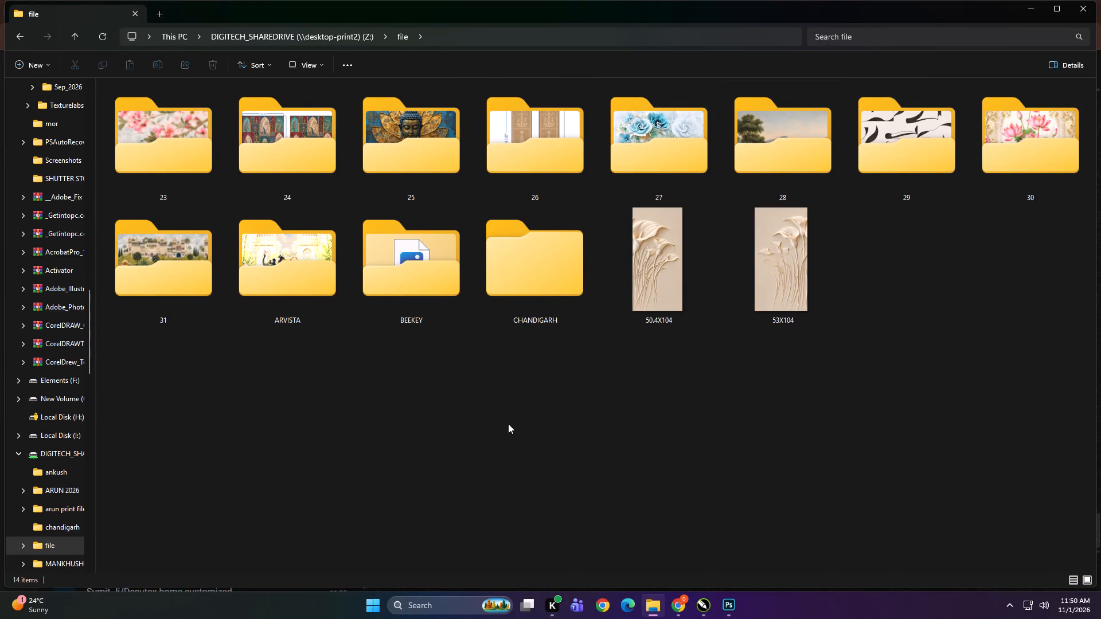
ctrl+scroll(504, 424, up, 6)
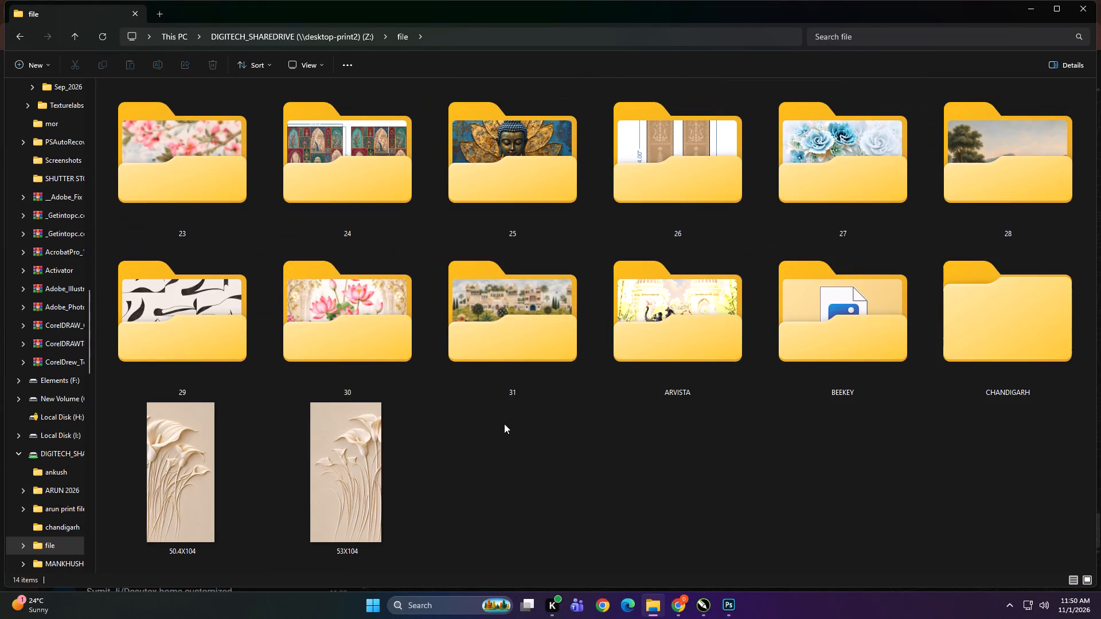
ctrl+scroll(504, 424, down, 7)
click(504, 424)
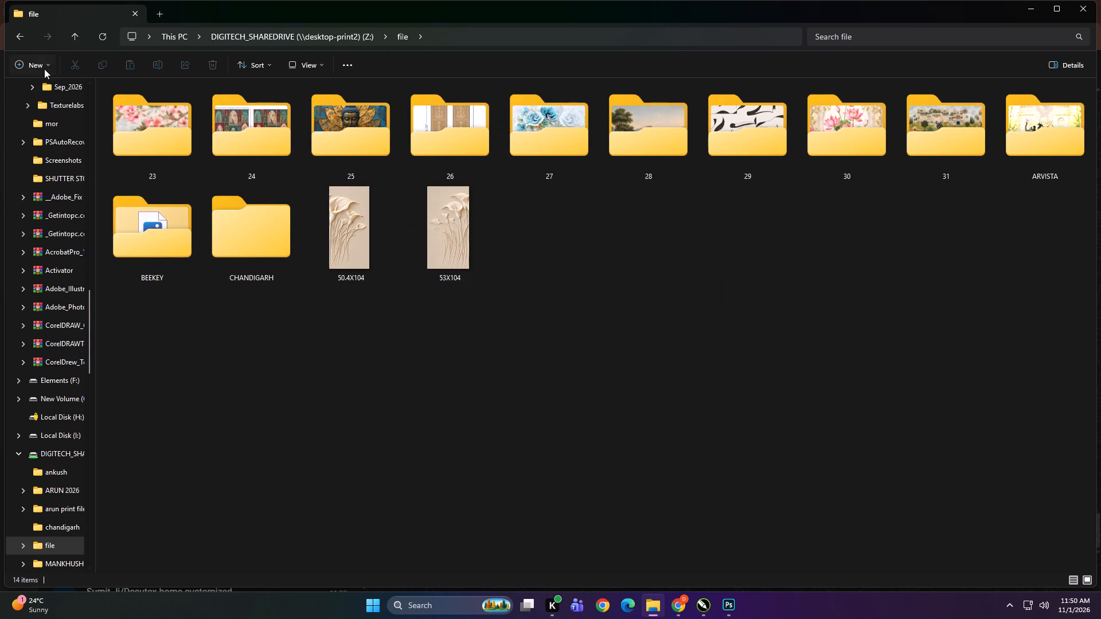
click(41, 65)
click(42, 84)
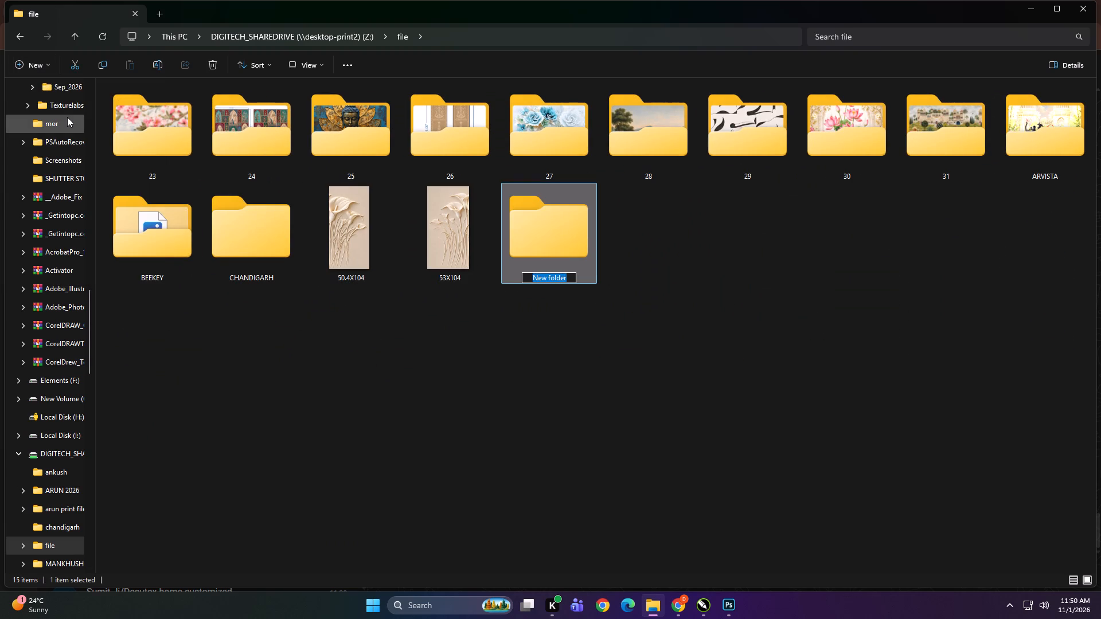
text(OCT)
key(Return)
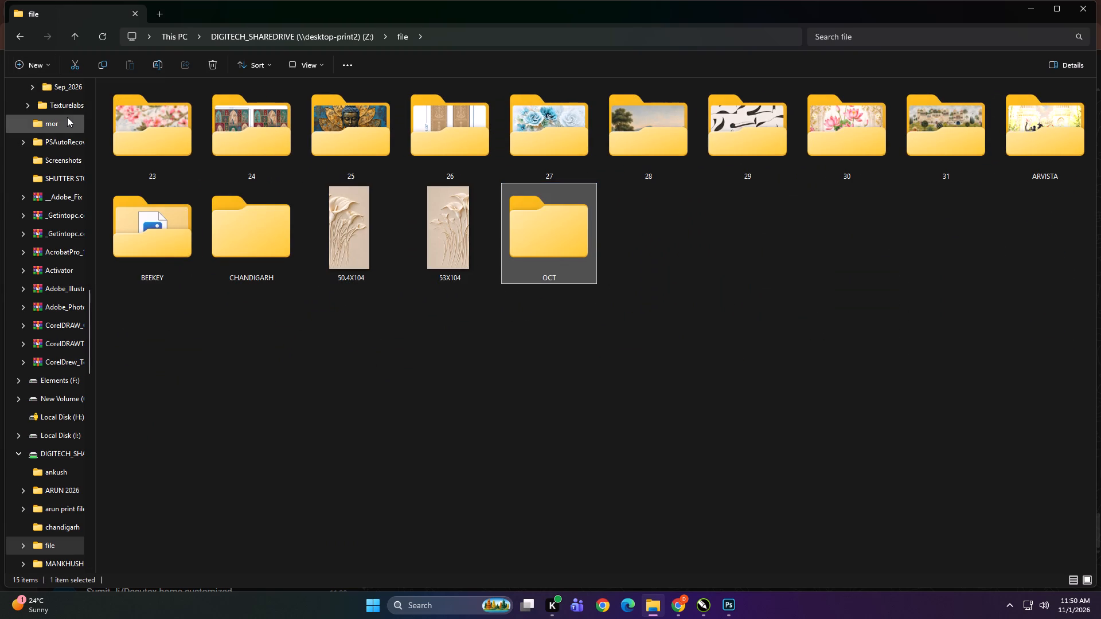
Move folders 23 to 31, ARVISTA, BEEKEY, CHANDIGARH and the 50.4X104 and 53X104 images into the file folder's OCT folder.
click(369, 385)
click(173, 132)
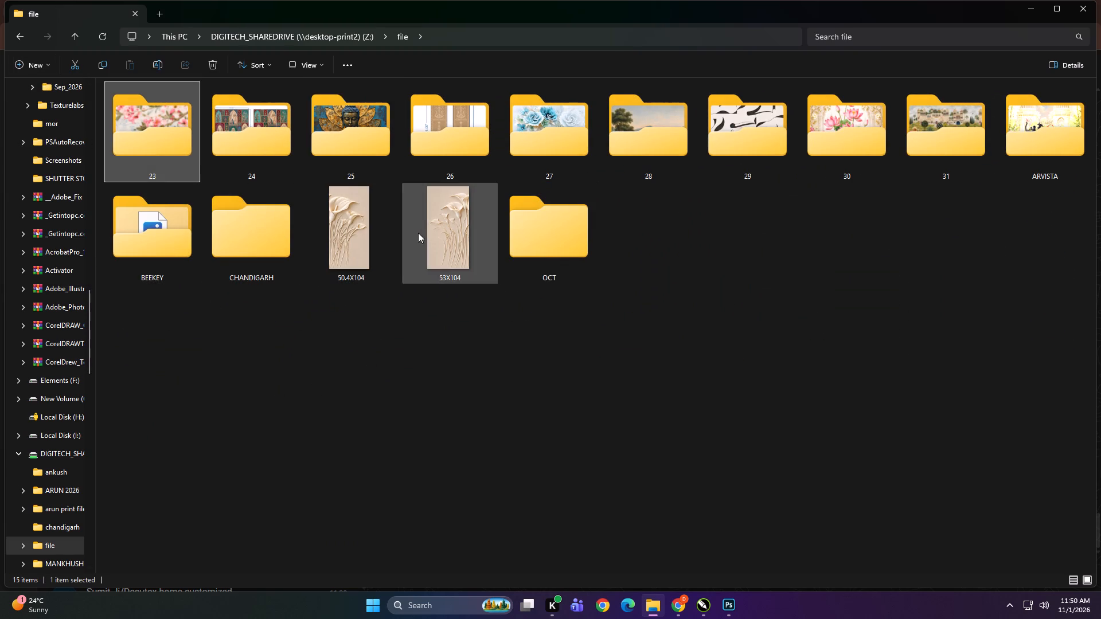
shift+click(423, 234)
key(ctrl+x)
double_click(526, 245)
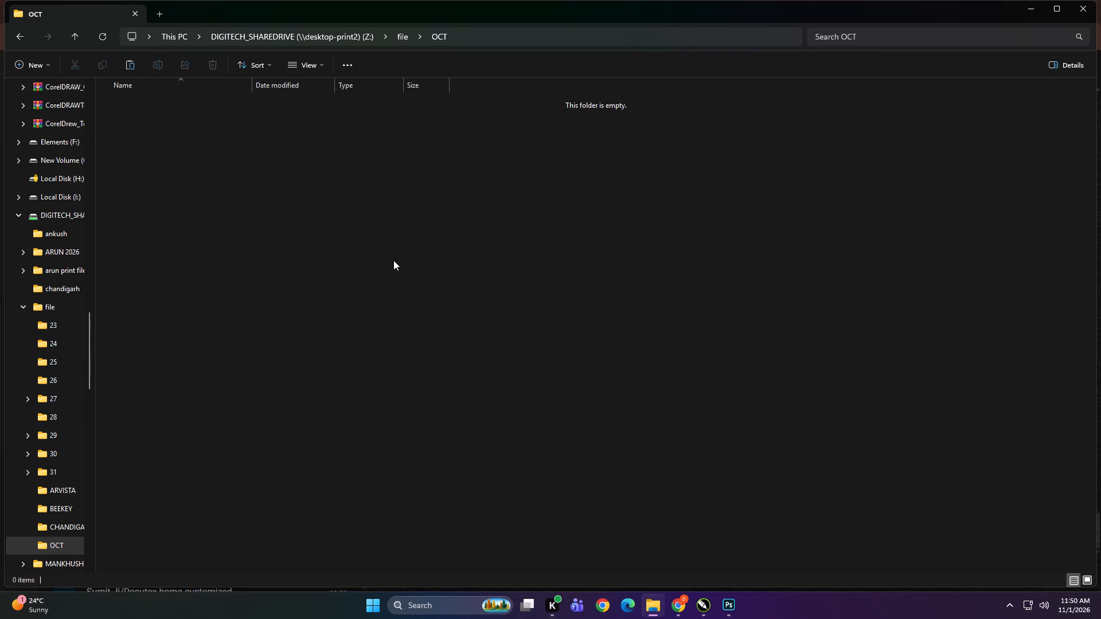
right_click(393, 260)
click(413, 274)
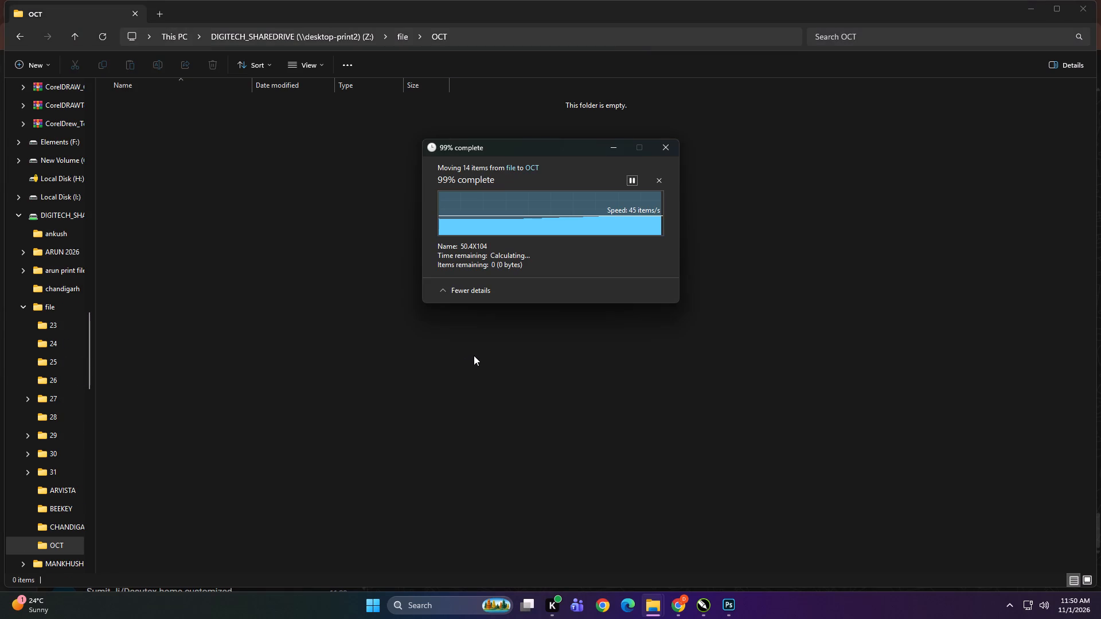
click(424, 402)
Create a new folder named NOV alongside OCT in the file folder.
key(BackSpace)
click(420, 402)
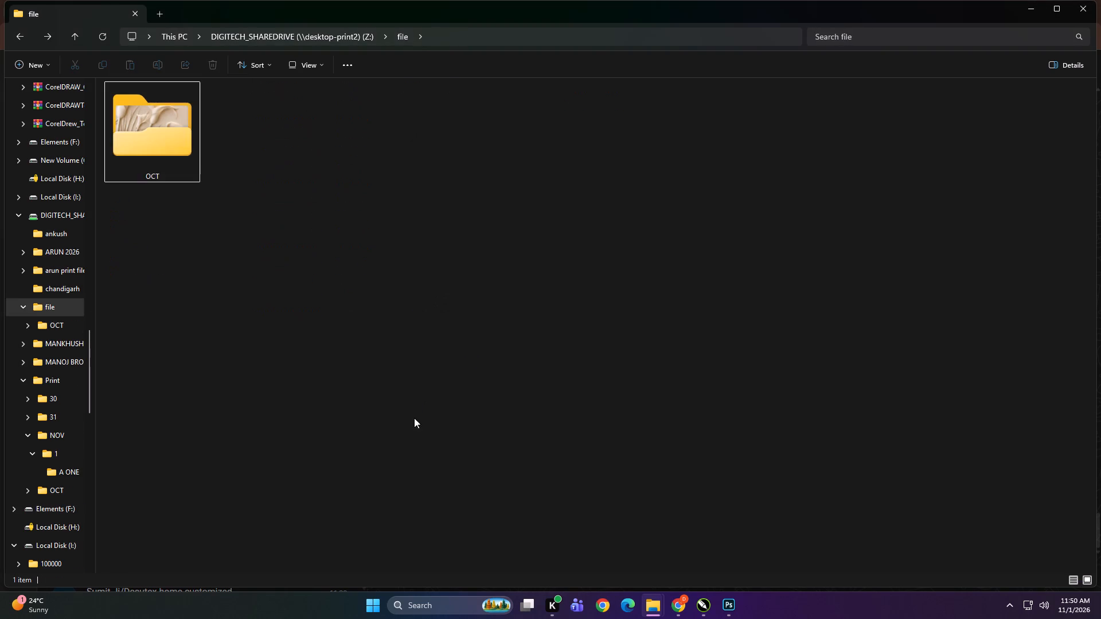
click(32, 61)
click(44, 87)
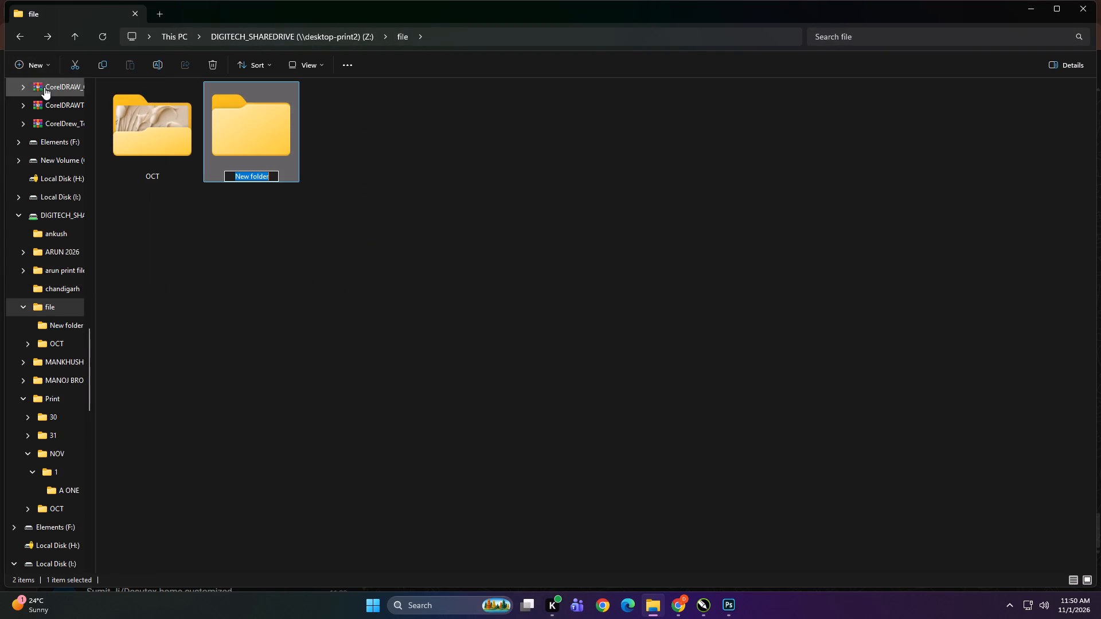
text(NOV)
key(Return)
click(287, 243)
Create a day folder named 1 inside the file folder's NOV folder, and return to the file folder.
double_click(268, 147)
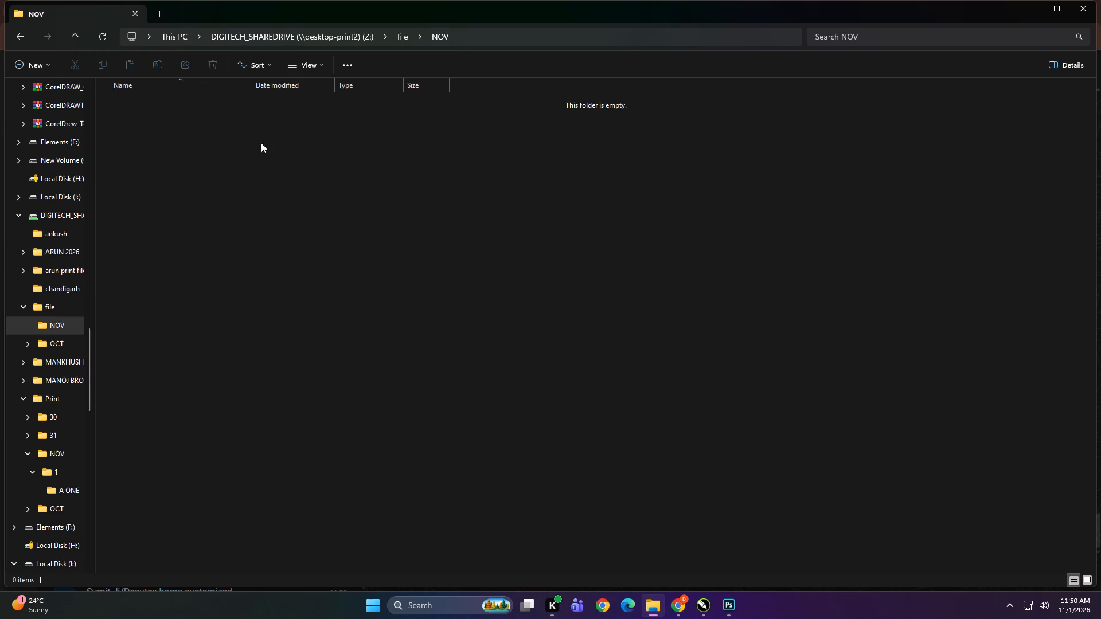
click(32, 62)
click(48, 88)
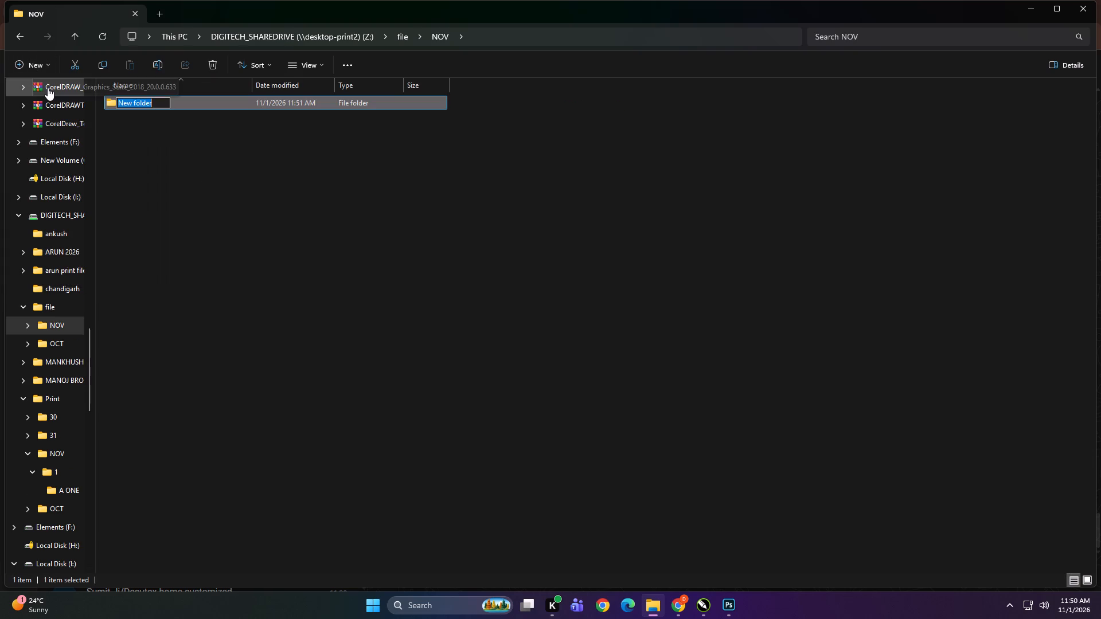
key(a)
key(Return)
click(161, 100)
right_click(161, 100)
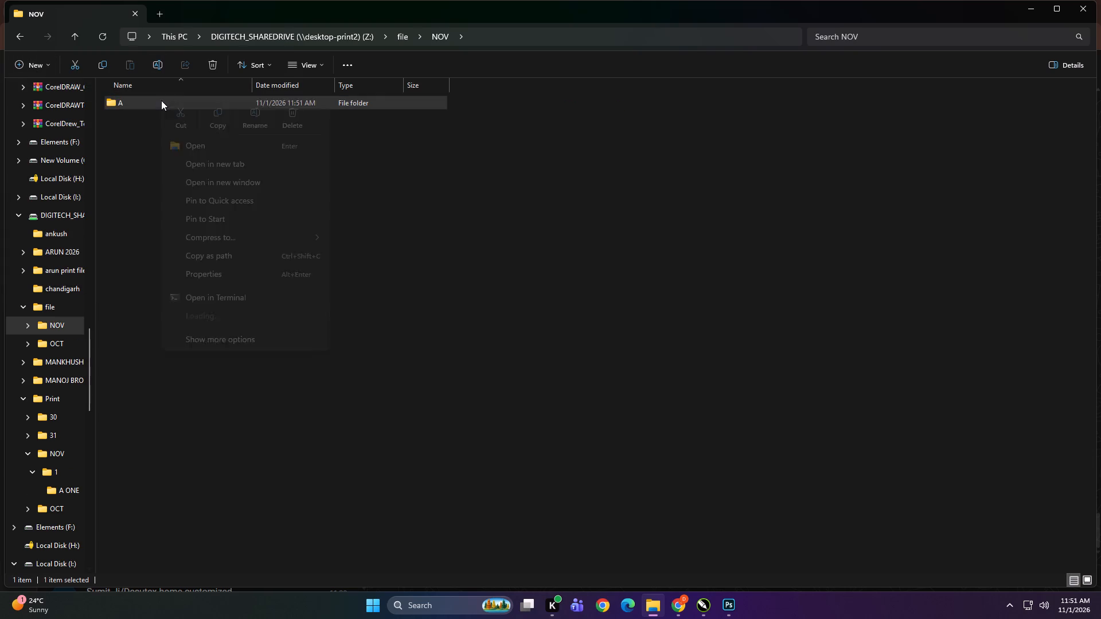
click(249, 122)
key(1)
key(Return)
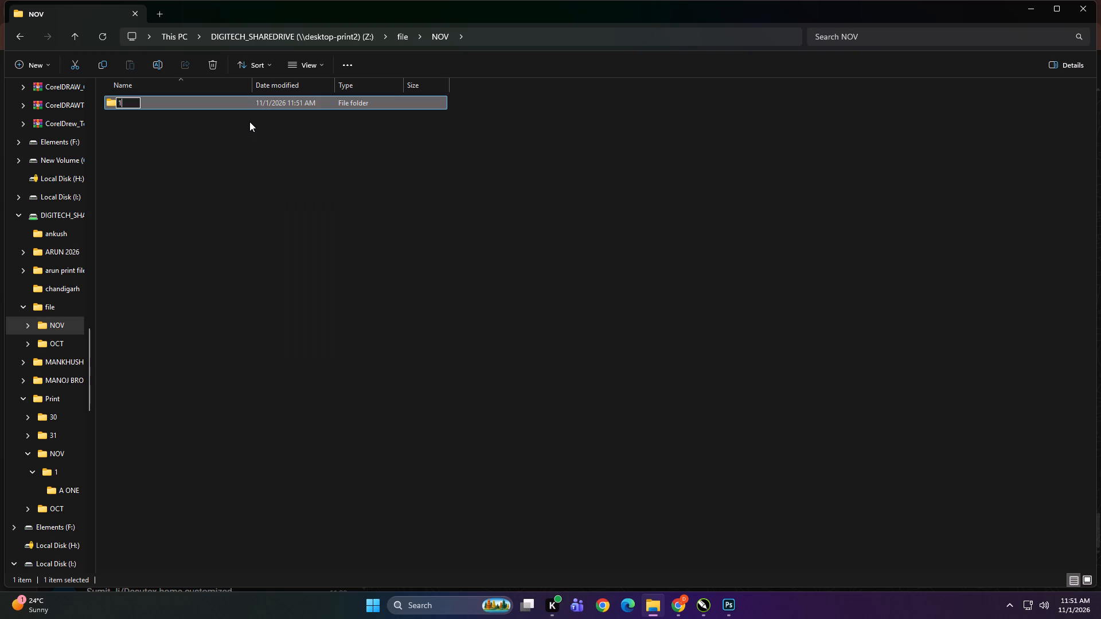
click(251, 237)
key(BackSpace)
click(466, 326)
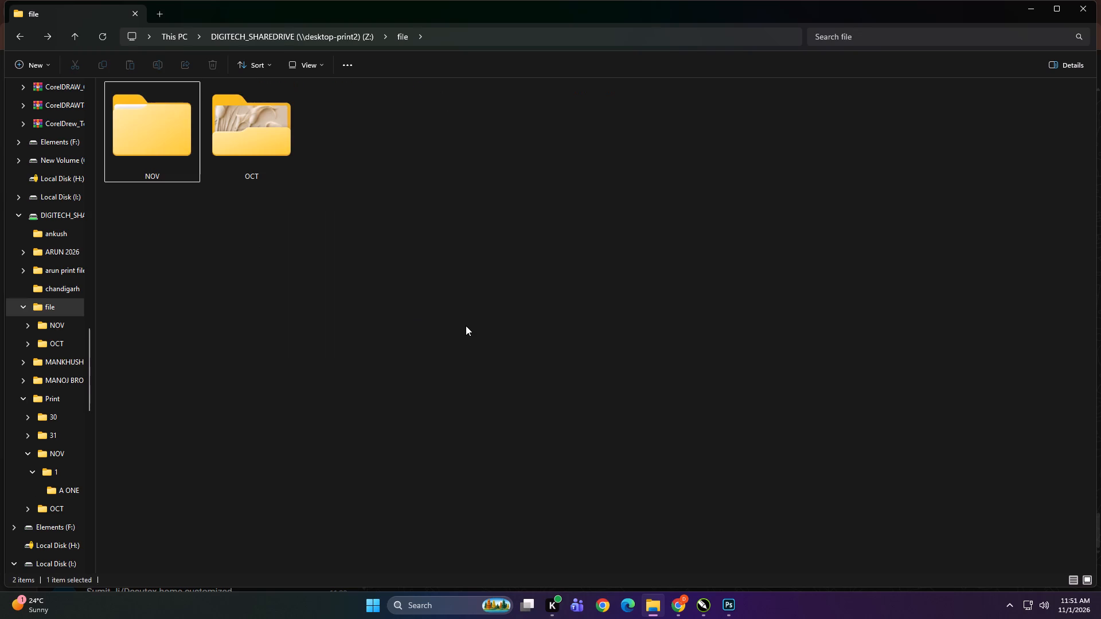
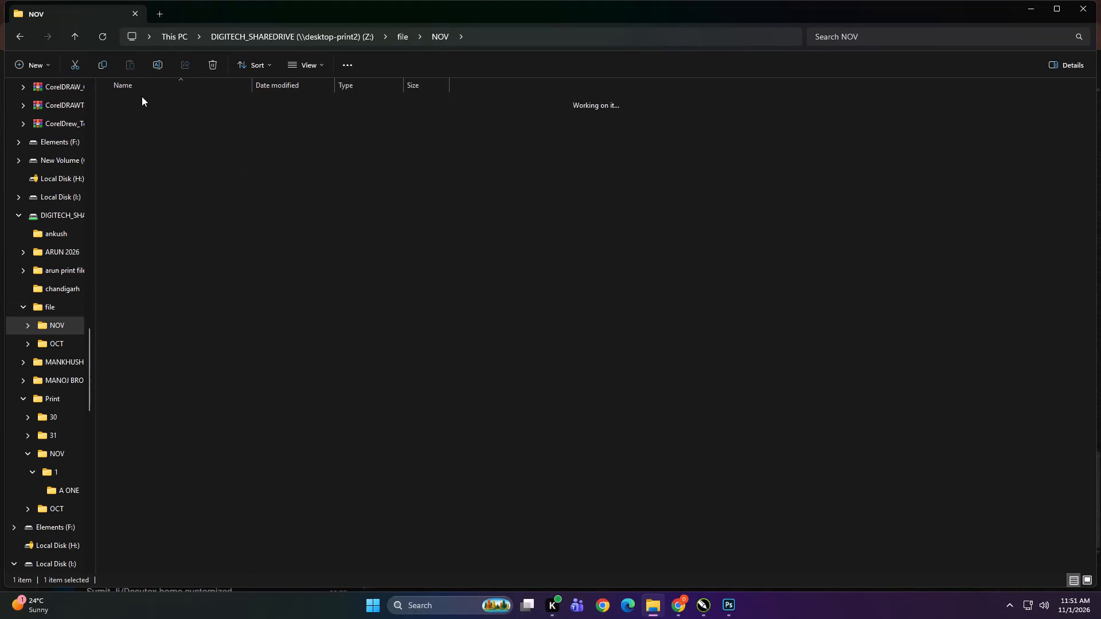
Import all three images from the BEEKEY folder, inside the file folder's OCT folder, into the open CorelDRAW document.
key(BackSpace)
key(BackSpace)
double_click(261, 139)
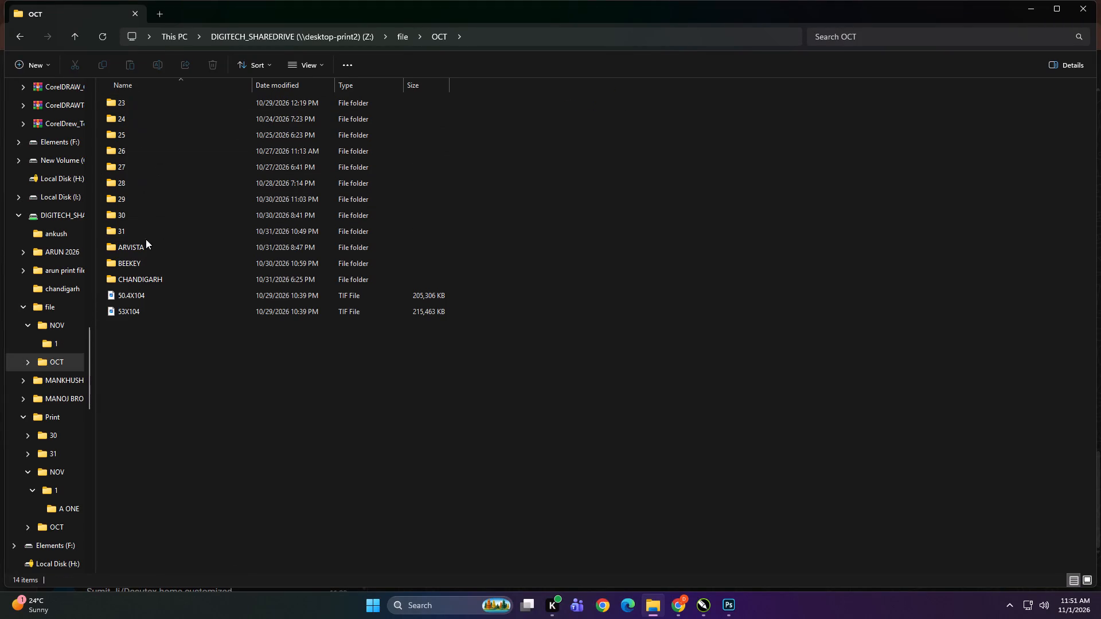
double_click(138, 262)
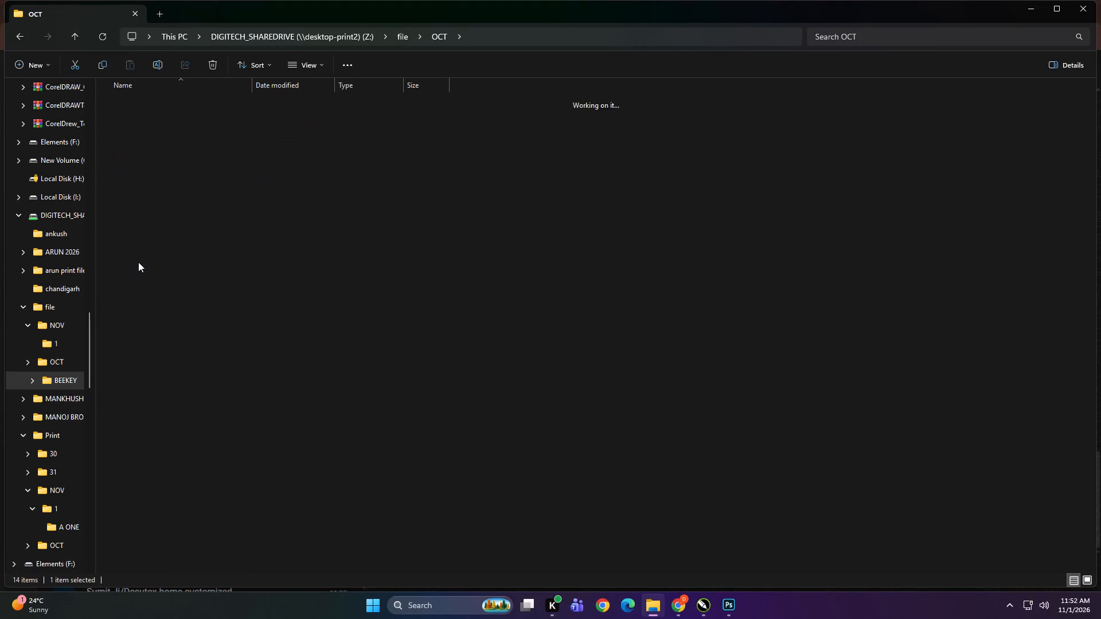
ctrl+scroll(173, 305, up, 20)
ctrl+scroll(173, 305, up, 20)
ctrl+scroll(173, 305, up, 1)
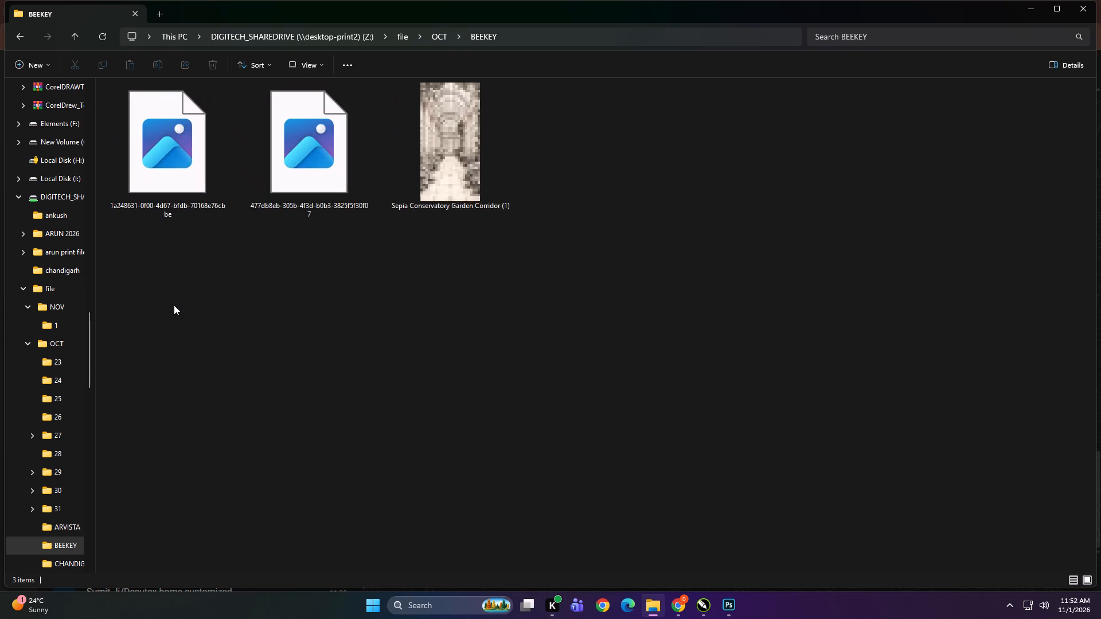
key(ctrl+a)
drag(180, 146, 680, 579)
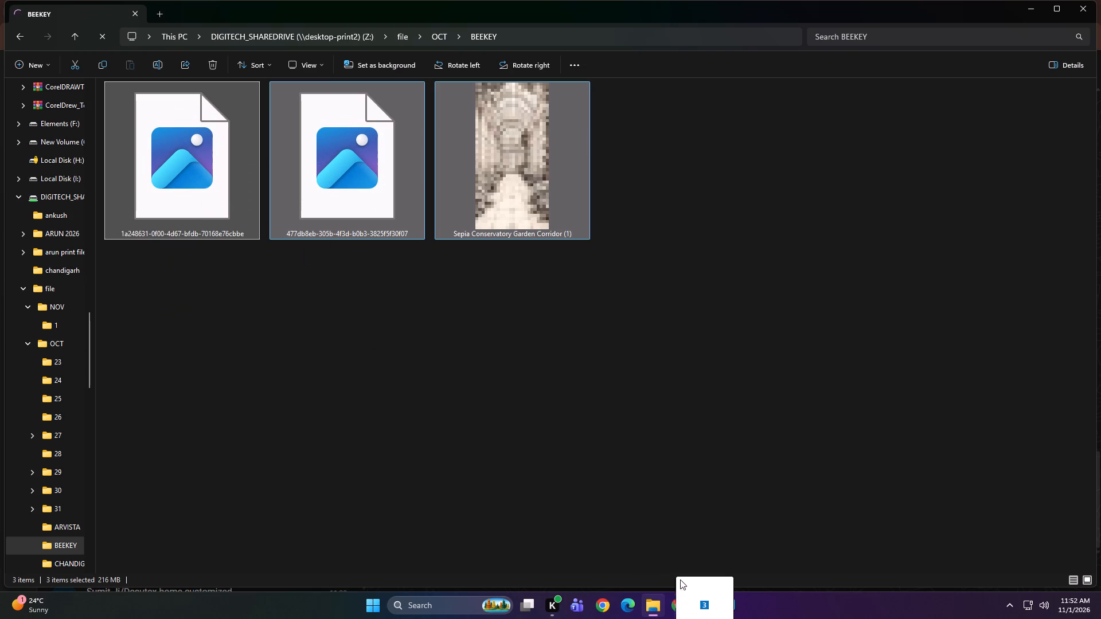
drag(680, 579, 409, 351)
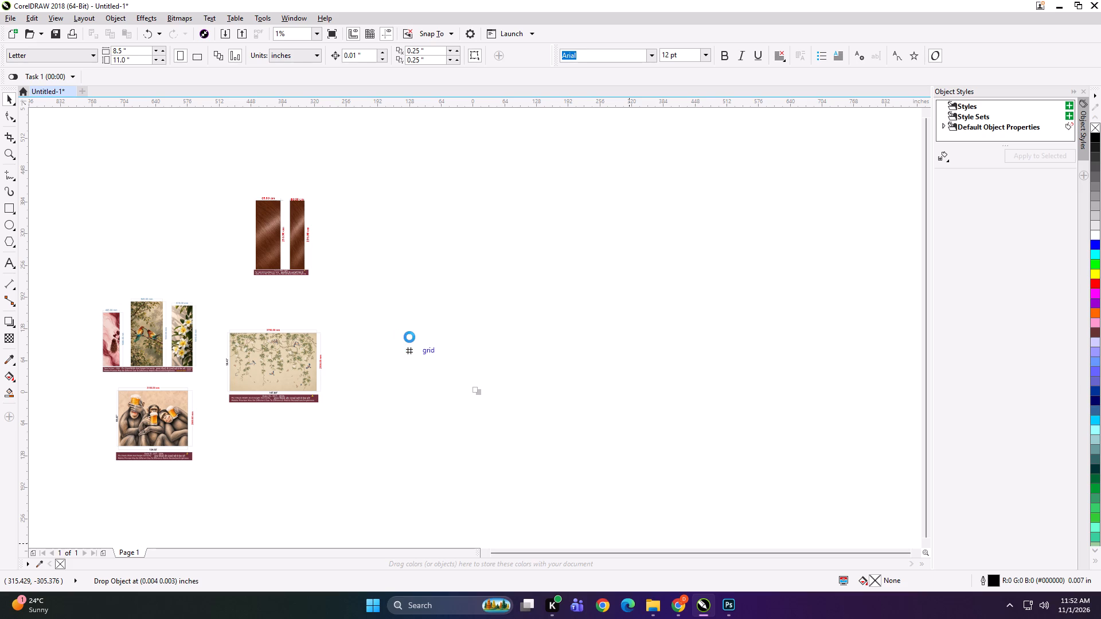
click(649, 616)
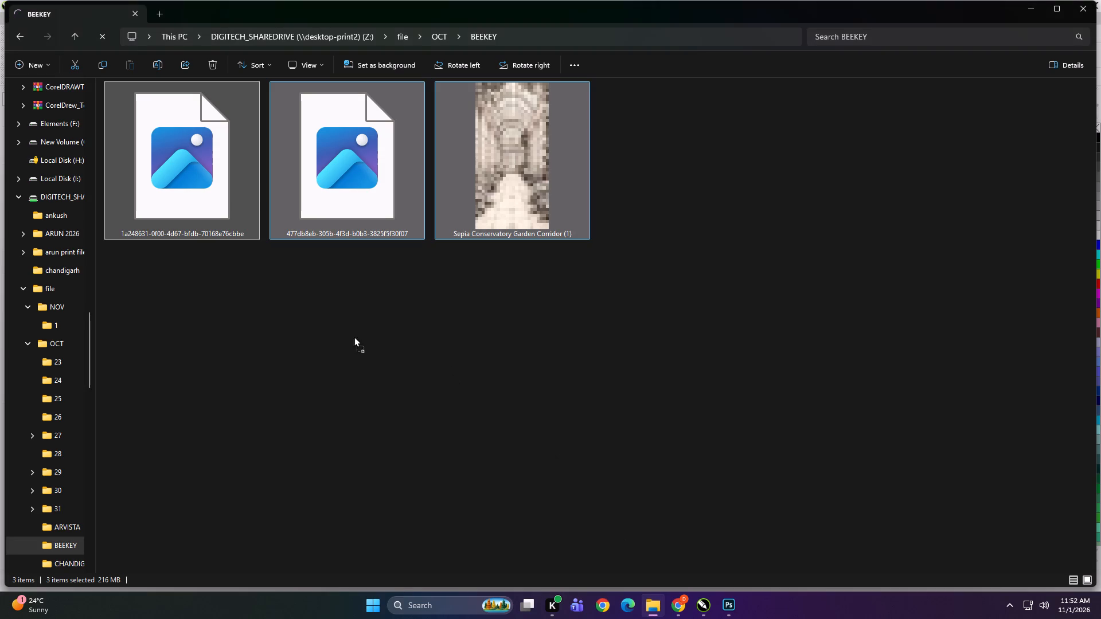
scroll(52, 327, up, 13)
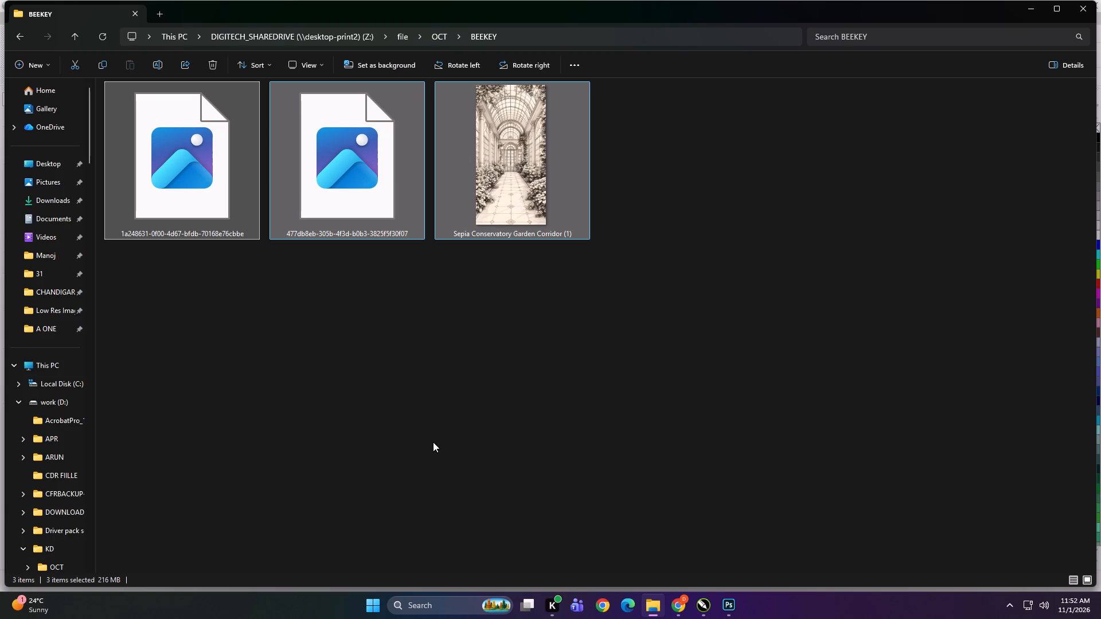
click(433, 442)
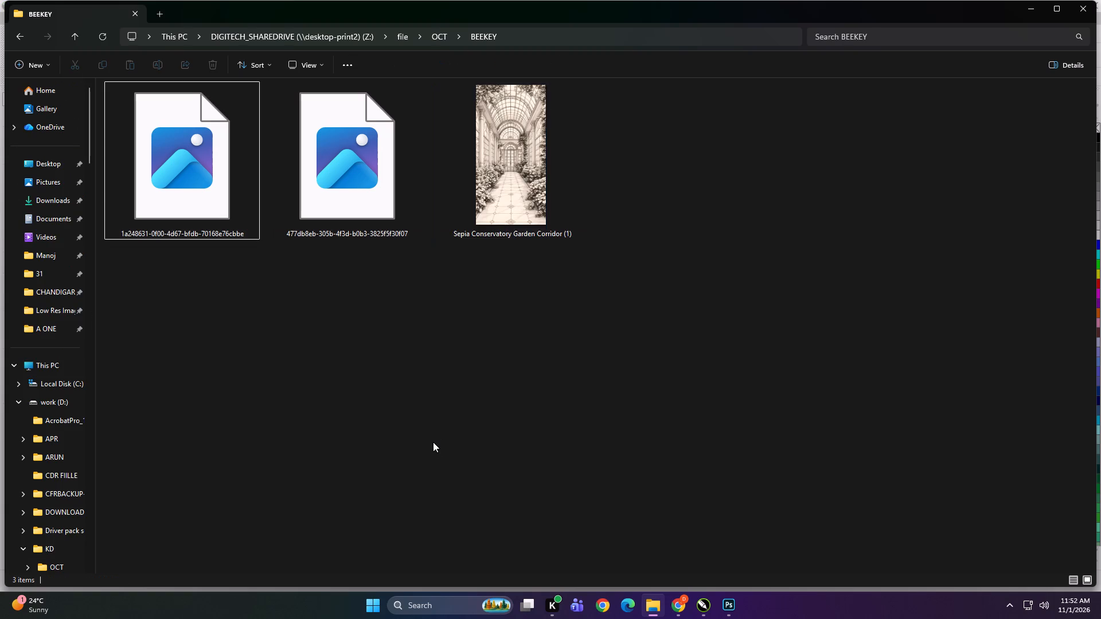
Look through the OCTOBER day folders inside the KD folder's PRINT FILE on the work (D:) drive.
key(BackSpace)
key(BackSpace)
scroll(99, 409, up, 10)
click(49, 380)
click(49, 373)
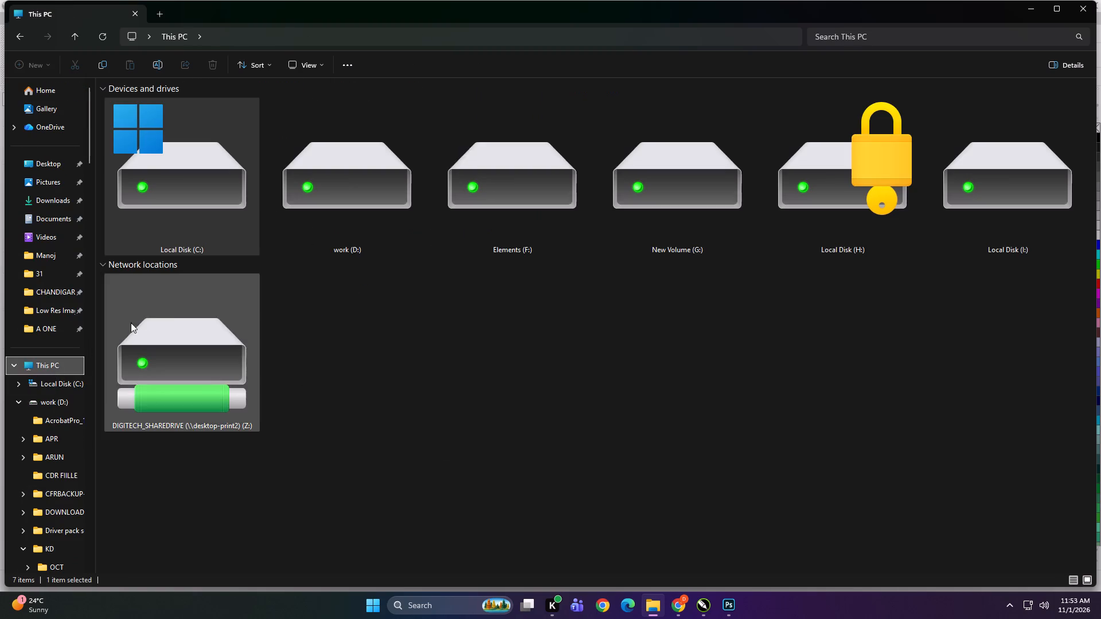
double_click(352, 206)
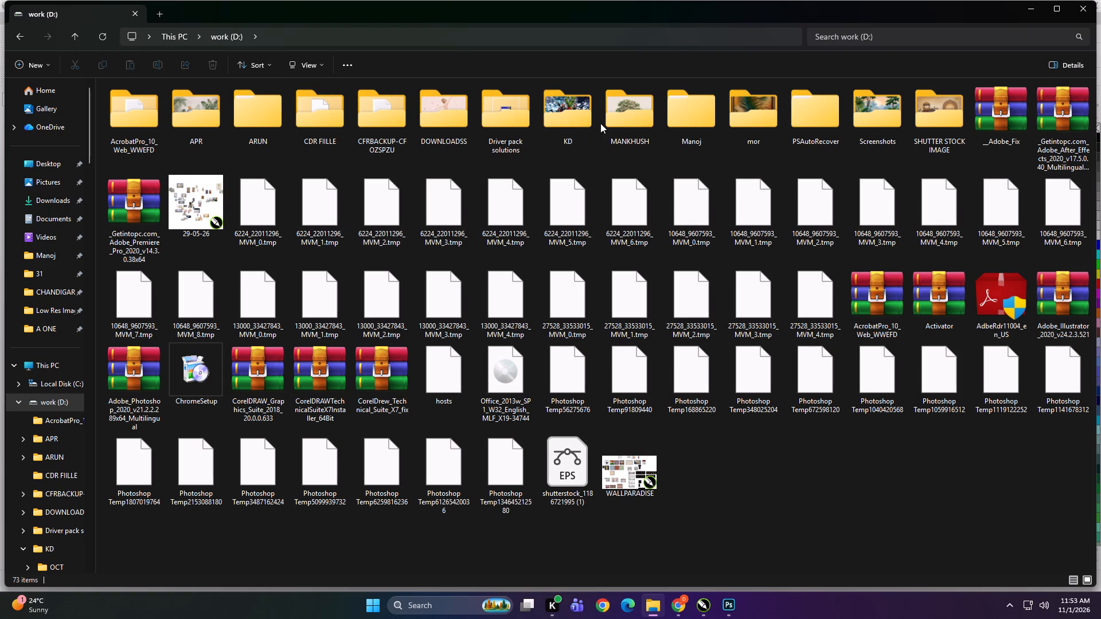
double_click(585, 117)
double_click(523, 164)
double_click(166, 152)
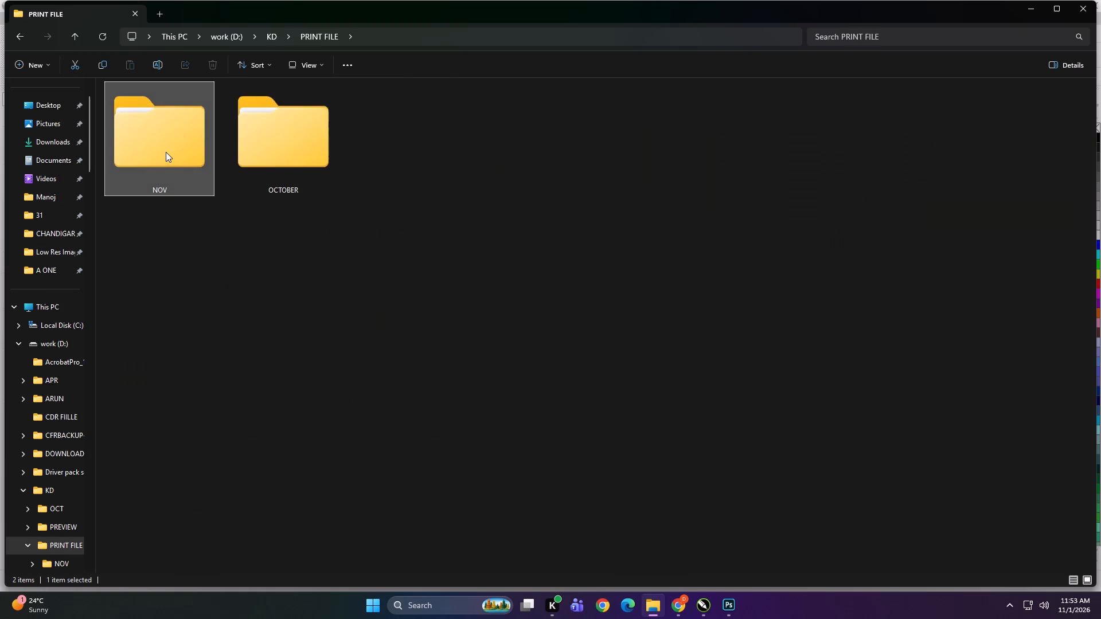
key(BackSpace)
double_click(248, 167)
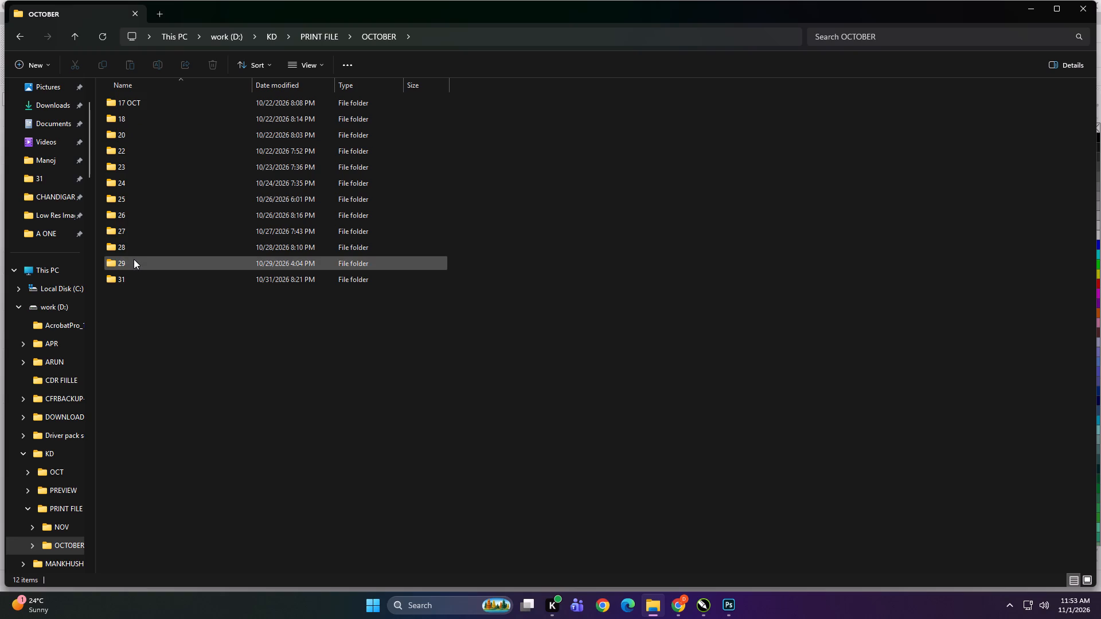
click(381, 409)
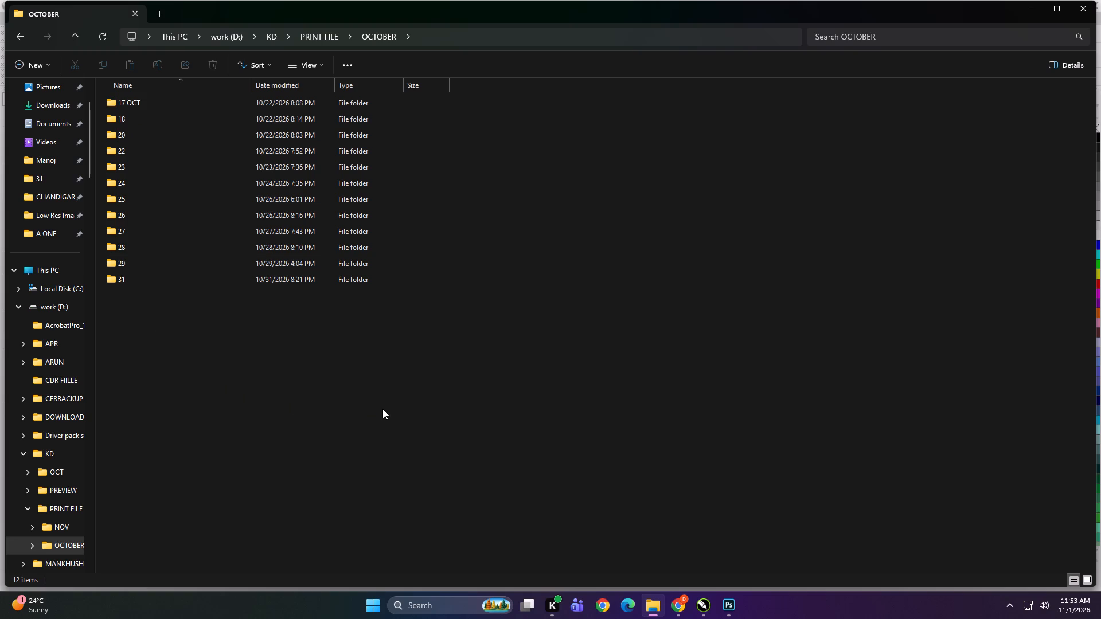
click(382, 409)
scroll(57, 270, up, 3)
scroll(55, 330, up, 3)
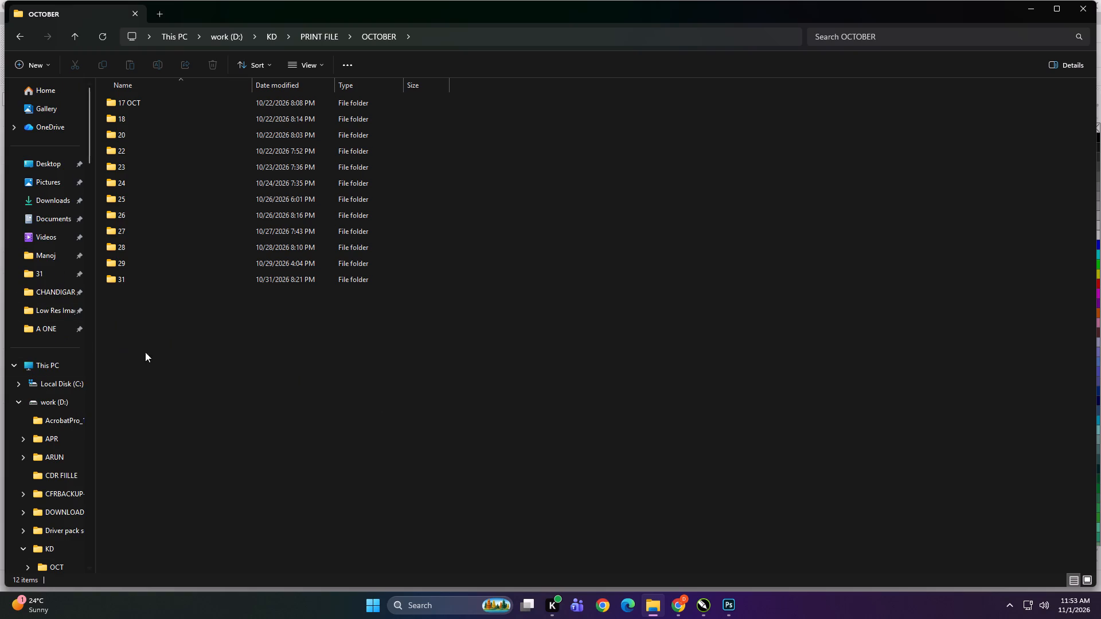
scroll(269, 395, up, 3)
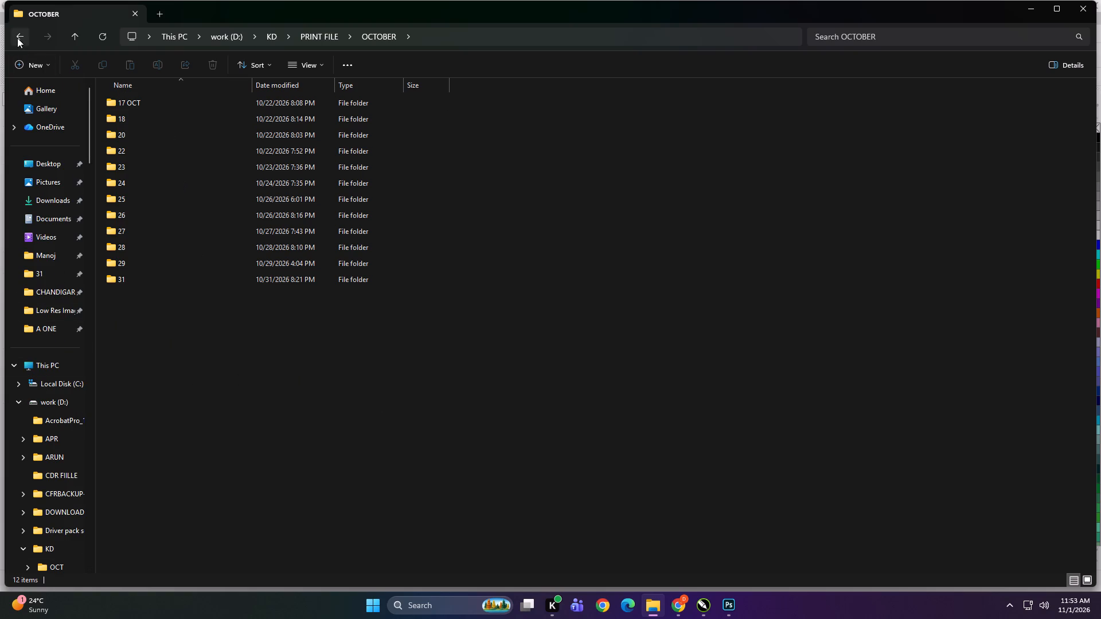
Check the contents of PRINT FILE's NOV folder and look again at the day folders in OCTOBER.
click(17, 38)
click(229, 304)
double_click(178, 162)
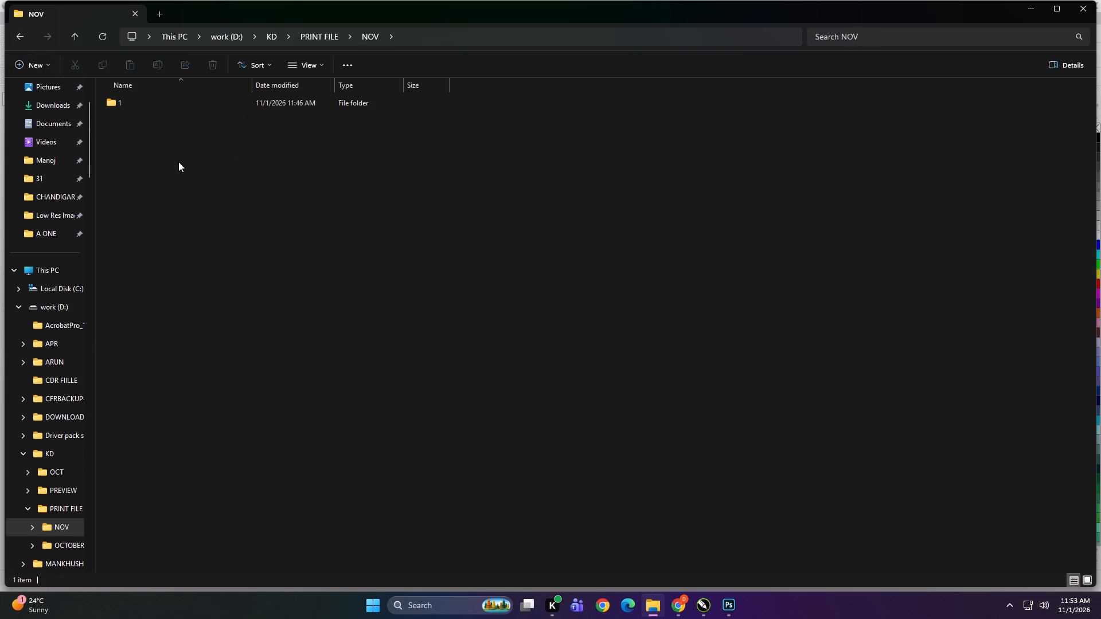
click(221, 358)
scroll(66, 360, up, 3)
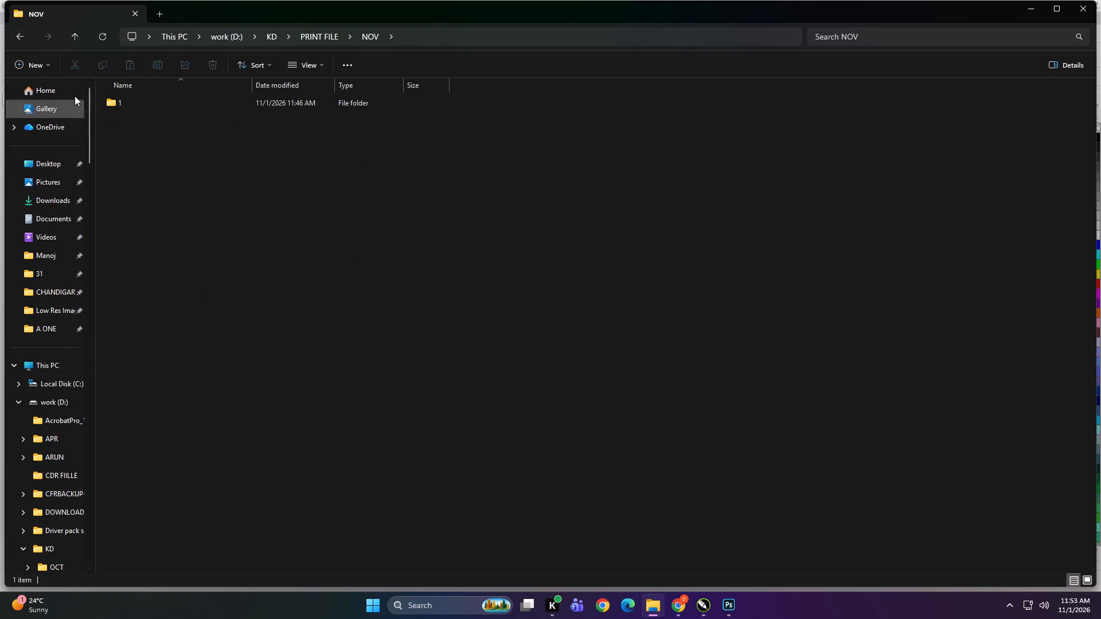
click(197, 193)
key(BackSpace)
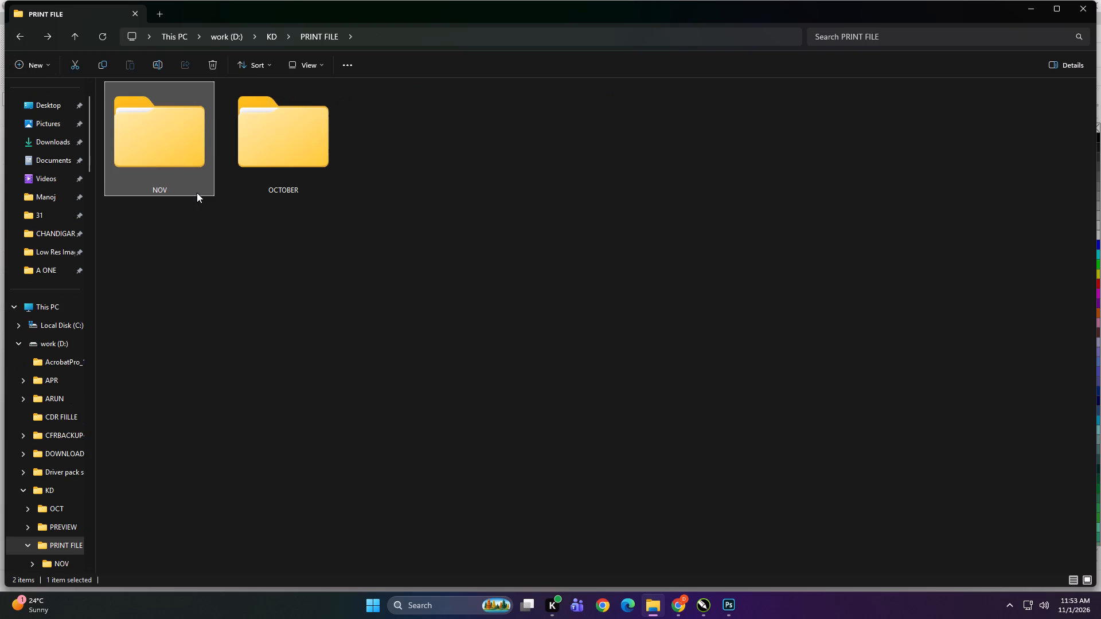
double_click(241, 176)
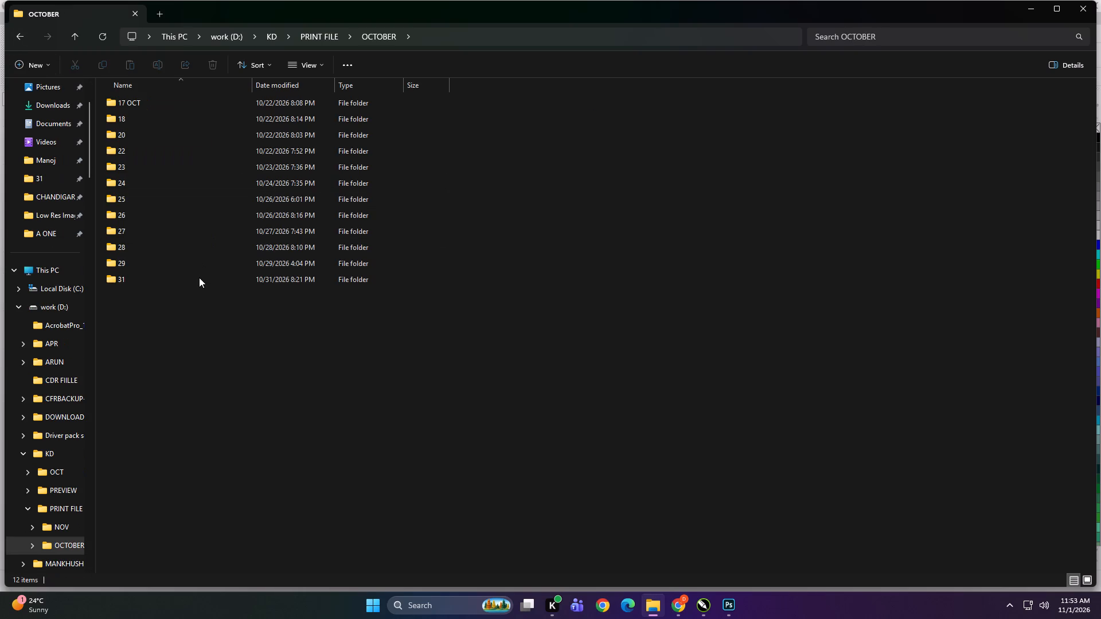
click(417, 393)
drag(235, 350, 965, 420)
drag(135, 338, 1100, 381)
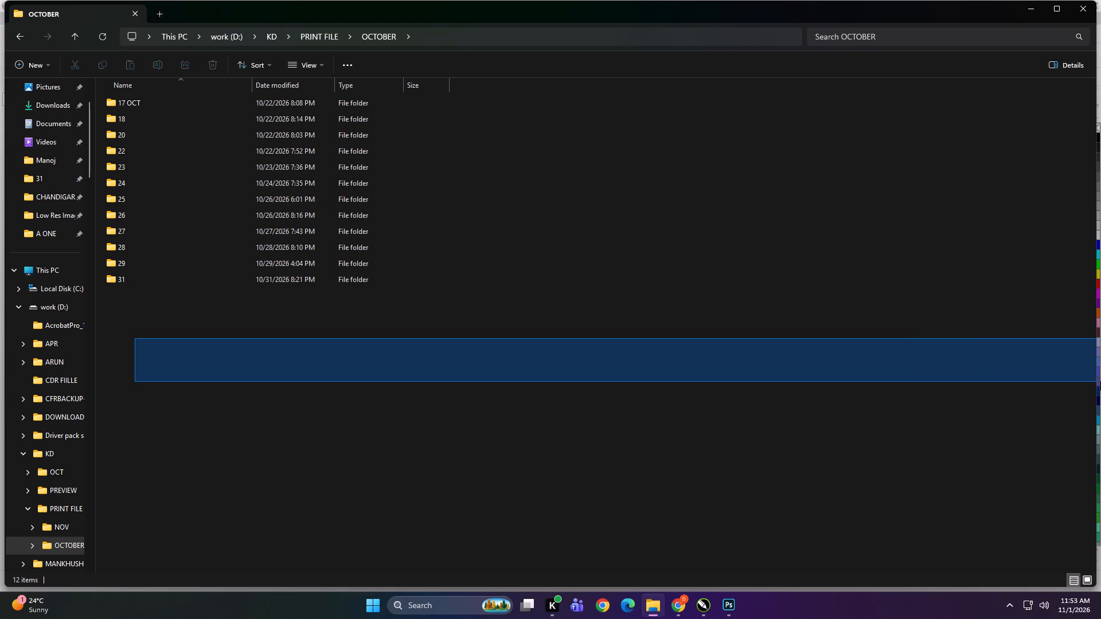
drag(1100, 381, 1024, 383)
Browse the share drive's Print folder to the 164x102 panel files, inside WALLPARADISE in day folder 30.
scroll(62, 331, up, 4)
click(54, 367)
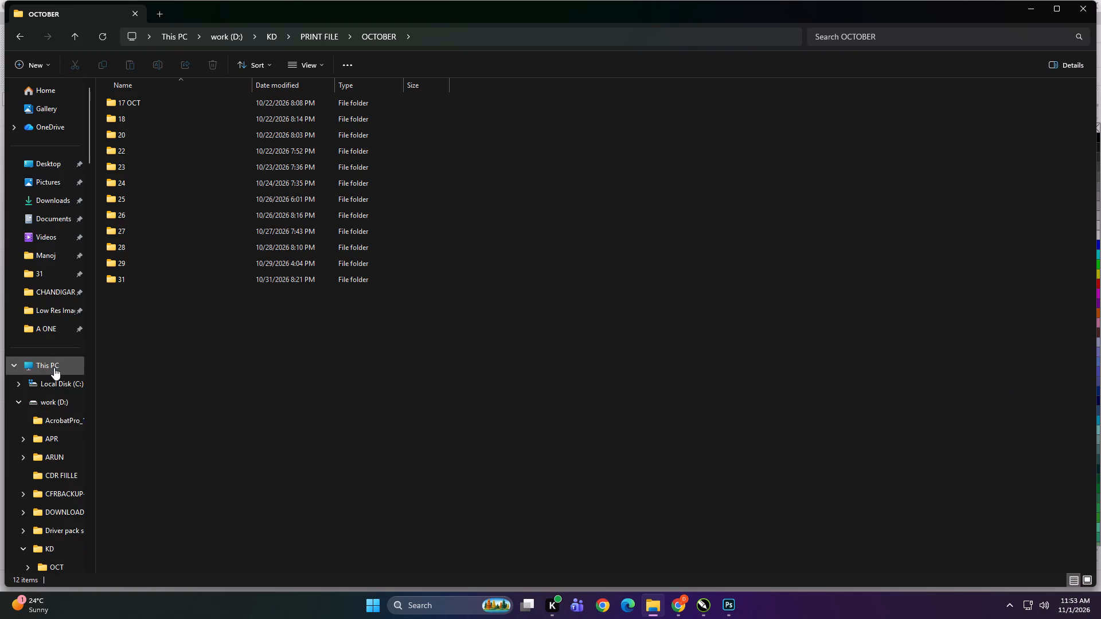
double_click(169, 375)
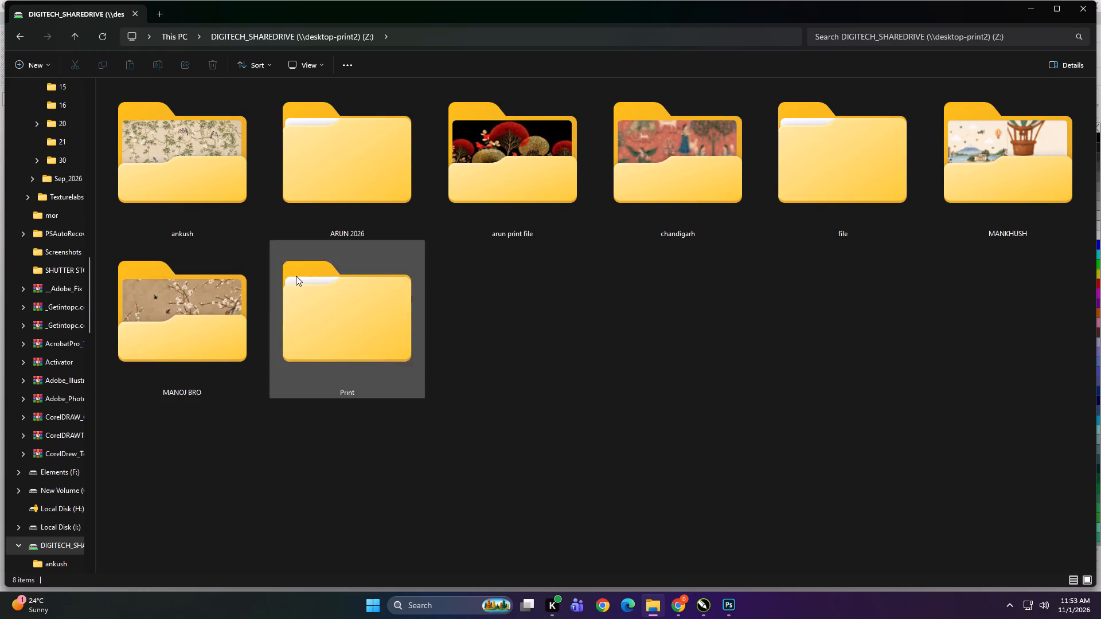
click(329, 322)
double_click(329, 322)
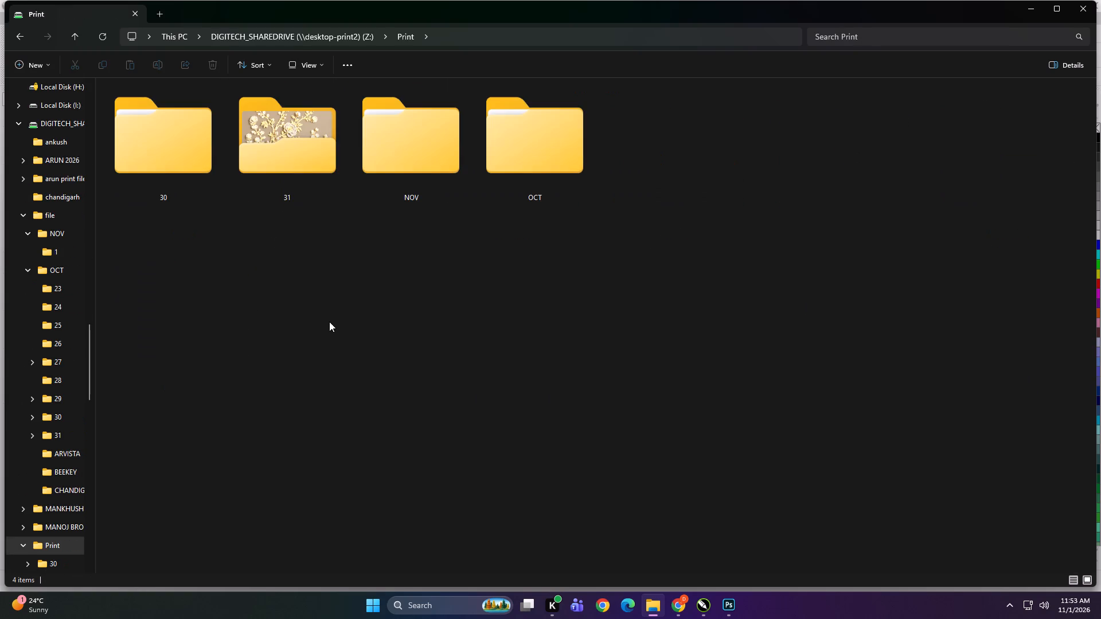
double_click(168, 152)
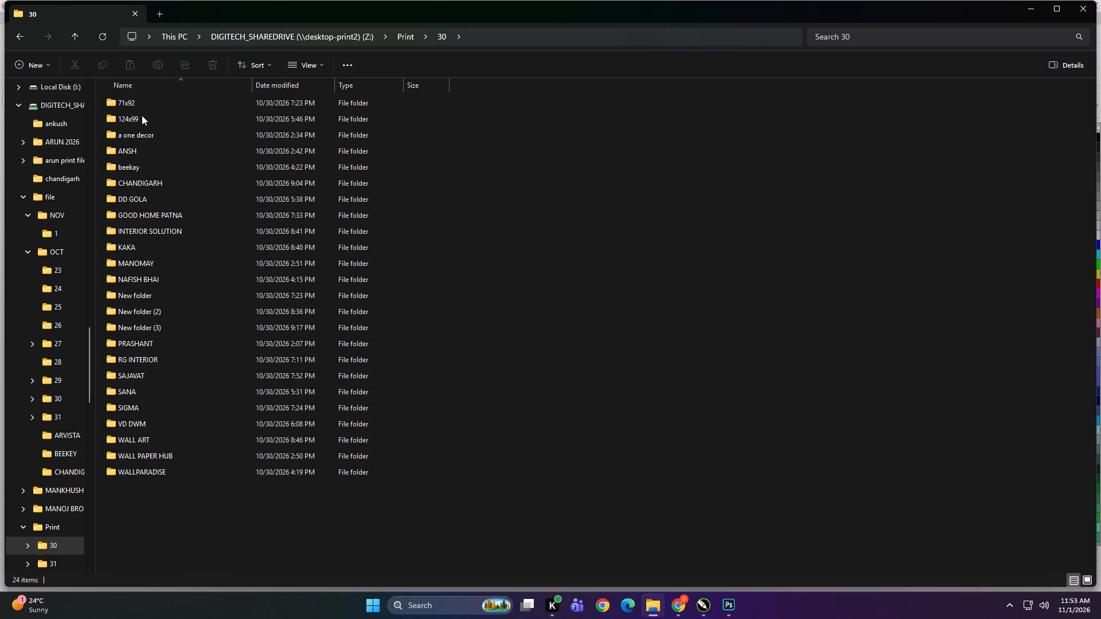
double_click(171, 473)
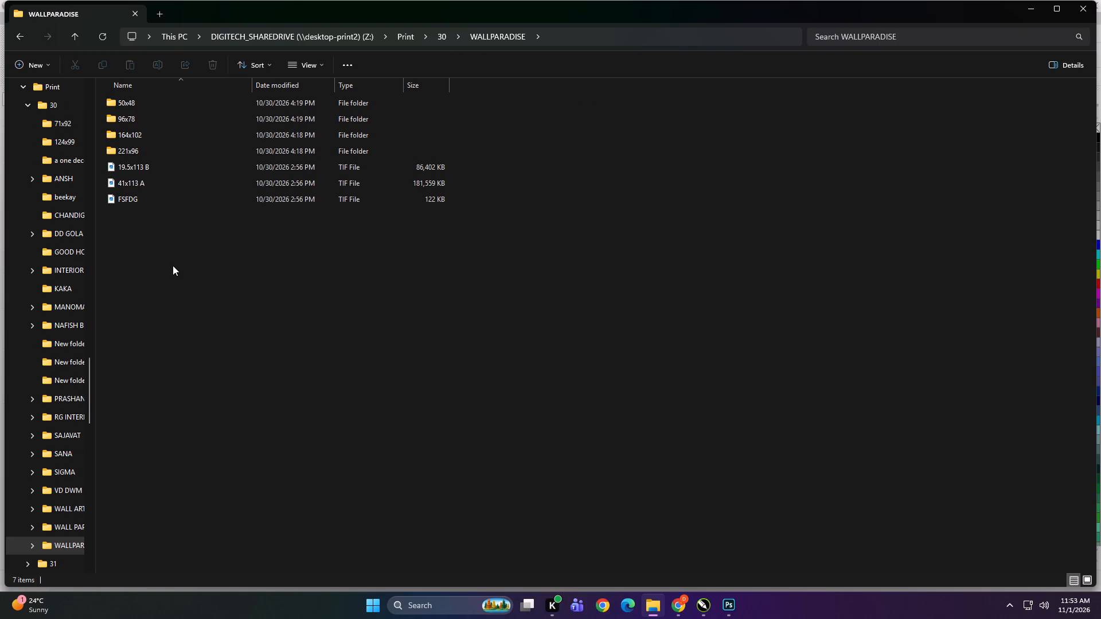
ctrl+scroll(178, 307, up, 20)
ctrl+scroll(178, 307, up, 9)
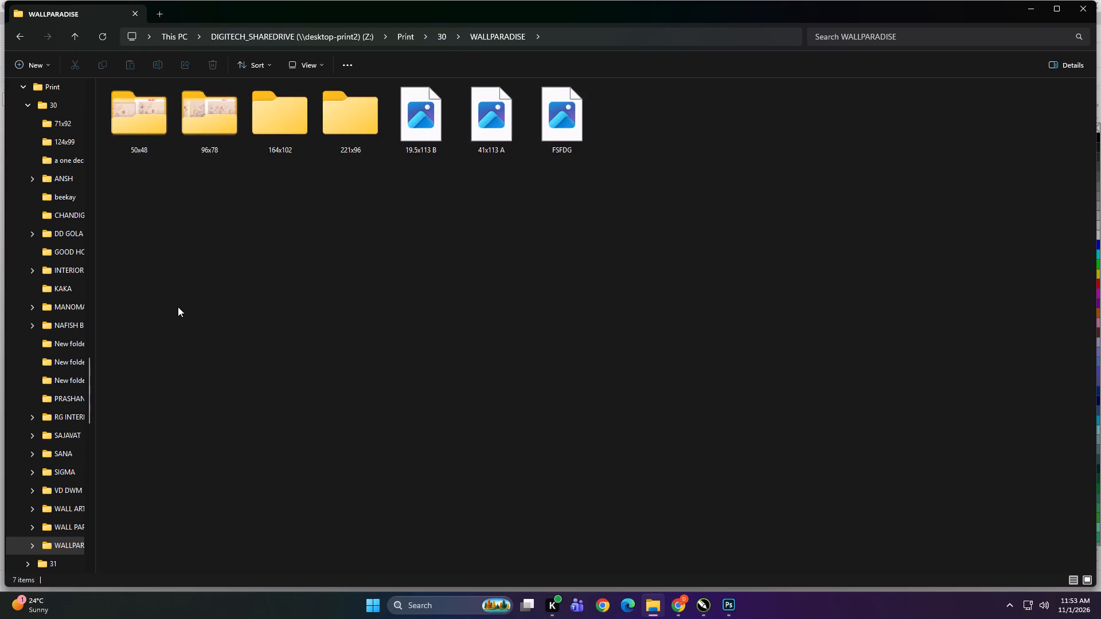
ctrl+scroll(178, 307, up, 4)
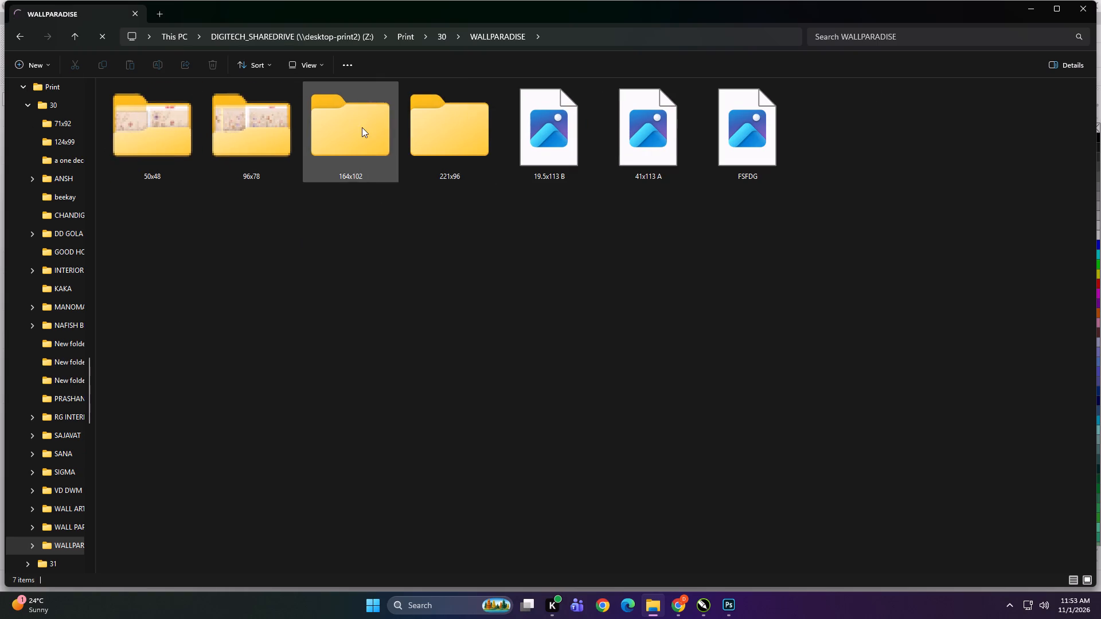
double_click(361, 128)
ctrl+scroll(342, 225, up, 20)
ctrl+scroll(342, 225, up, 20)
ctrl+scroll(342, 225, up, 3)
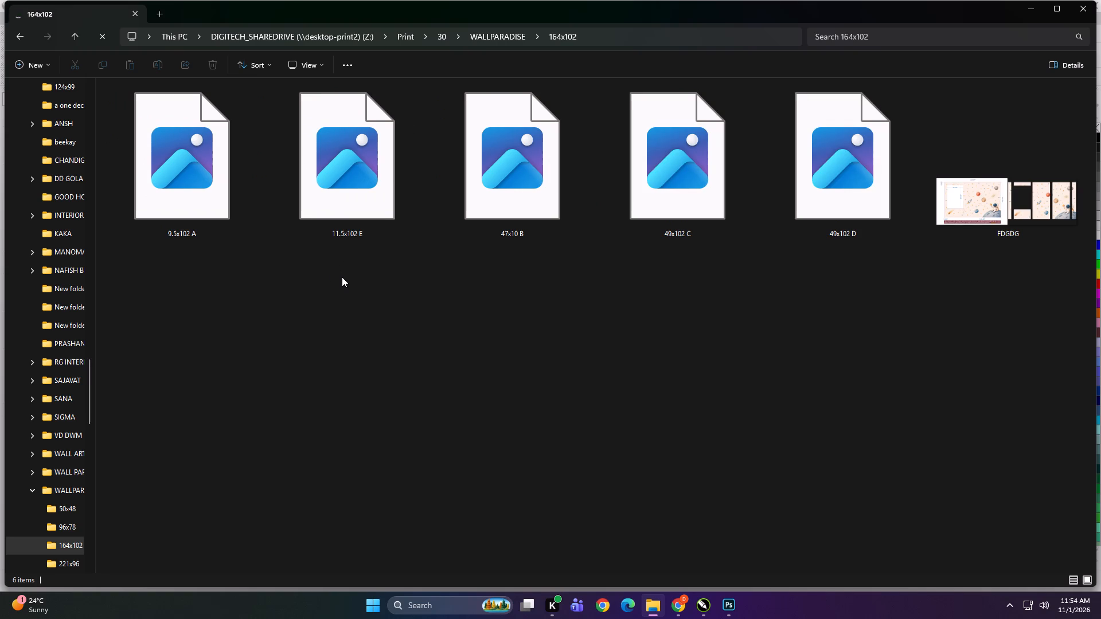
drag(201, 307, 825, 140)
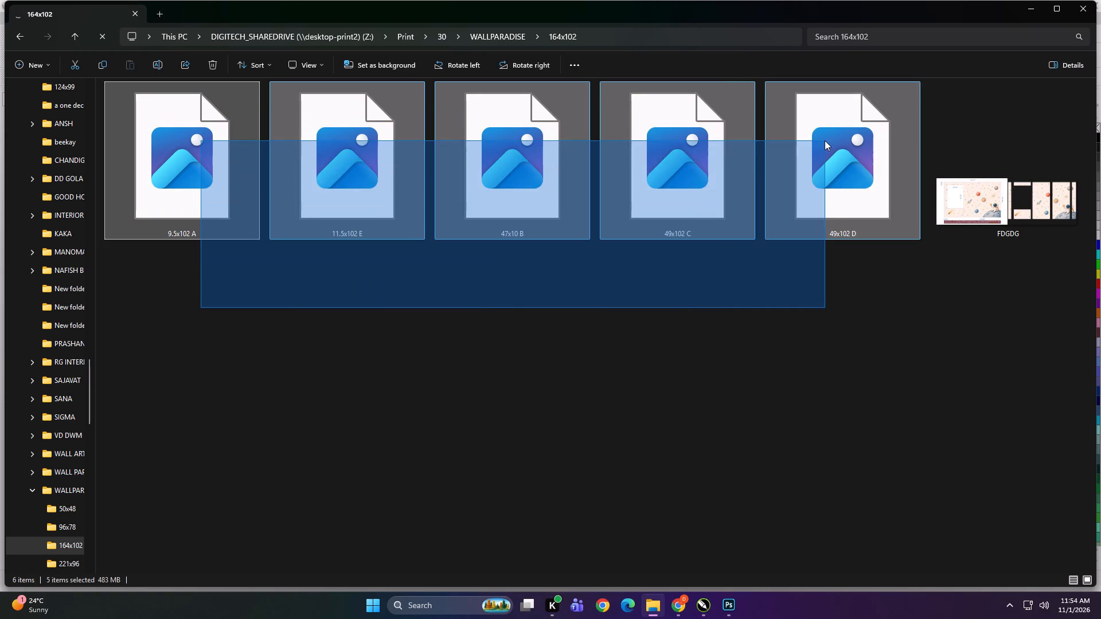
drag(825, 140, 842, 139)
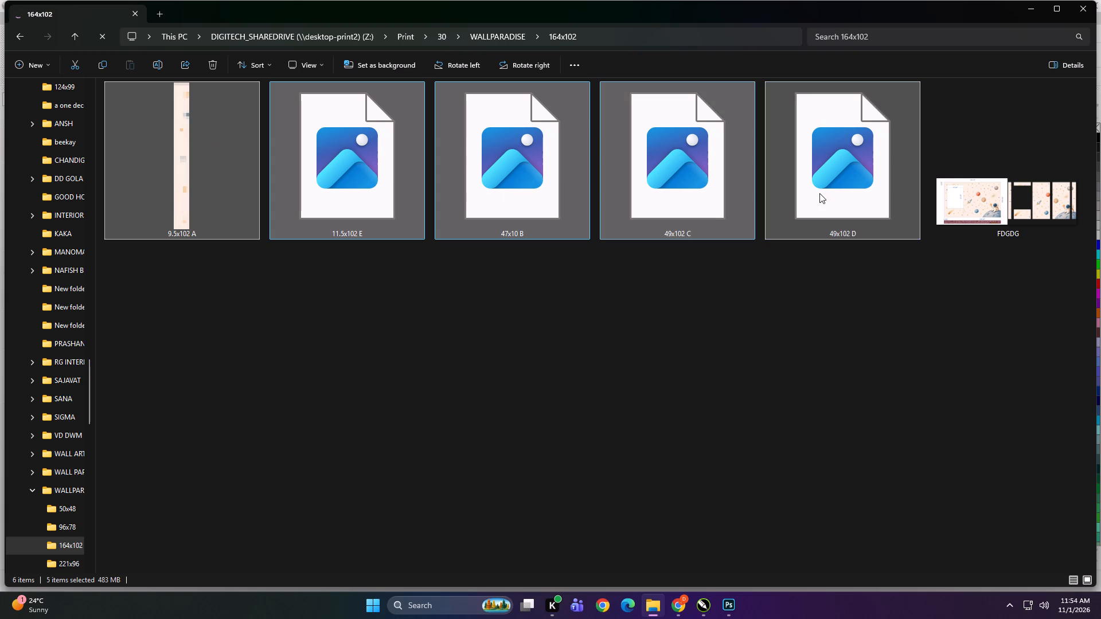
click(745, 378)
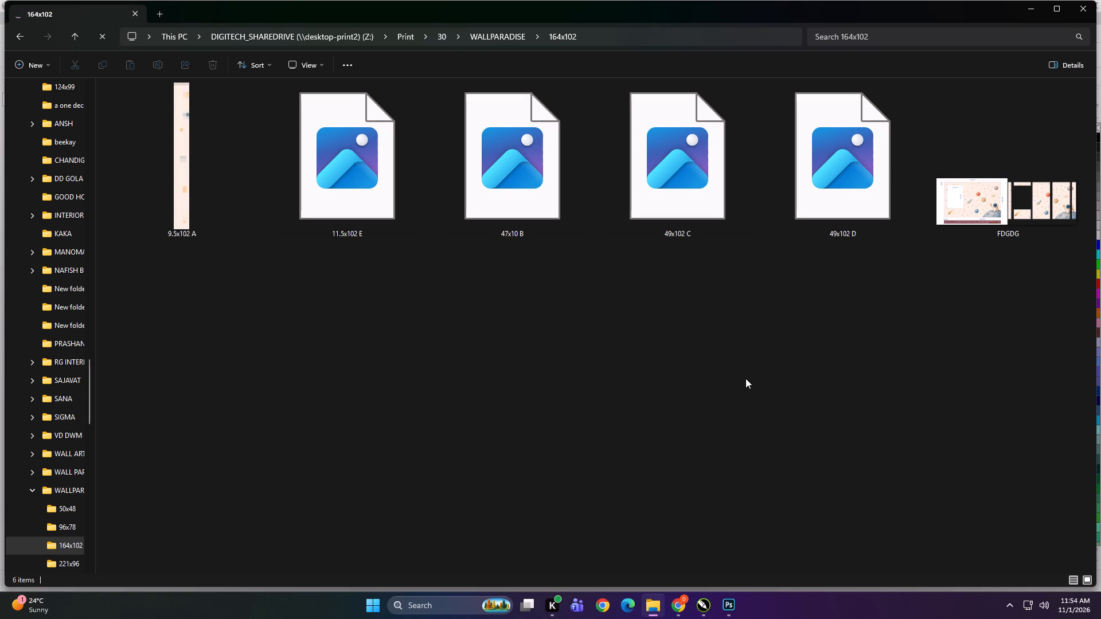
View the FDGDG overview image in the 164x102 folder at full size and close it.
double_click(980, 190)
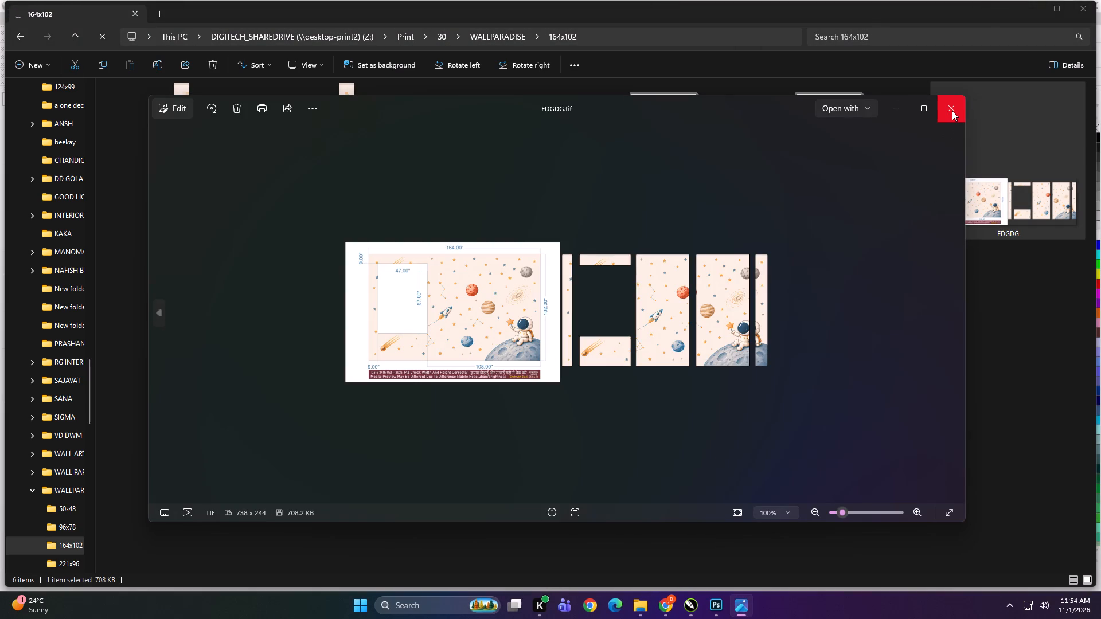
click(952, 111)
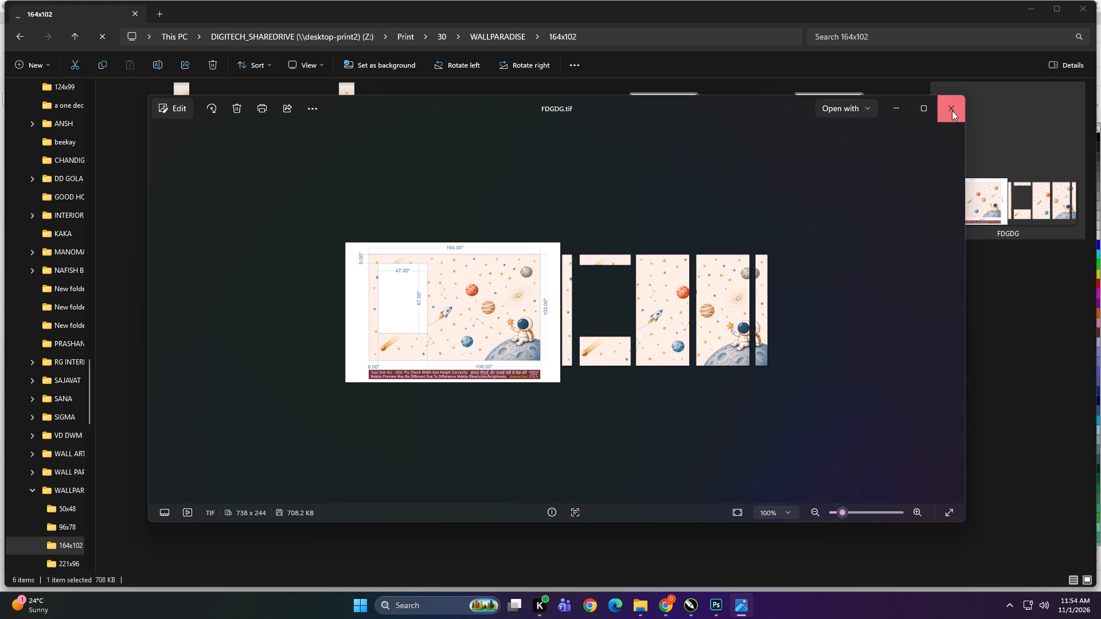
click(622, 414)
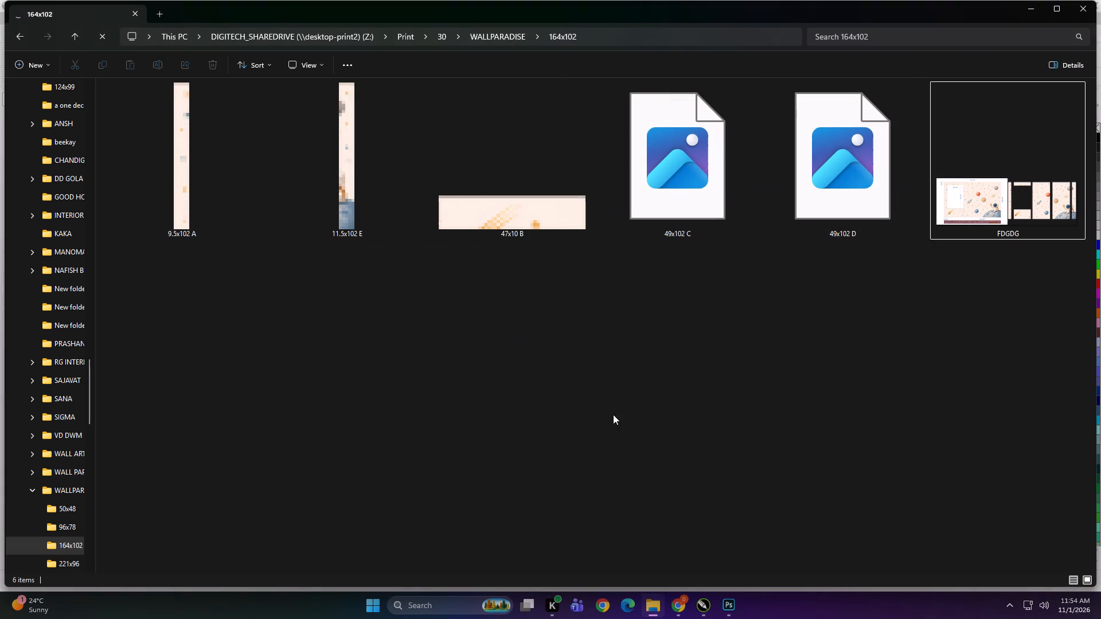
scroll(80, 238, up, 11)
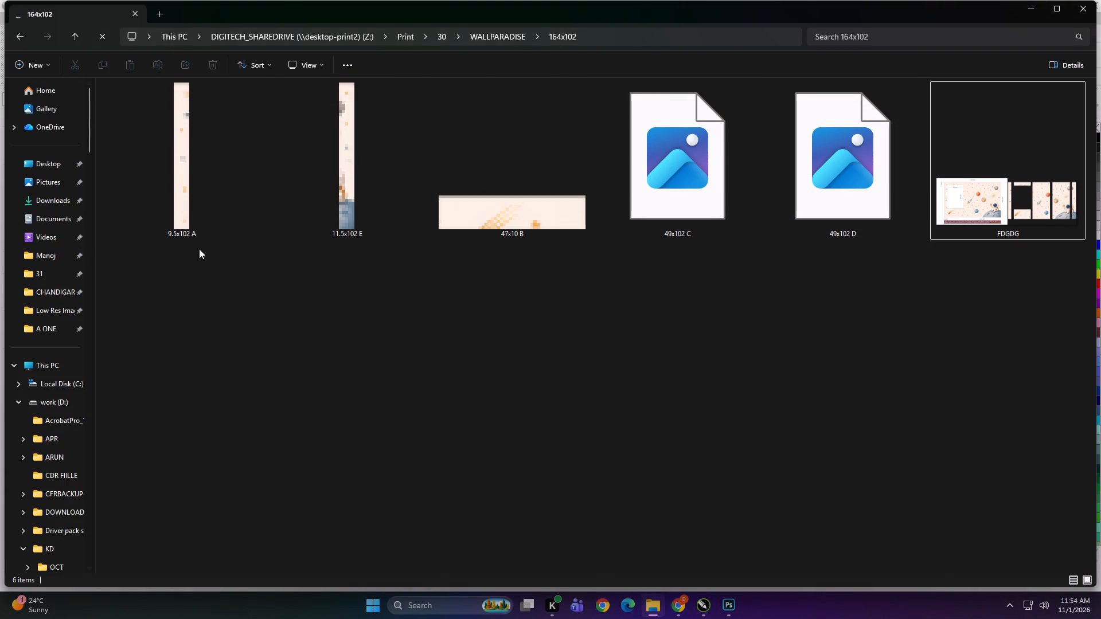
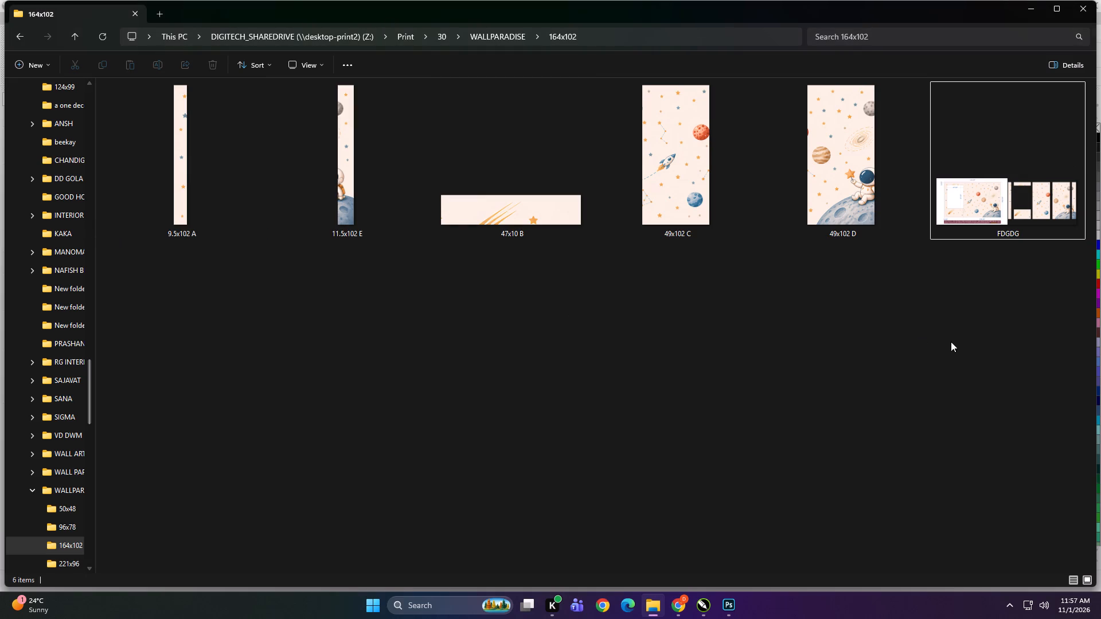
Import the astronaut layout image WhatsApp Image 2026-10-30 at 11.17.13 from Downloads into the CorelDRAW document, beside the editable 164x102 artwork.
scroll(50, 230, up, 10)
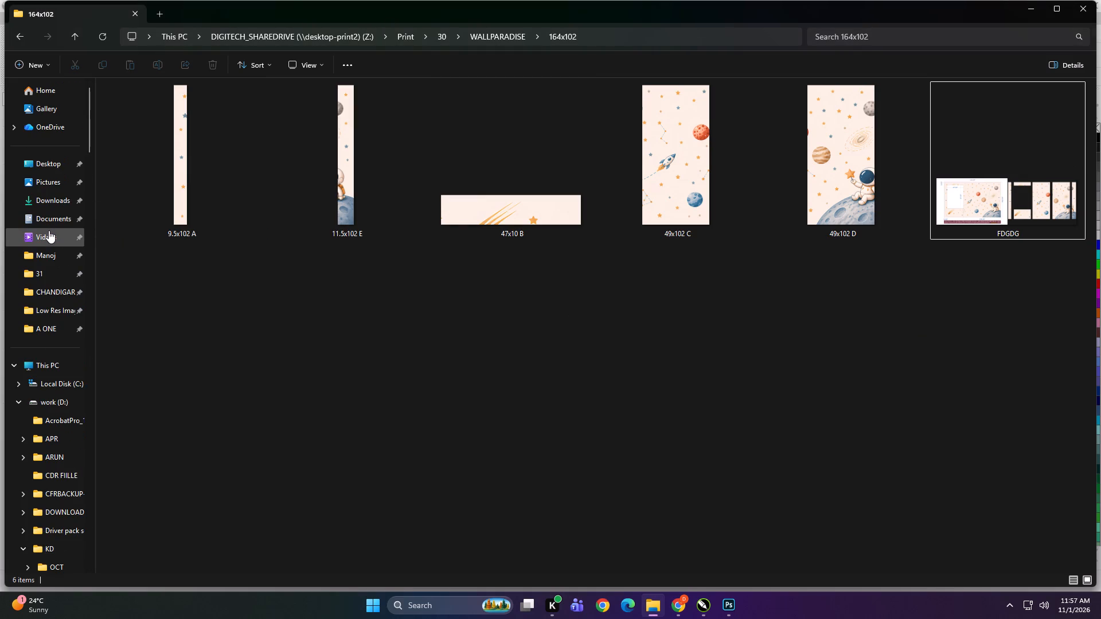
scroll(49, 230, up, 11)
click(49, 199)
click(204, 171)
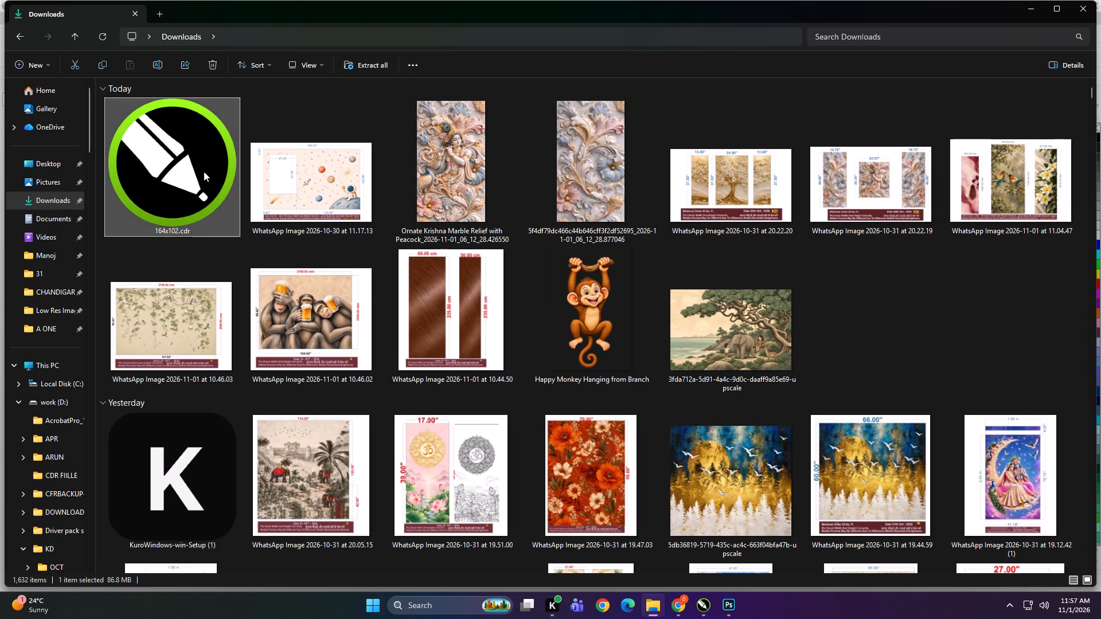
click(348, 210)
drag(310, 166, 702, 608)
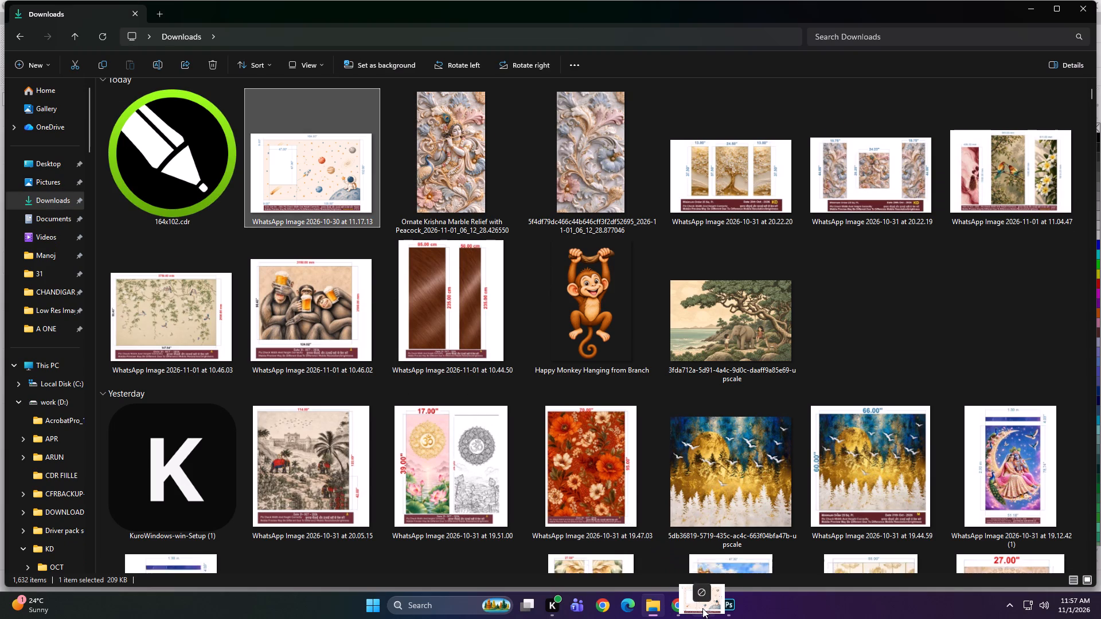
drag(702, 608, 637, 304)
drag(646, 311, 731, 390)
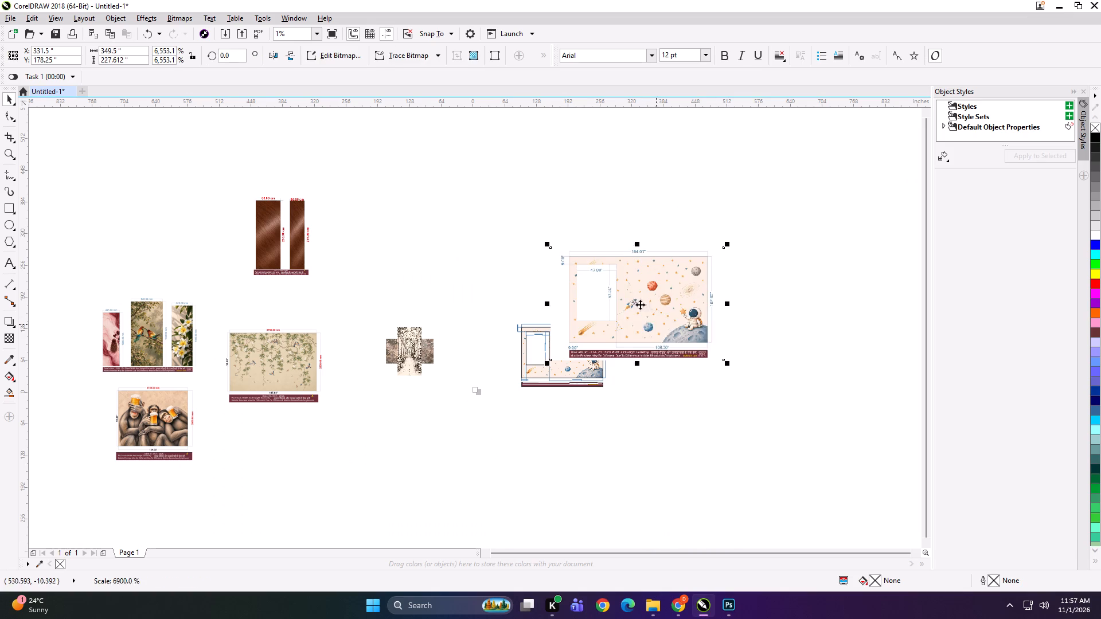
drag(627, 293, 711, 347)
Scale the imported reference image down to about 243 x 158 inches and move it closer to the editable artwork.
shift+drag(498, 286, 649, 471)
key(shift+F2)
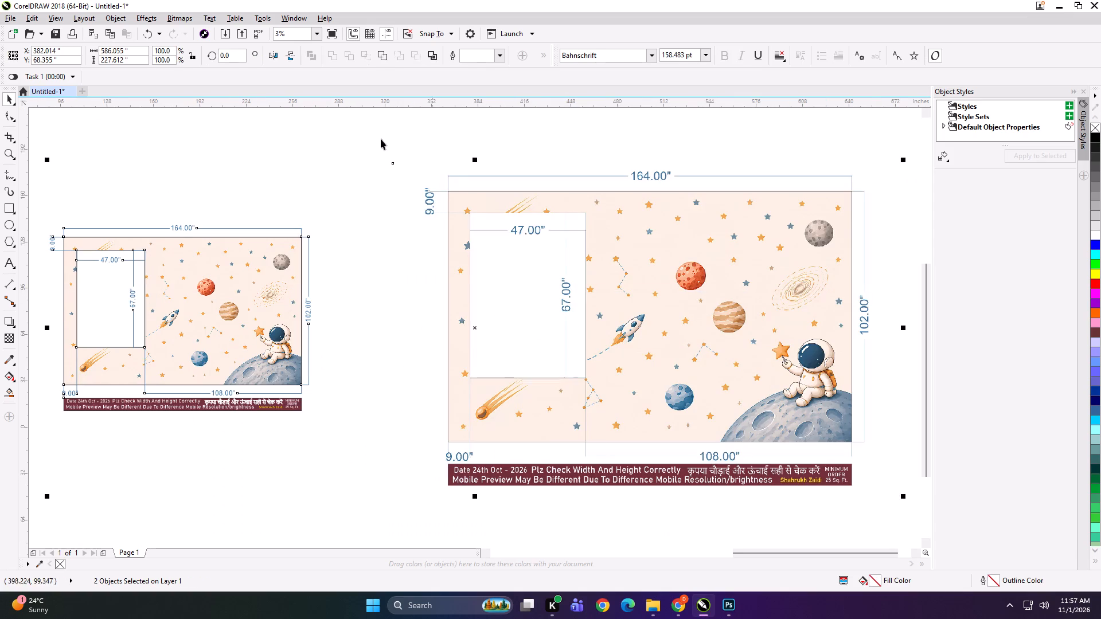
click(334, 179)
drag(638, 293, 582, 276)
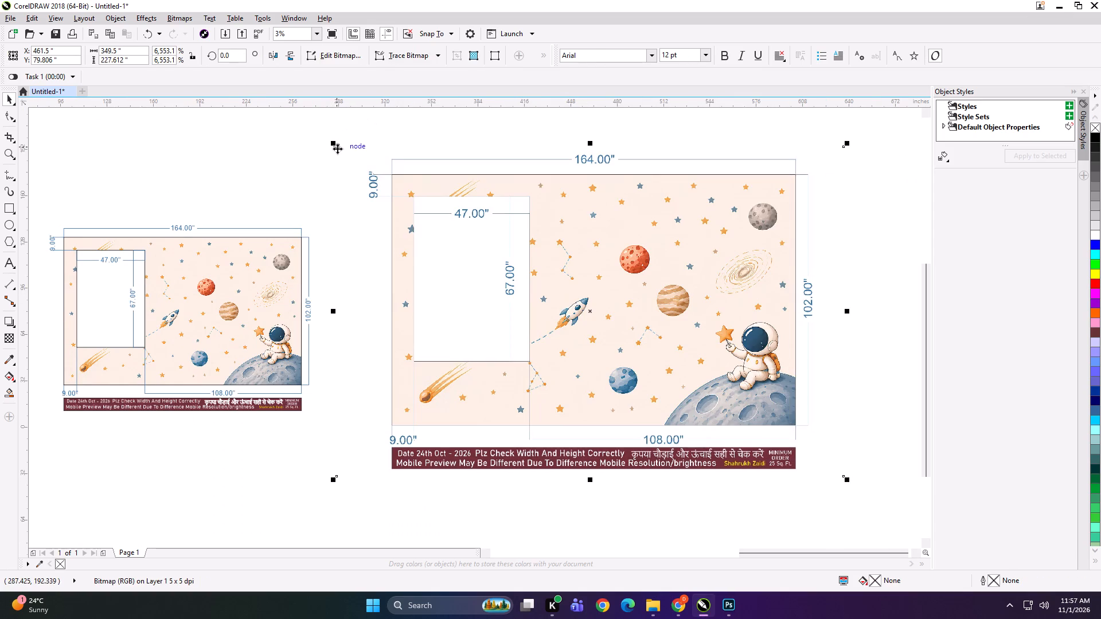
shift+drag(332, 142, 408, 192)
drag(598, 323, 550, 320)
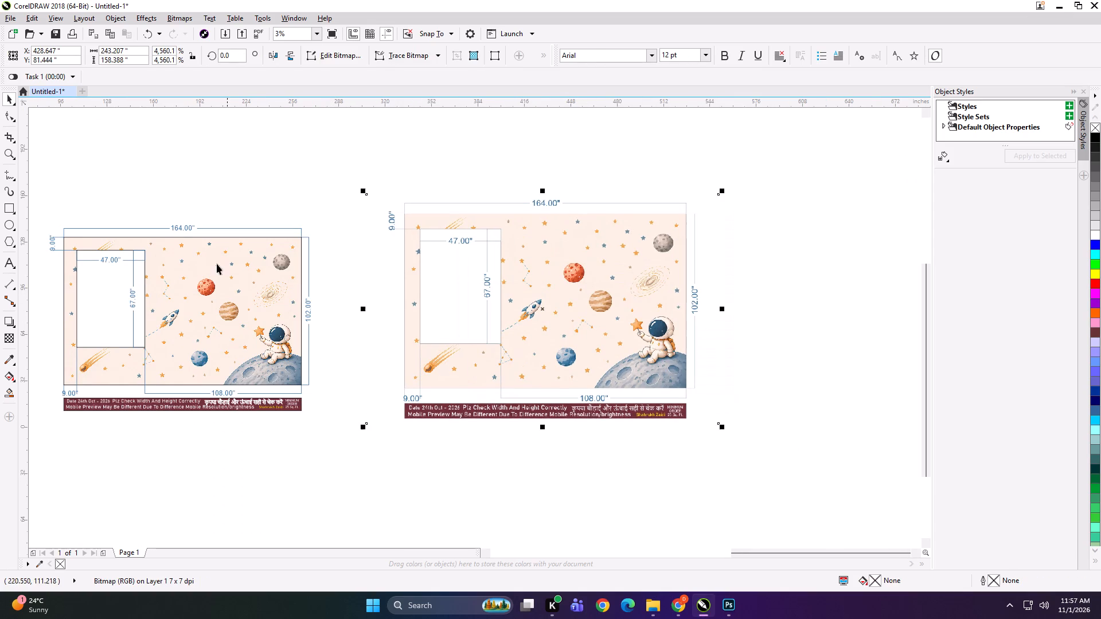
Ungroup the editable space artwork and delete its dimension lines, size labels and notice banner.
click(143, 177)
drag(45, 208, 338, 351)
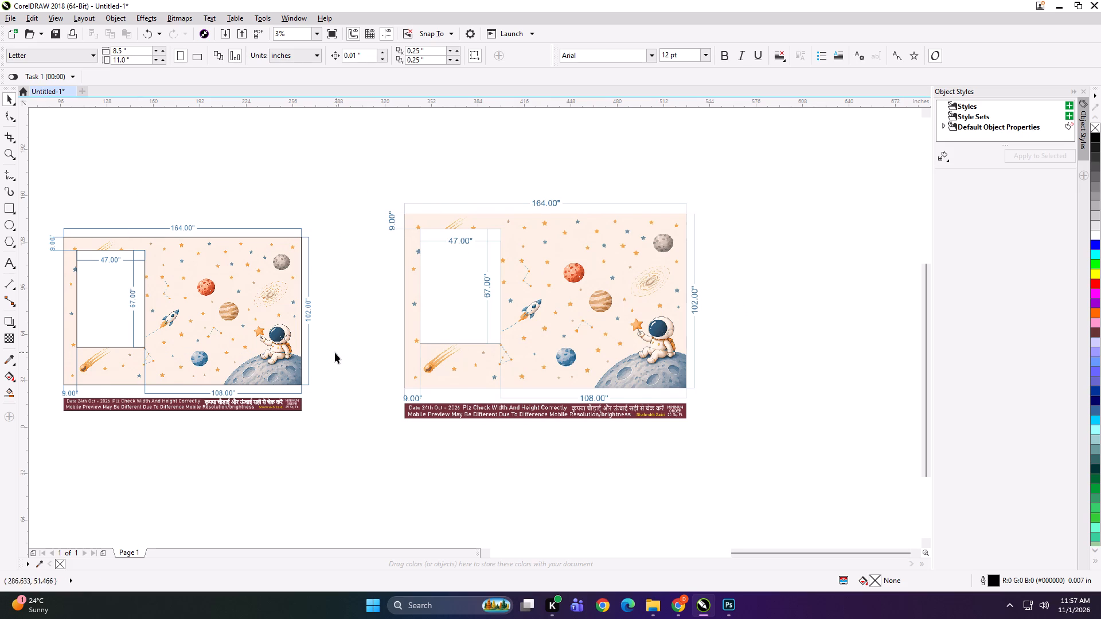
click(274, 350)
key(ctrl+u)
click(69, 193)
drag(38, 203, 339, 339)
key(Delete)
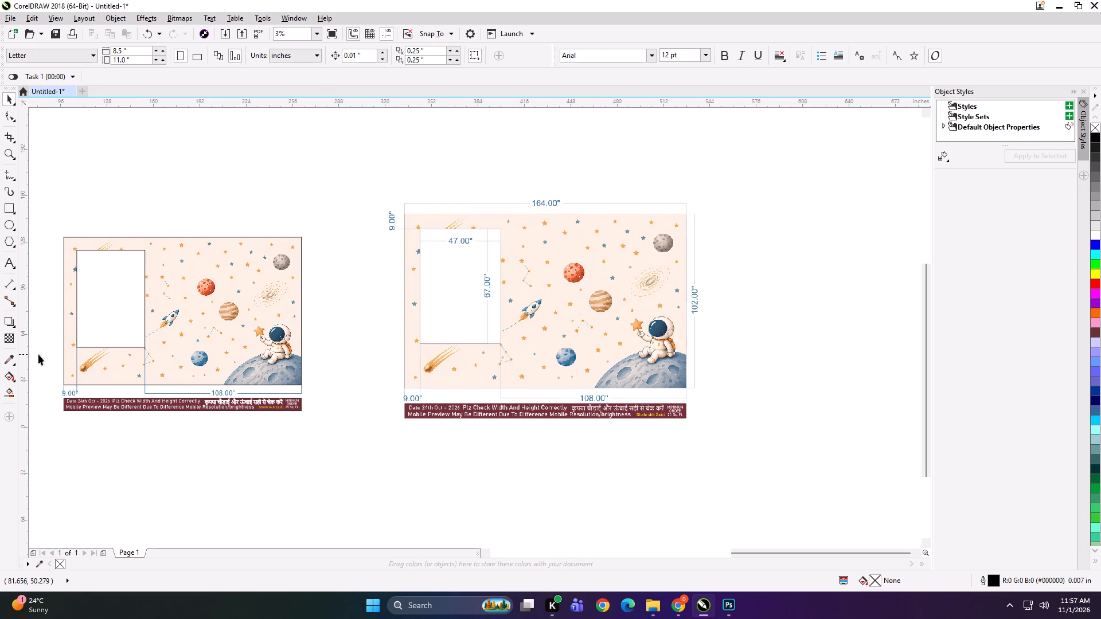
drag(42, 335, 352, 479)
key(Delete)
Make a mirrored copy of the white 47 x 67 inch rectangle directly below it and nudge the copy up 0.02 inch.
click(91, 318)
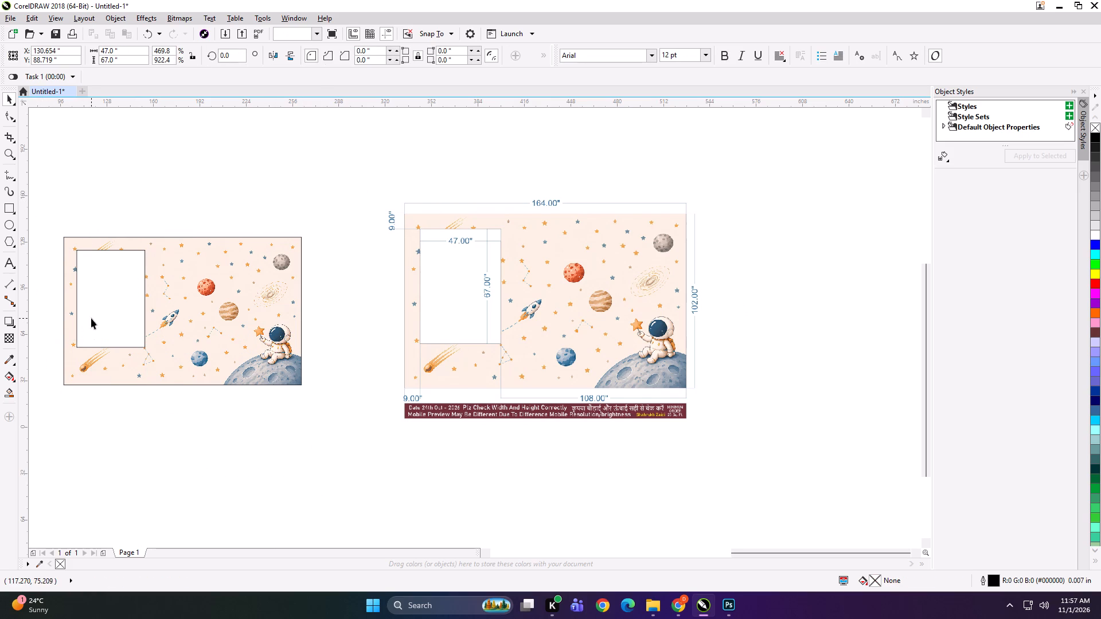
drag(110, 244, 108, 363)
ctrl+right_click(108, 363)
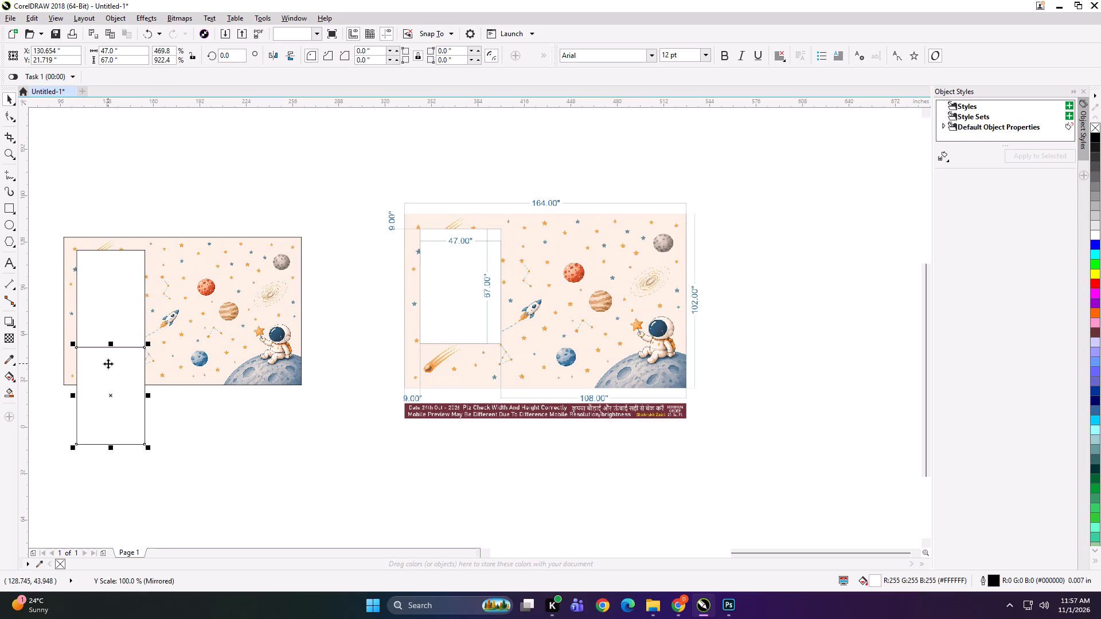
key(Up)
key(Up)
click(198, 210)
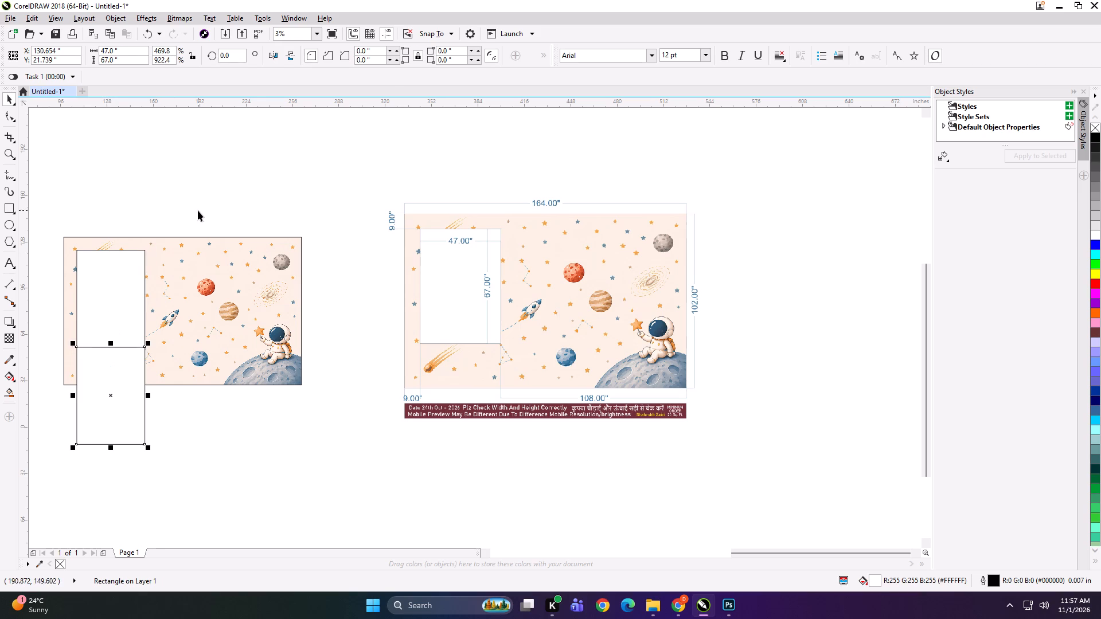
Set the nudge distance to 0.5 inch, raise the copied rectangle 1 inch and shorten it to the artwork's bottom edge, 27.02 inches high.
drag(365, 52, 257, 70)
key(period)
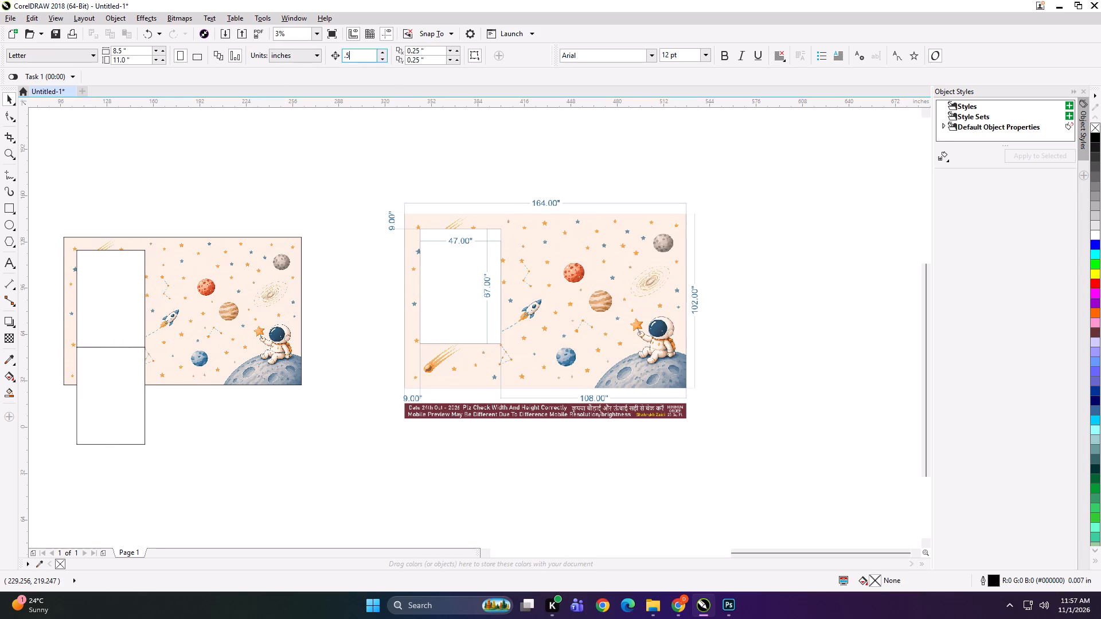
key(Return)
click(106, 401)
key(Up)
key(Up)
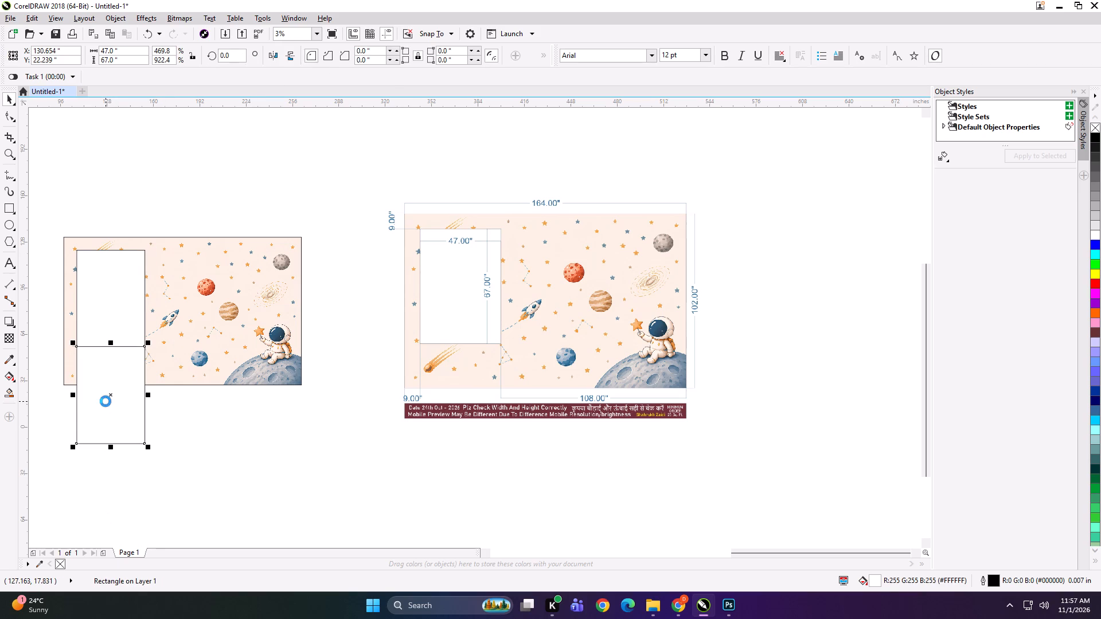
key(Up)
key(Down)
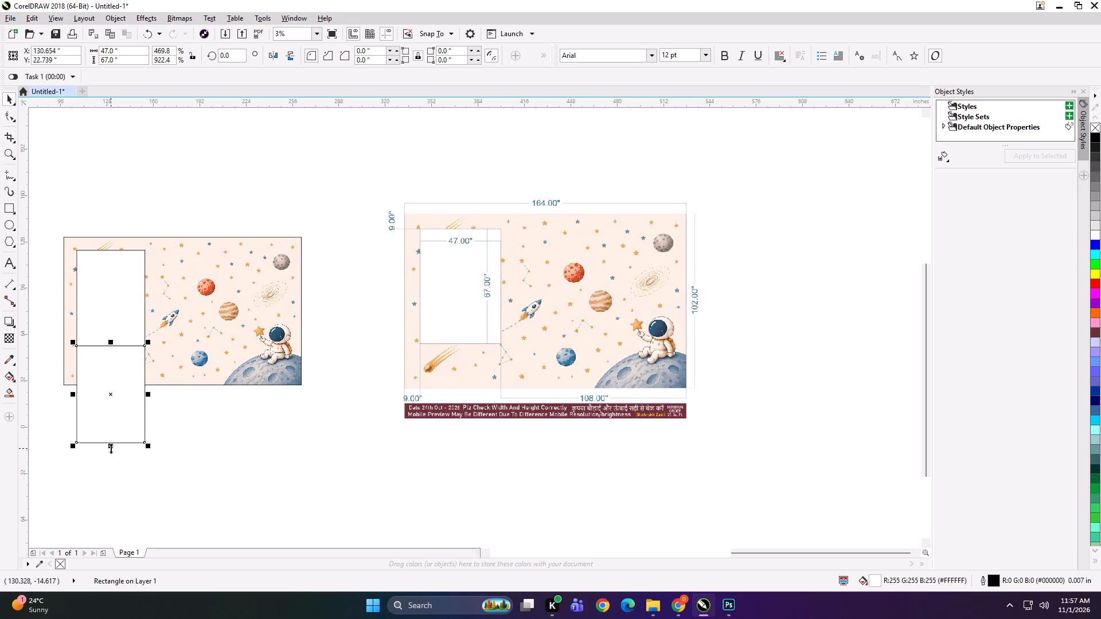
drag(111, 448, 112, 391)
Convert the lower rectangle to curves and extend both its side edges outward 1 inch, making it 49 inches wide.
scroll(52, 354, up, 2)
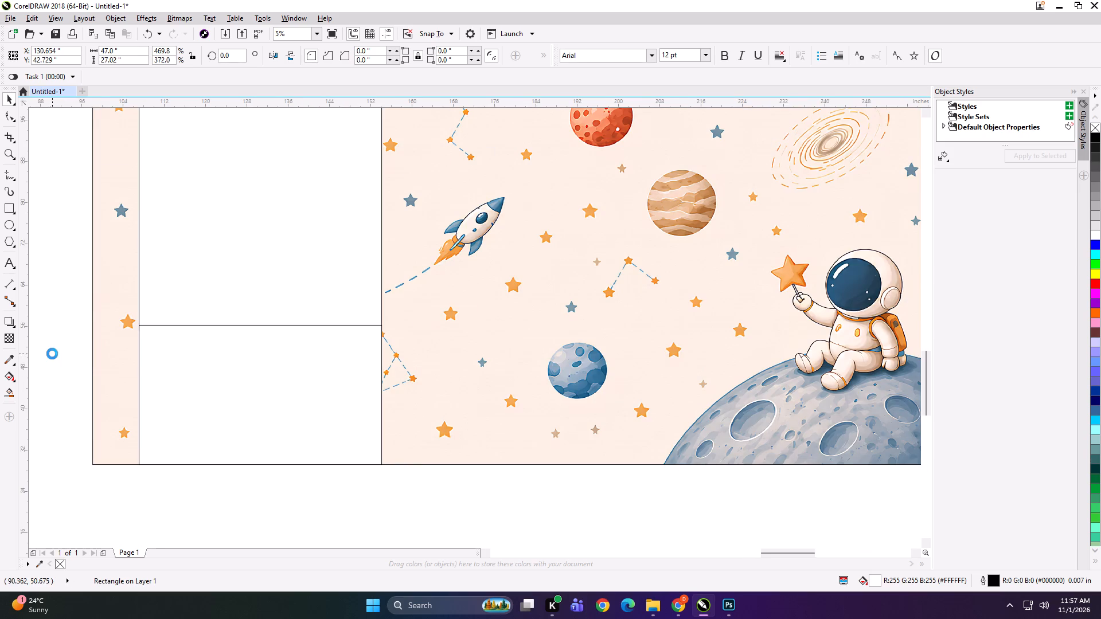
key(F10)
key(ctrl+q)
drag(83, 298, 165, 504)
key(Left)
key(Left)
drag(332, 284, 435, 503)
key(Right)
key(Right)
key(space)
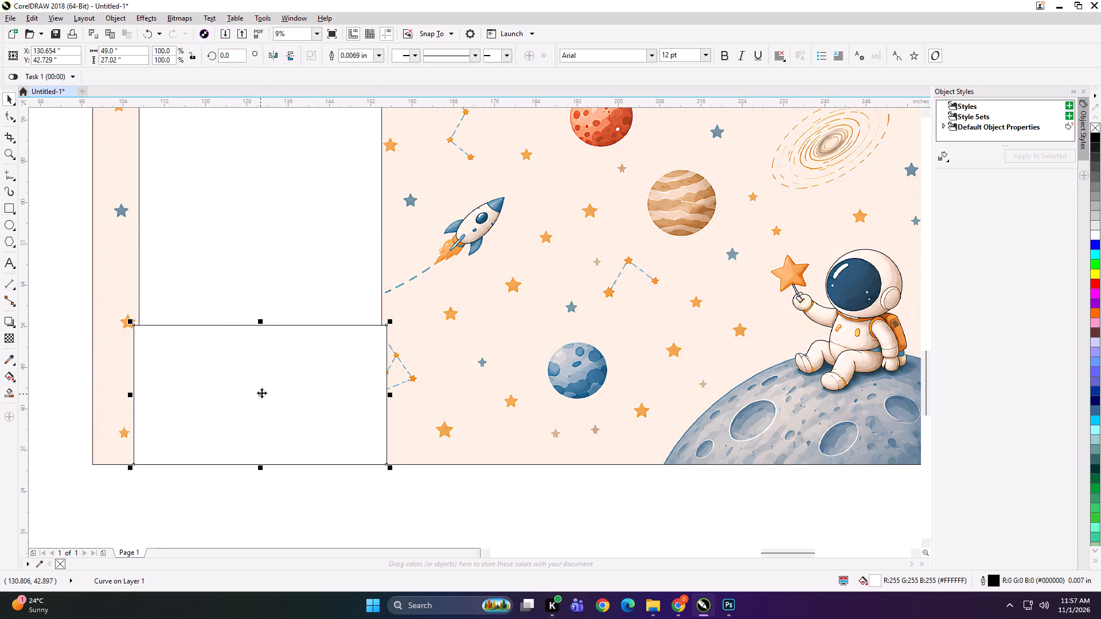
PowerClip the space artwork inside the 49 x 27.02 inch shape and move the clipped panel away from the upper rectangle.
click(430, 356)
key(shift+Return)
click(353, 367)
scroll(320, 343, down, 1)
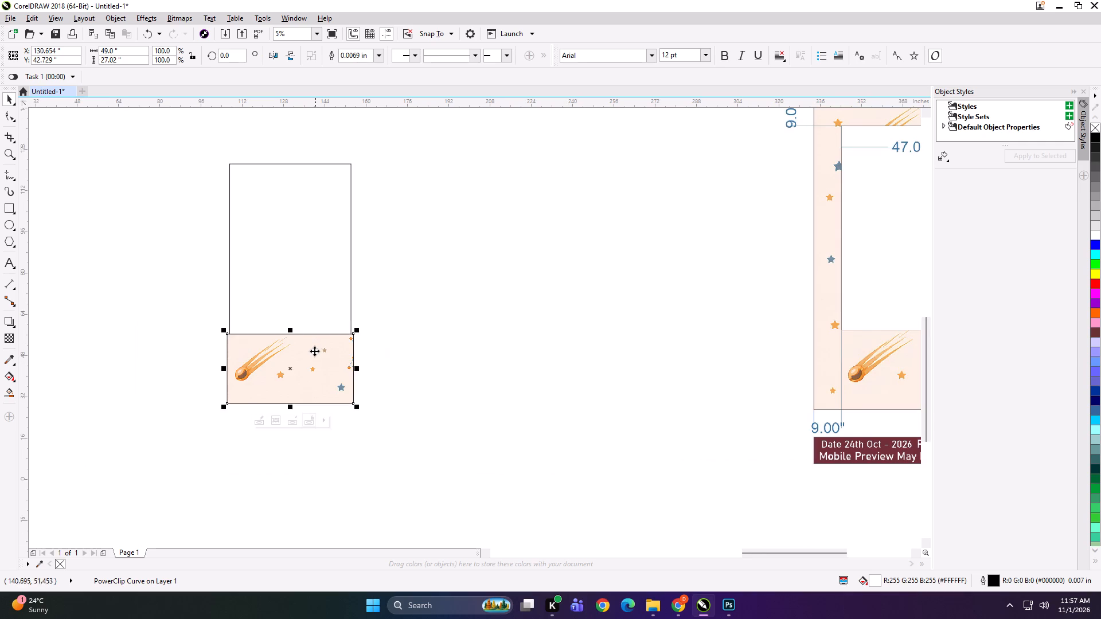
drag(314, 351, 416, 363)
Start exporting the clipped comet panel and choose the share drive's Print > 30 > WALLPARADISE > 164x102 folder as its destination.
scroll(325, 327, down, 1)
key(ctrl+e)
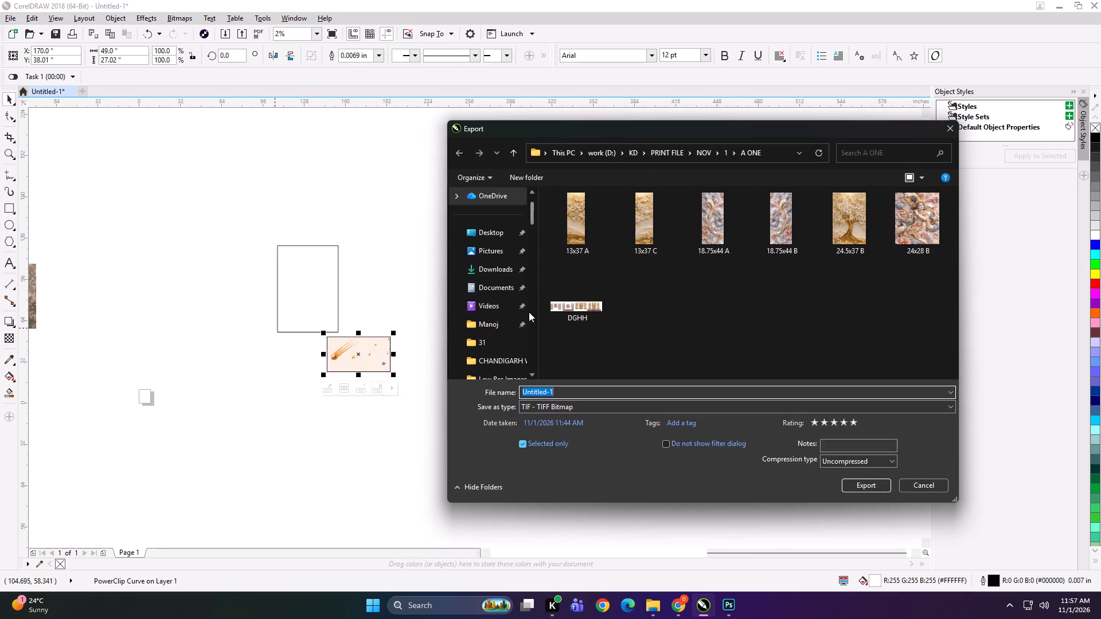
scroll(528, 314, down, 3)
scroll(503, 326, up, 2)
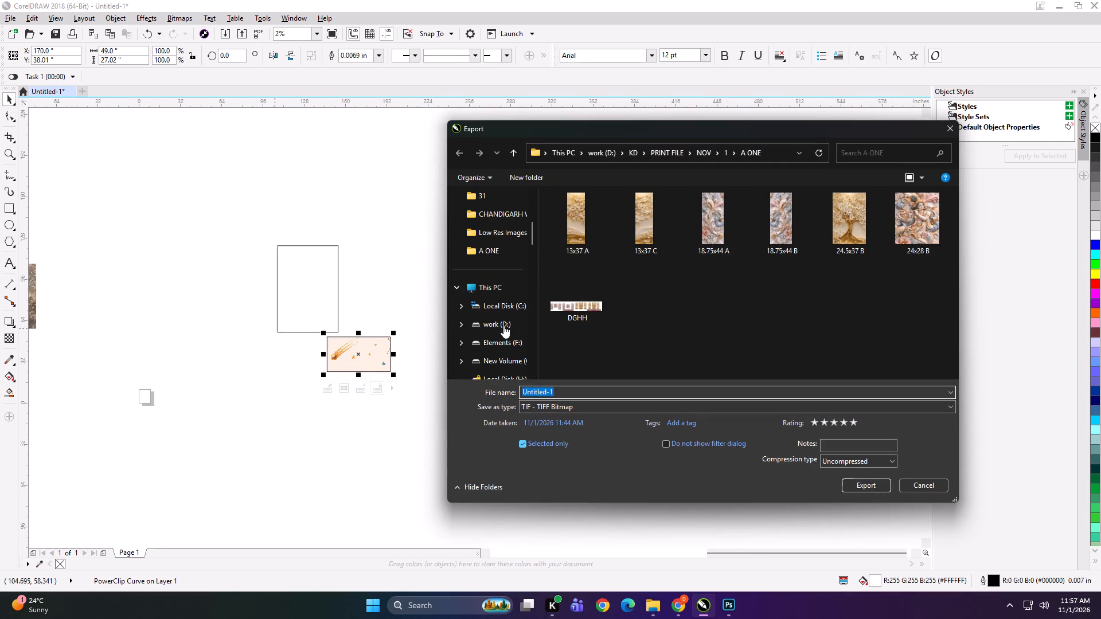
click(498, 292)
double_click(616, 336)
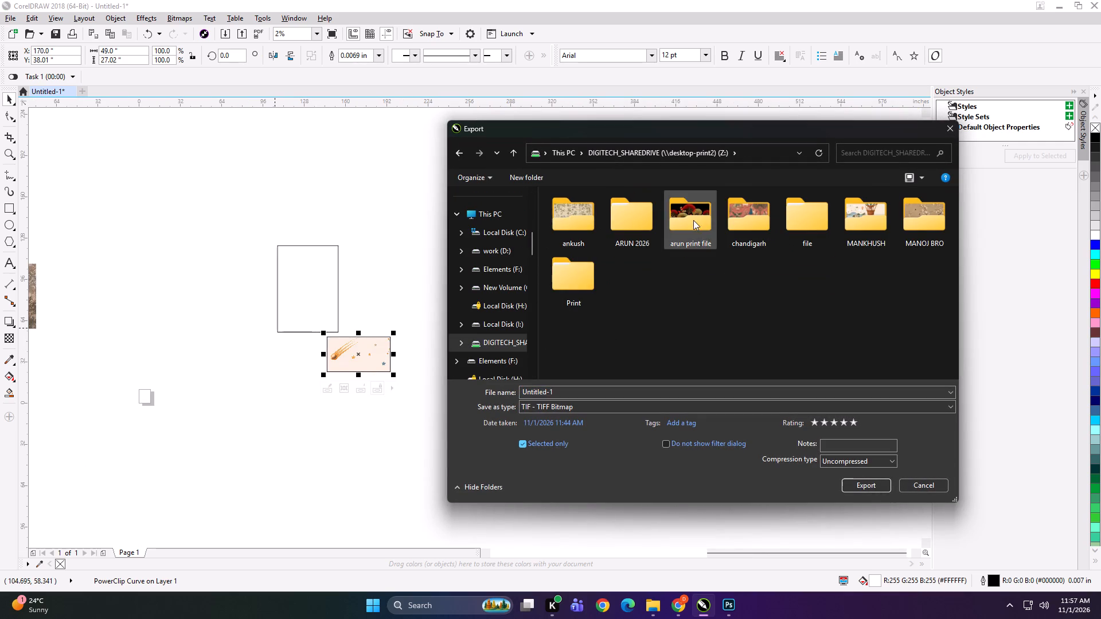
click(573, 278)
click(573, 278)
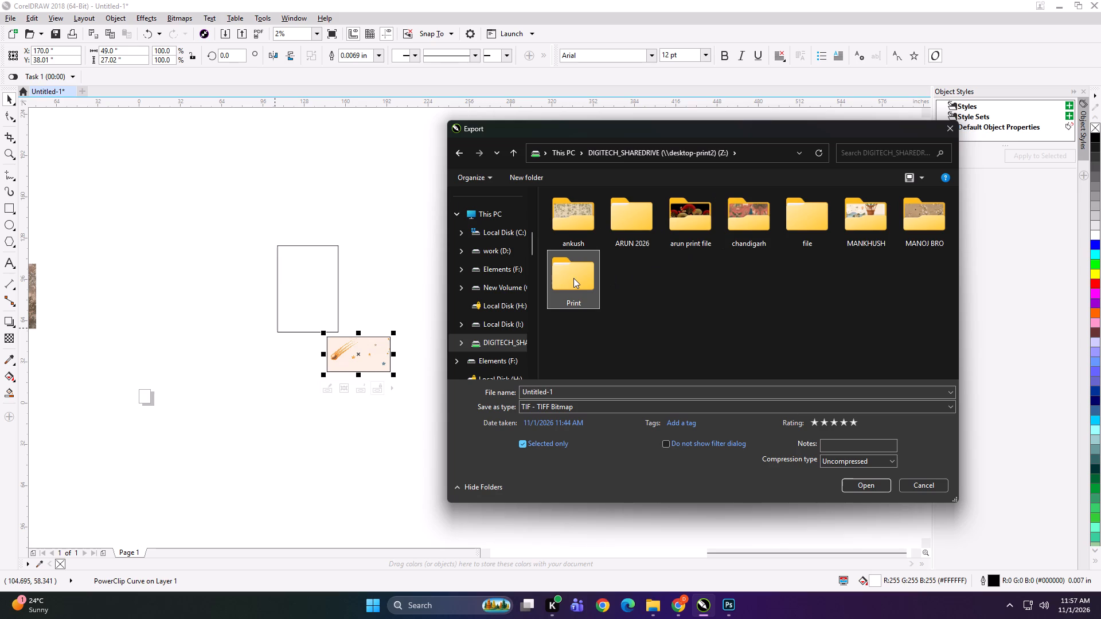
click(573, 278)
double_click(599, 205)
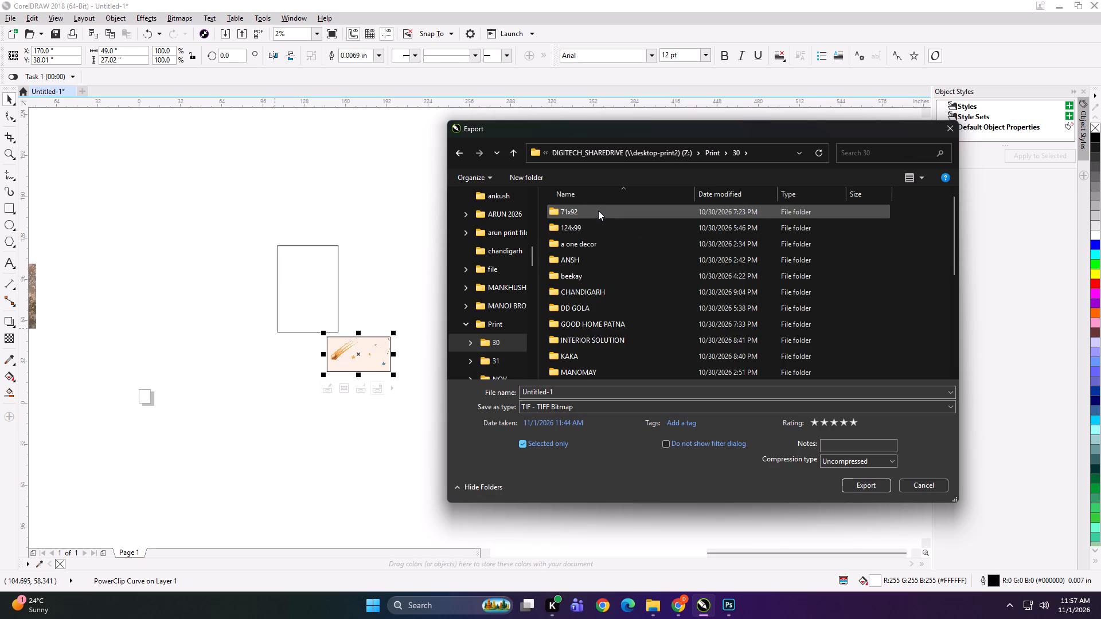
scroll(598, 228, down, 4)
scroll(601, 326, down, 5)
double_click(612, 370)
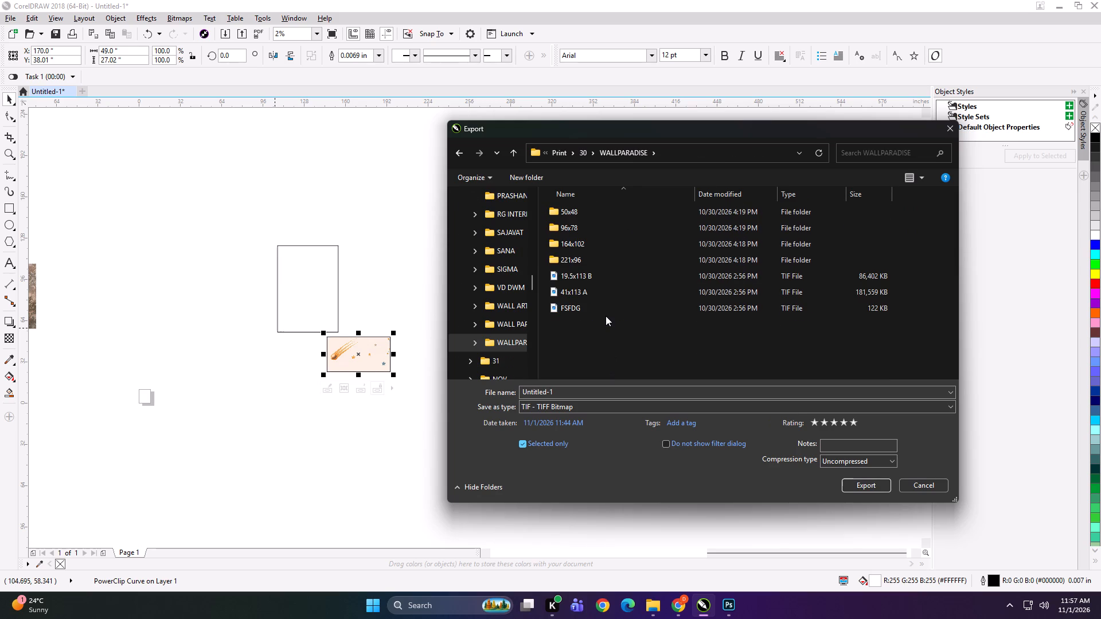
ctrl+scroll(606, 316, up, 11)
triple_click(655, 201)
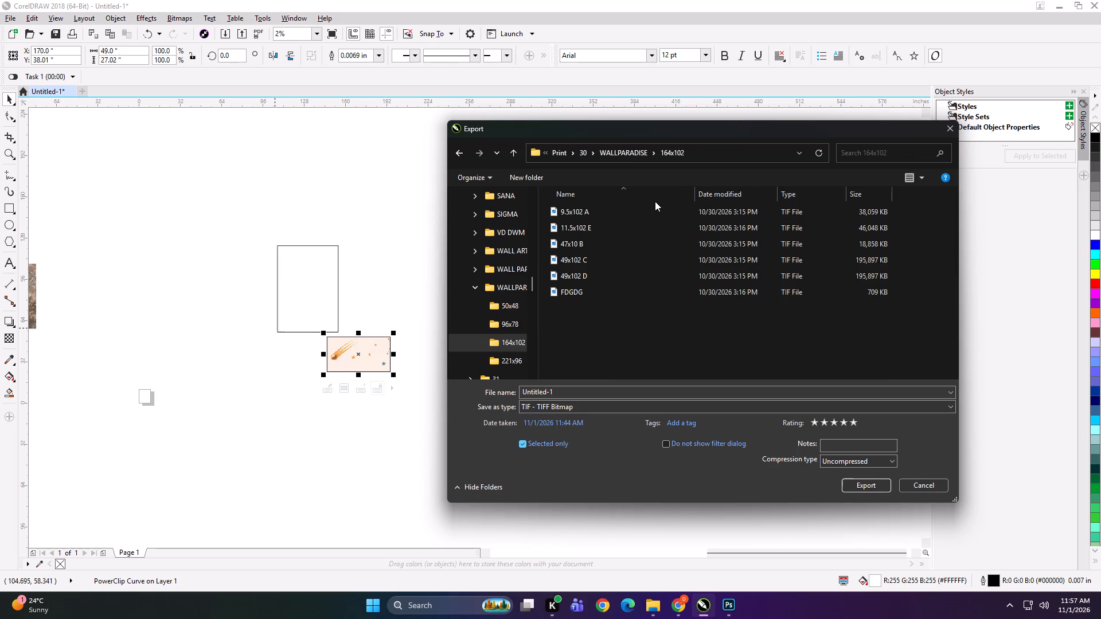
Export the panel as the TIFF file 49x27 at 100 dpi in RGB Color (24-bit).
click(568, 390)
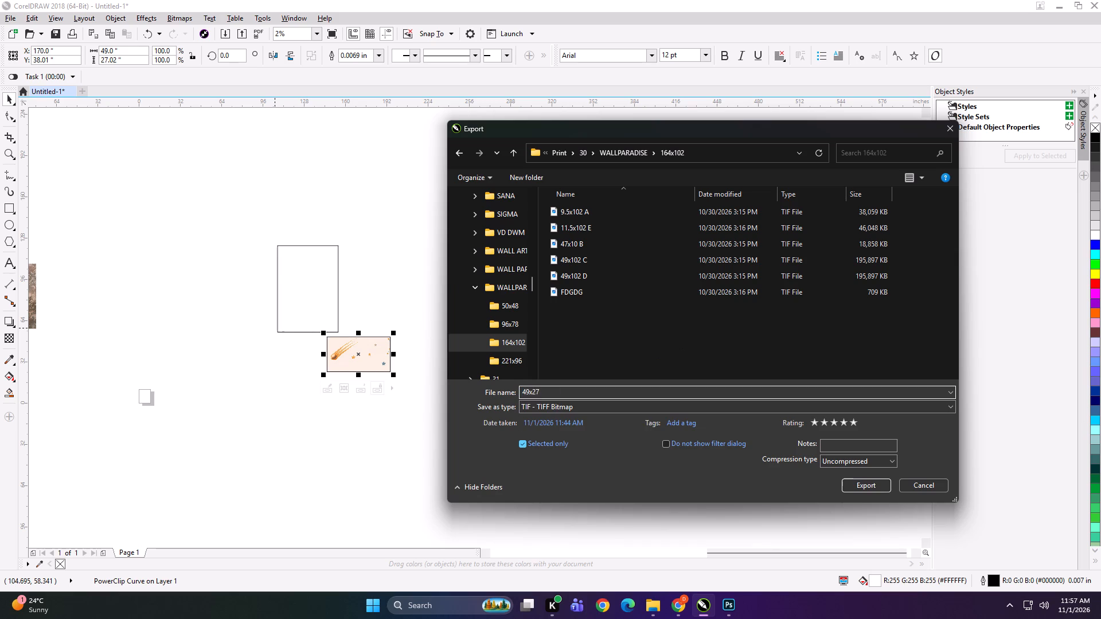
key(Return)
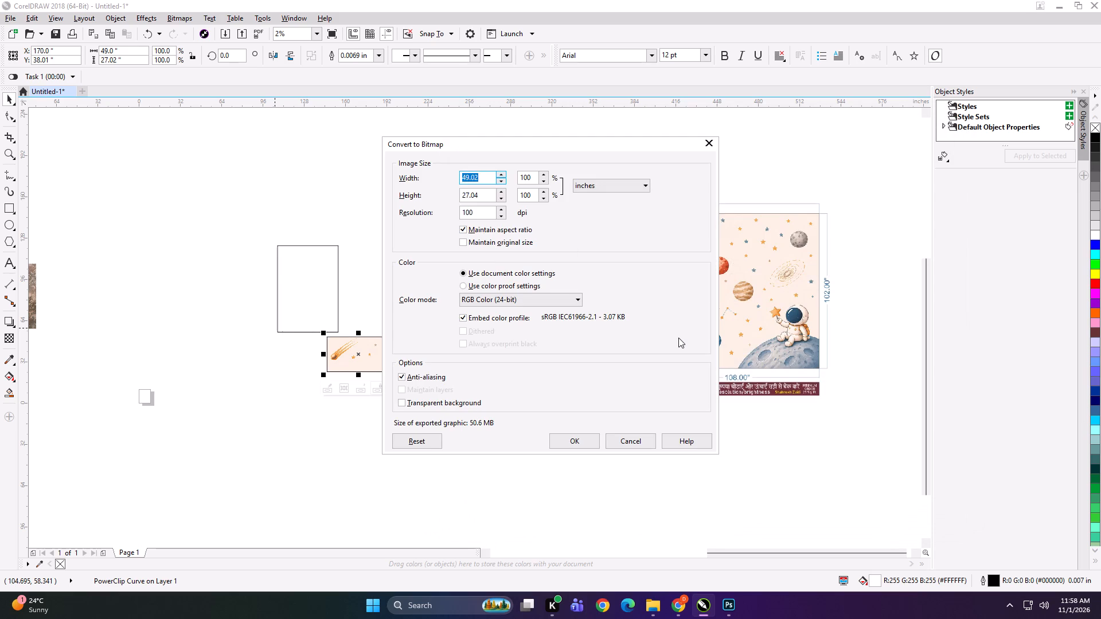
click(587, 445)
Delete the leftover rectangle, the clipped comet panel and the space reference image from the drawing.
scroll(469, 343, down, 1)
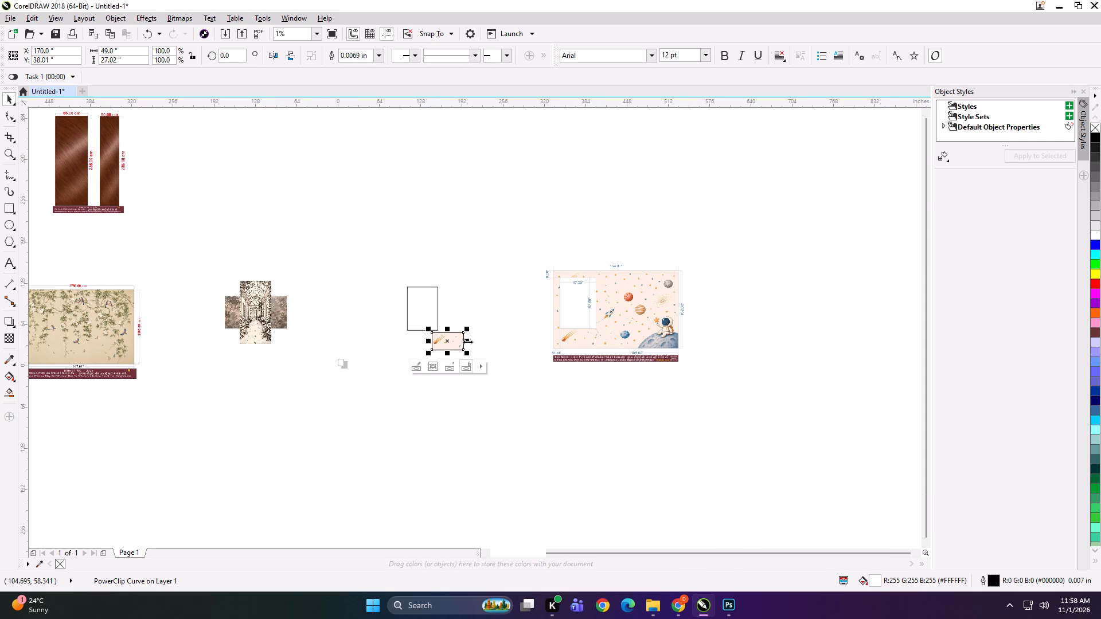
scroll(466, 285, down, 1)
drag(504, 226, 797, 403)
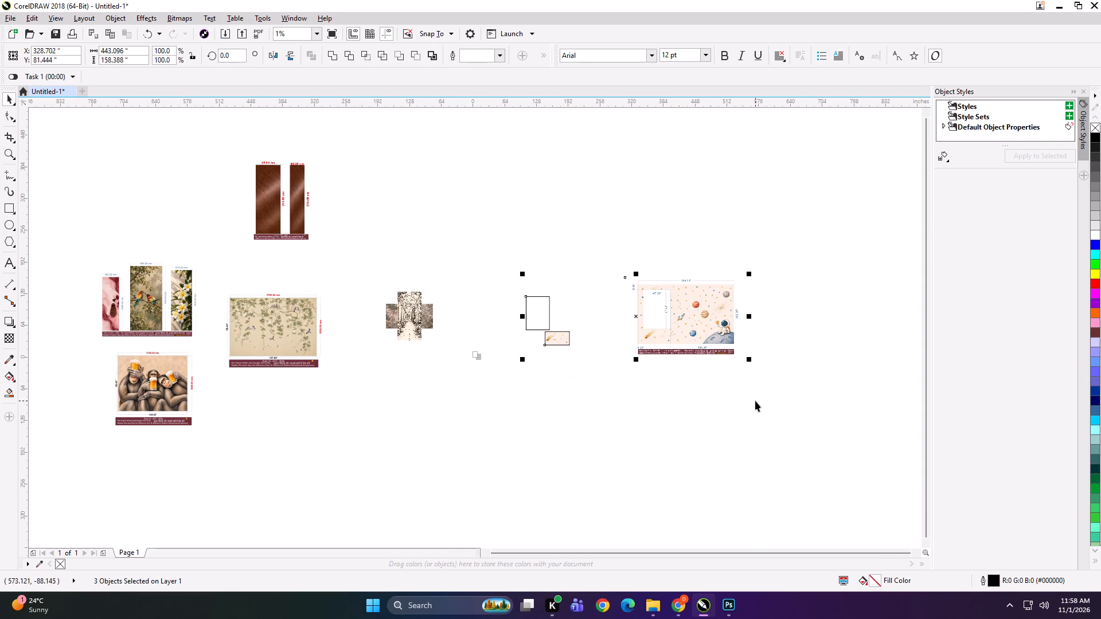
key(Delete)
click(680, 410)
Check the exported panel files in the share drive's Print > 30 > WALLPARADISE > 164x102 folder, then close the folder window.
click(662, 618)
scroll(72, 372, up, 3)
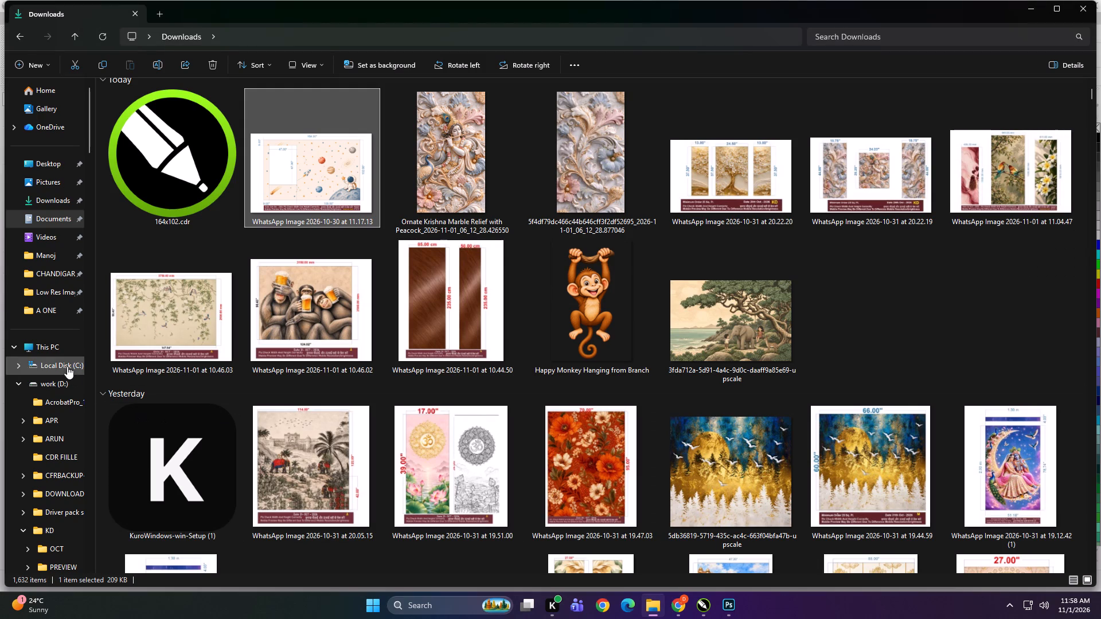
click(57, 351)
double_click(240, 300)
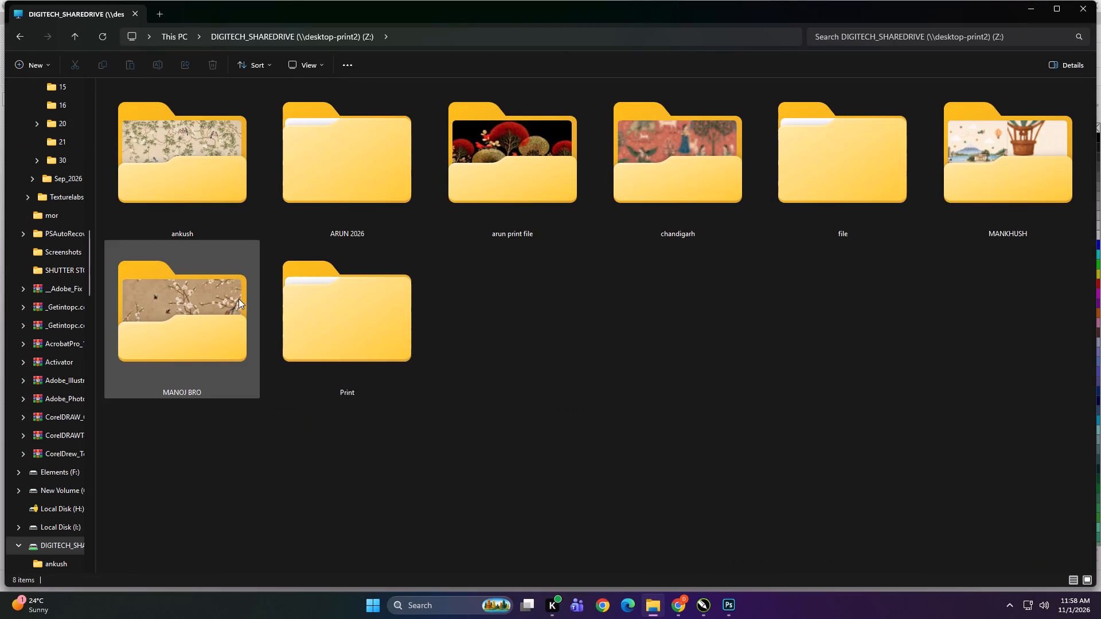
double_click(365, 334)
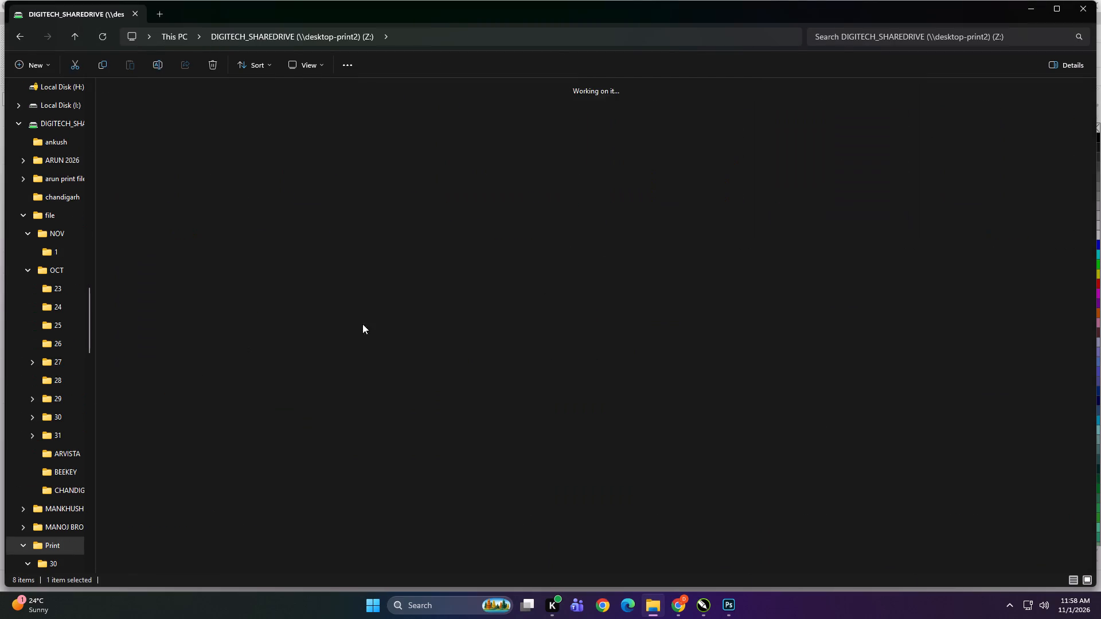
double_click(182, 144)
ctrl+scroll(239, 236, up, 20)
ctrl+scroll(239, 236, up, 2)
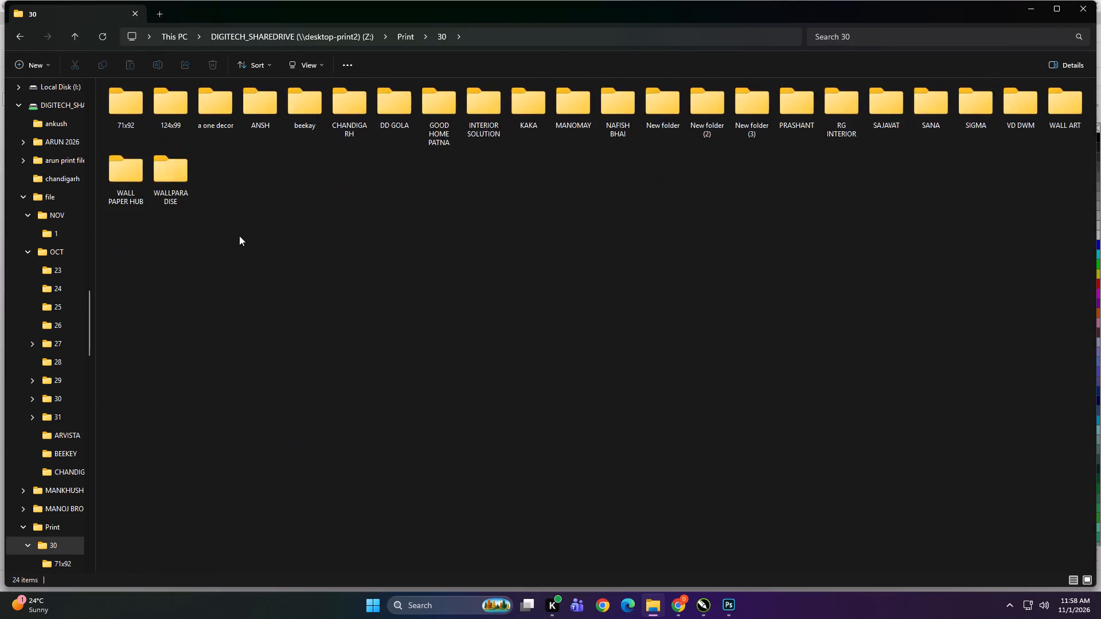
ctrl+scroll(239, 236, up, 11)
click(313, 323)
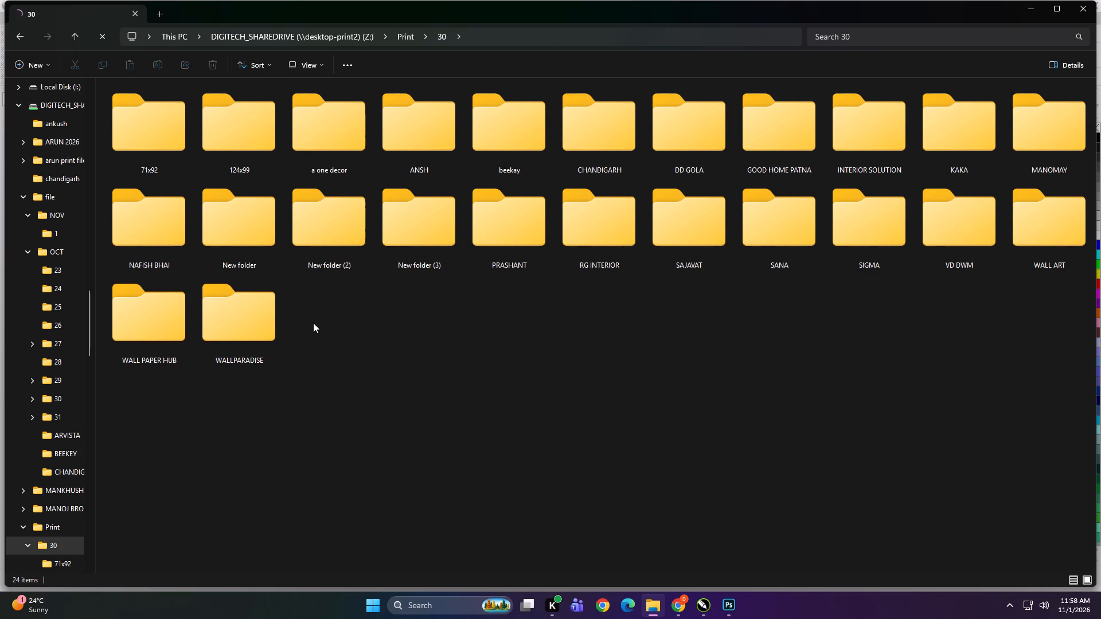
double_click(282, 323)
ctrl+scroll(282, 323, up, 7)
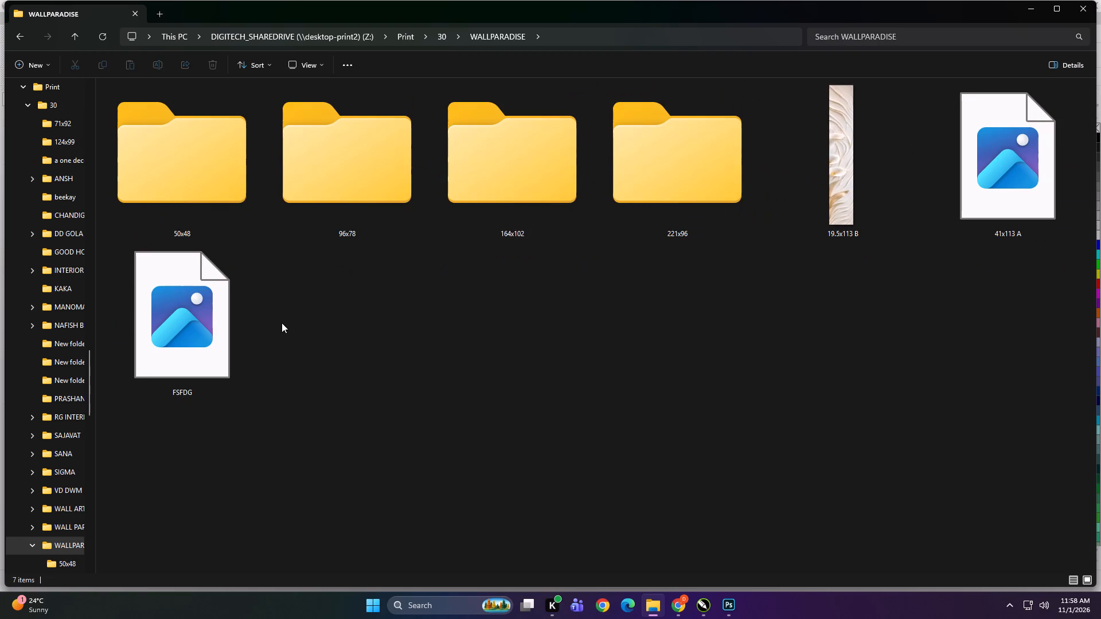
ctrl+scroll(357, 322, down, 1)
double_click(521, 136)
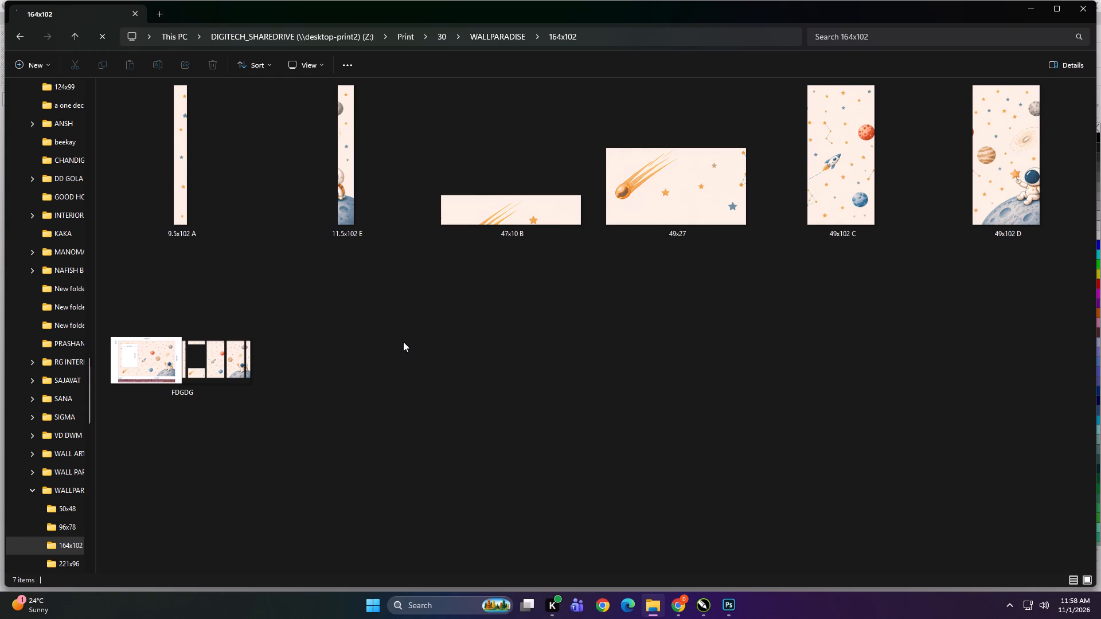
double_click(499, 352)
click(1085, 3)
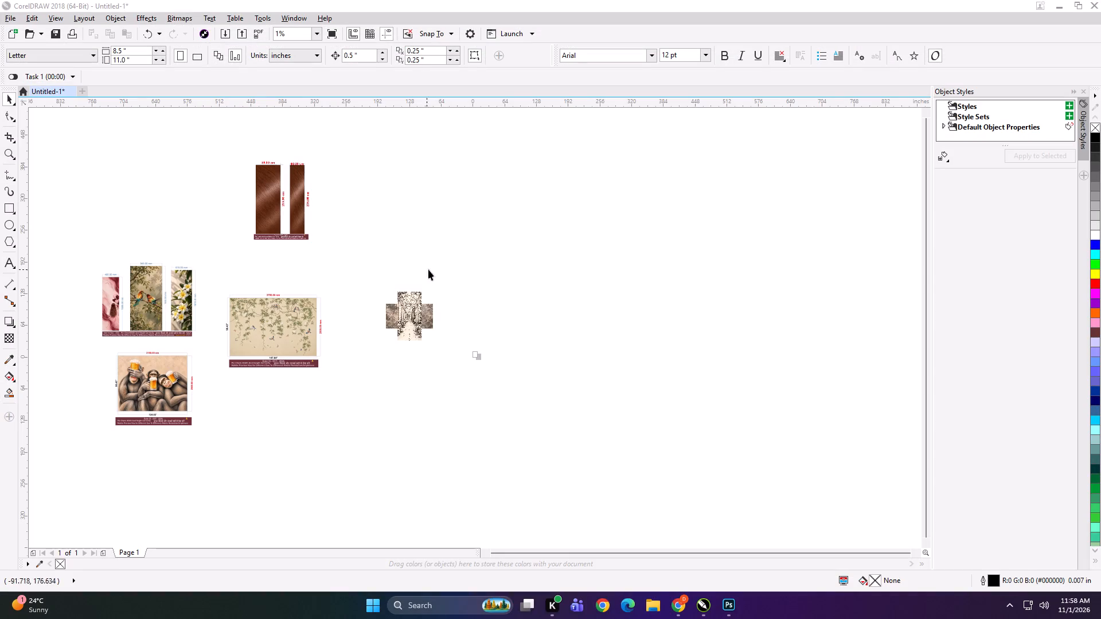
Spread out the drawing's artwork, separating the overlapping conservatory corridor and foliage images and moving the hanging-vine and beer-drinking monkeys layouts into free space.
click(550, 253)
drag(411, 306, 489, 265)
drag(424, 318, 424, 362)
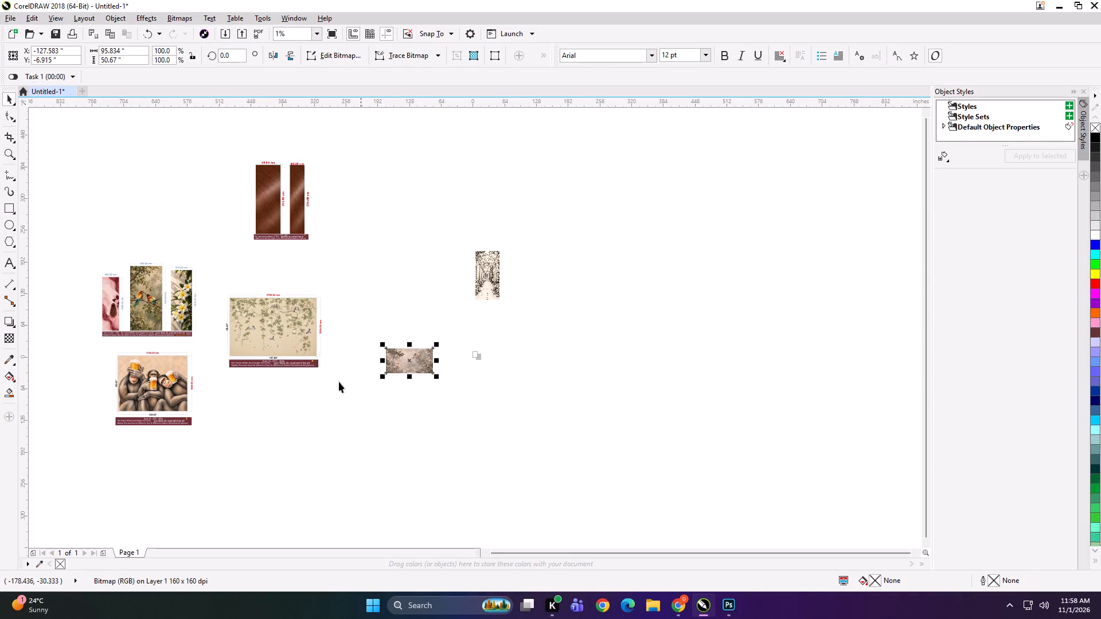
drag(276, 343, 308, 387)
drag(178, 385, 434, 383)
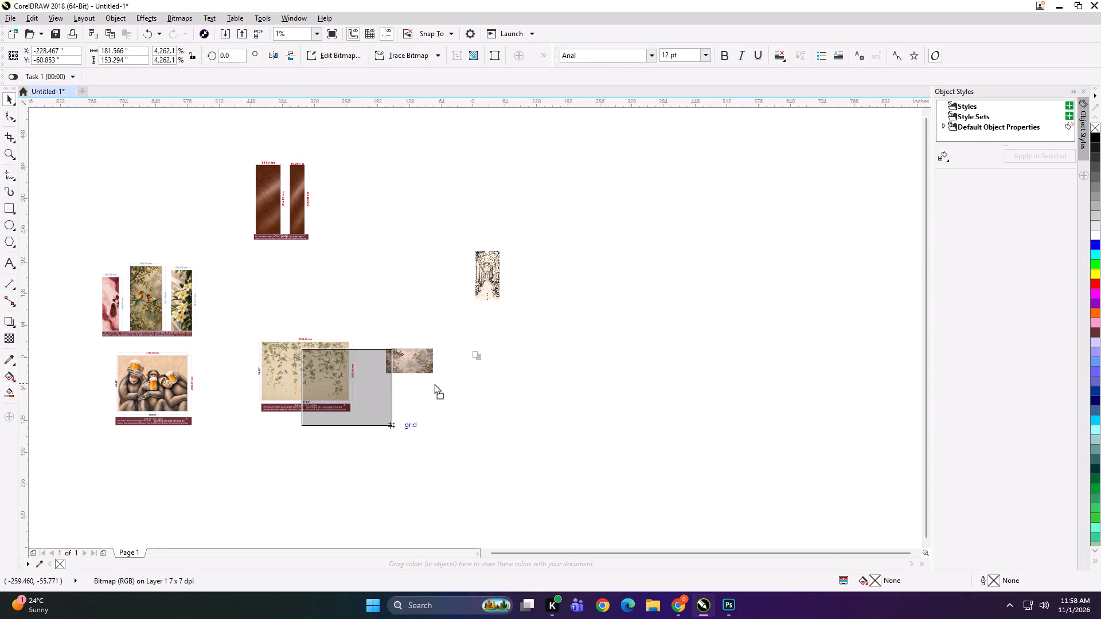
drag(434, 383, 559, 380)
drag(420, 354, 412, 289)
drag(480, 275, 526, 275)
drag(417, 292, 432, 240)
click(438, 347)
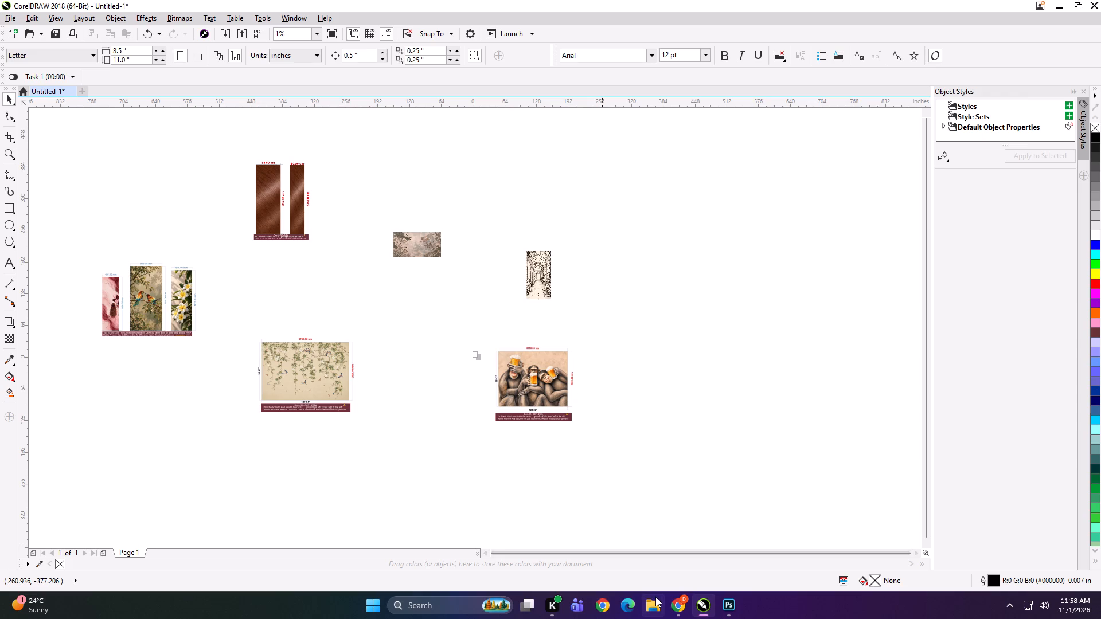
Open the share drive's file > OCT > BEEKEY folder and show its files as large thumbnails.
click(655, 600)
click(70, 346)
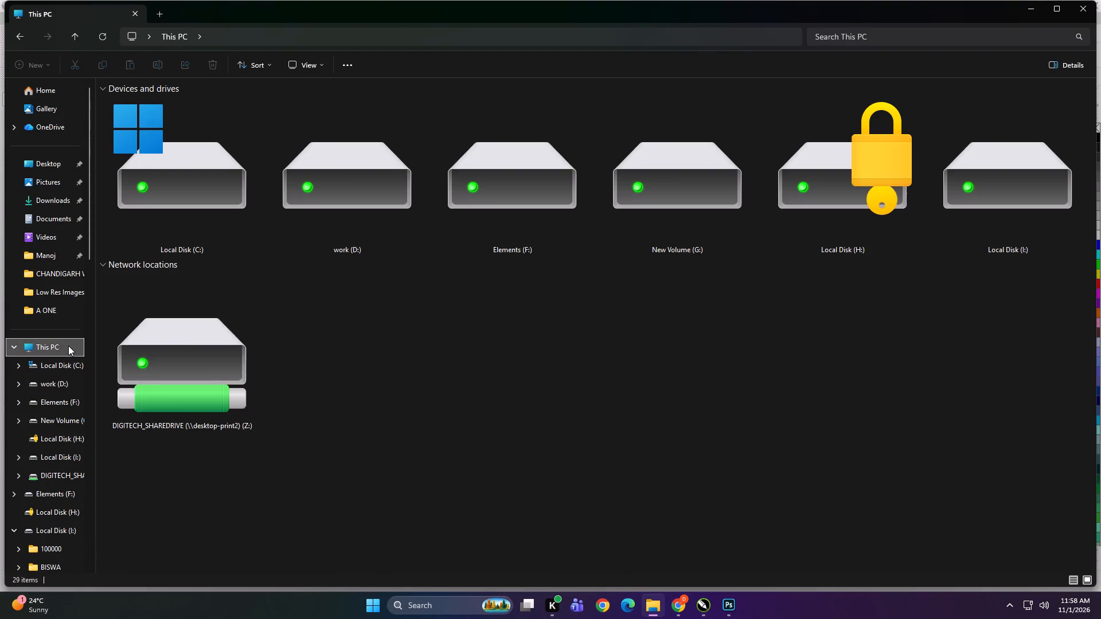
double_click(191, 336)
double_click(344, 322)
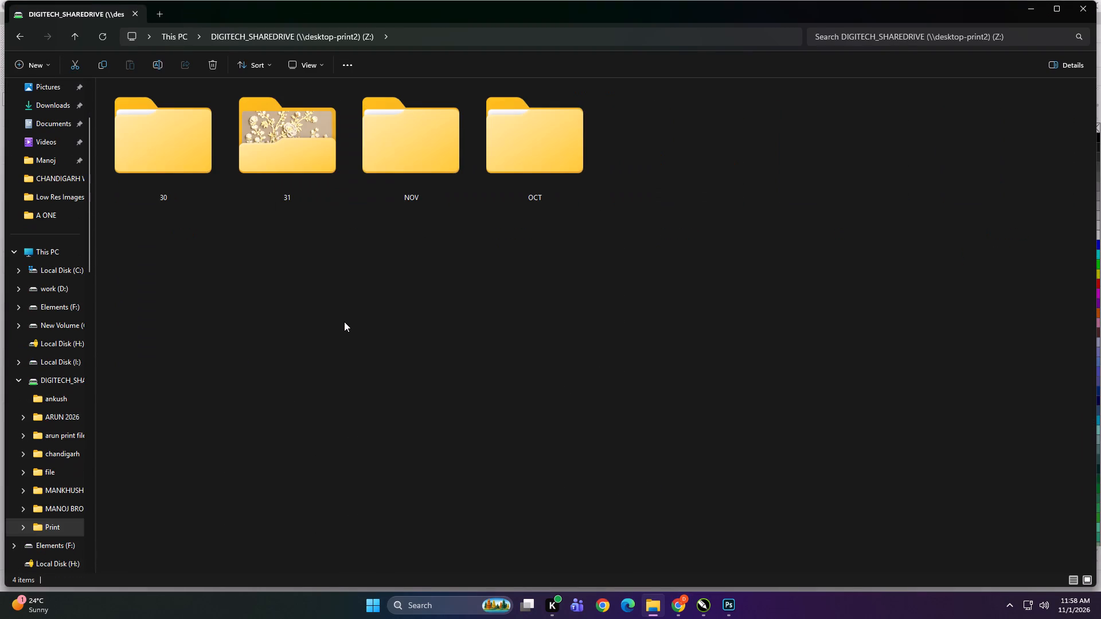
key(BackSpace)
double_click(823, 162)
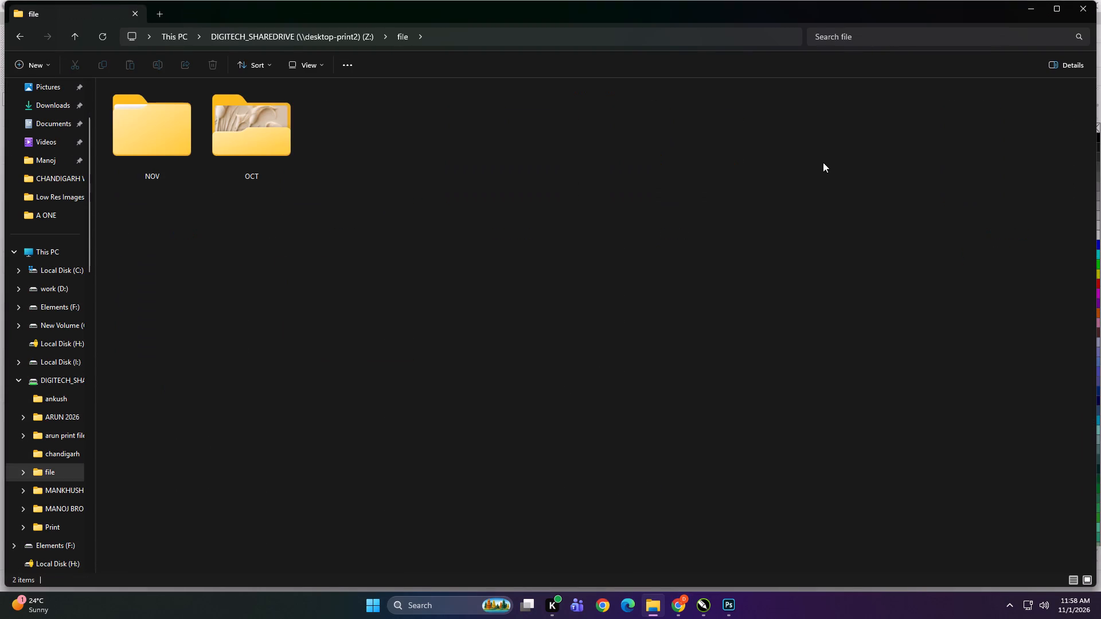
double_click(266, 138)
ctrl+scroll(273, 379, up, 9)
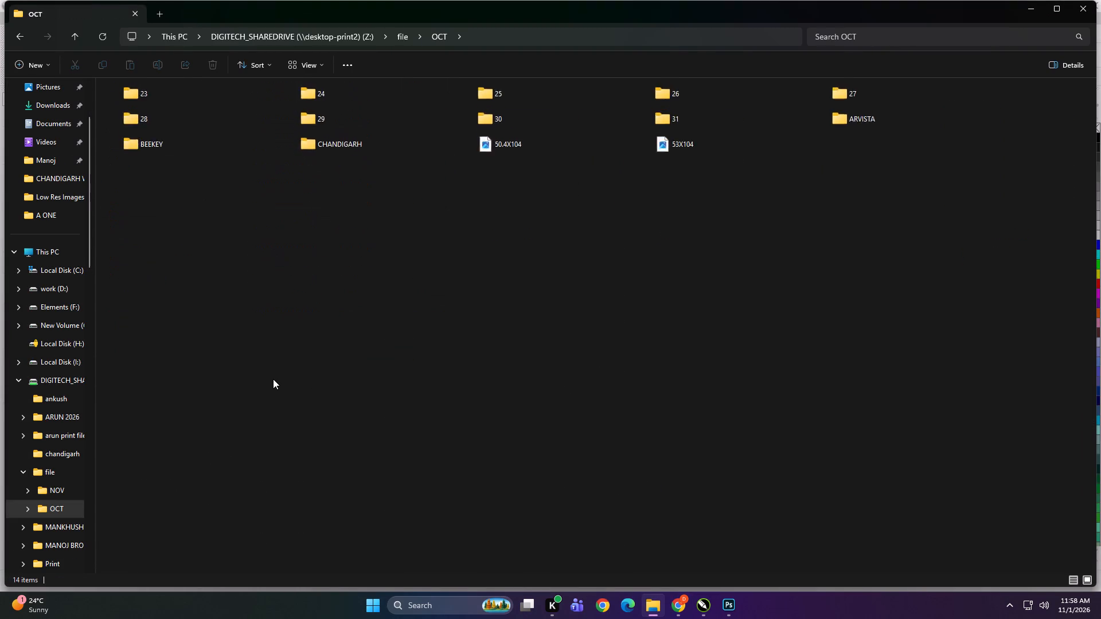
ctrl+scroll(273, 379, up, 20)
ctrl+scroll(273, 379, up, 9)
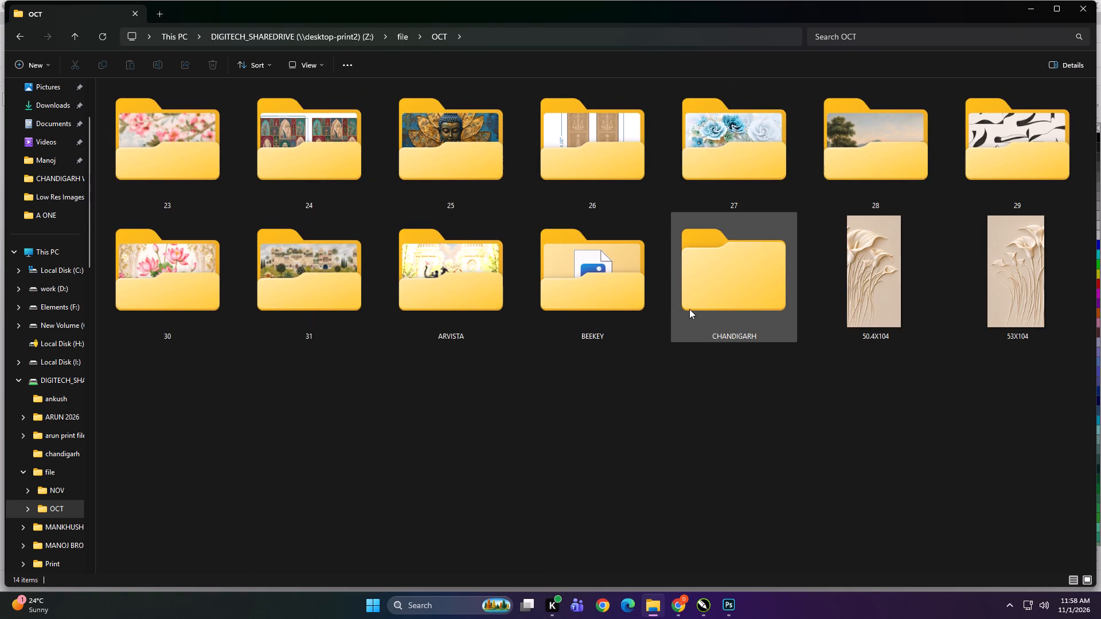
double_click(574, 293)
ctrl+scroll(574, 293, up, 1)
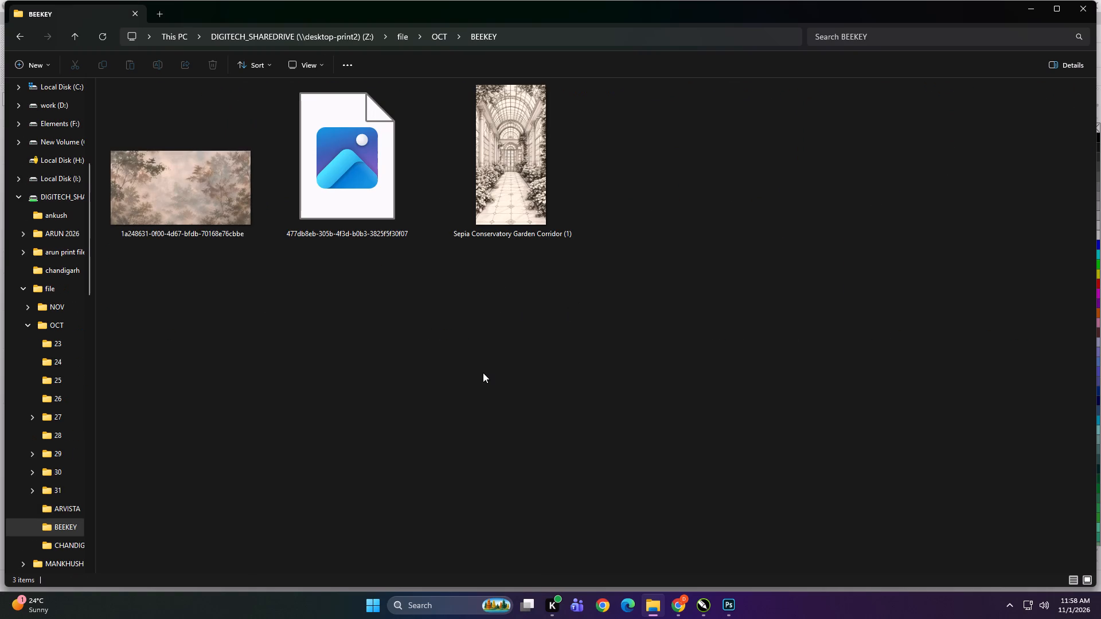
ctrl+scroll(480, 374, up, 4)
Bring the image 477db8eb-305b-4f3d-b0b3-3825f5f30f07 from the BEEKEY folder into the CorelDRAW drawing, in the empty space beside the monkeys layout.
click(371, 299)
click(353, 216)
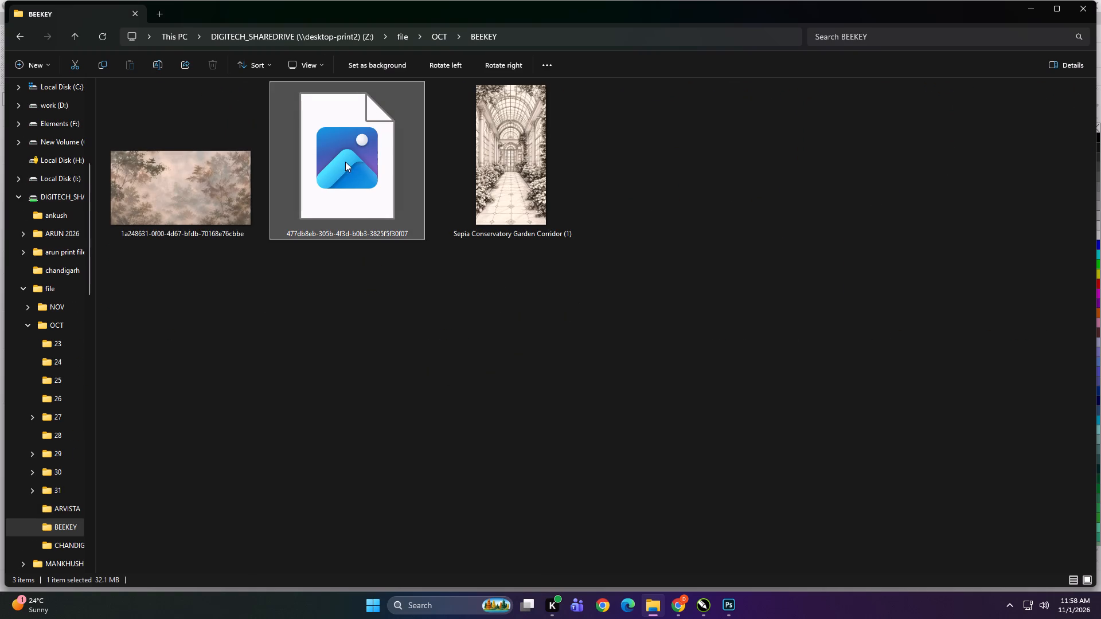
drag(344, 150, 705, 598)
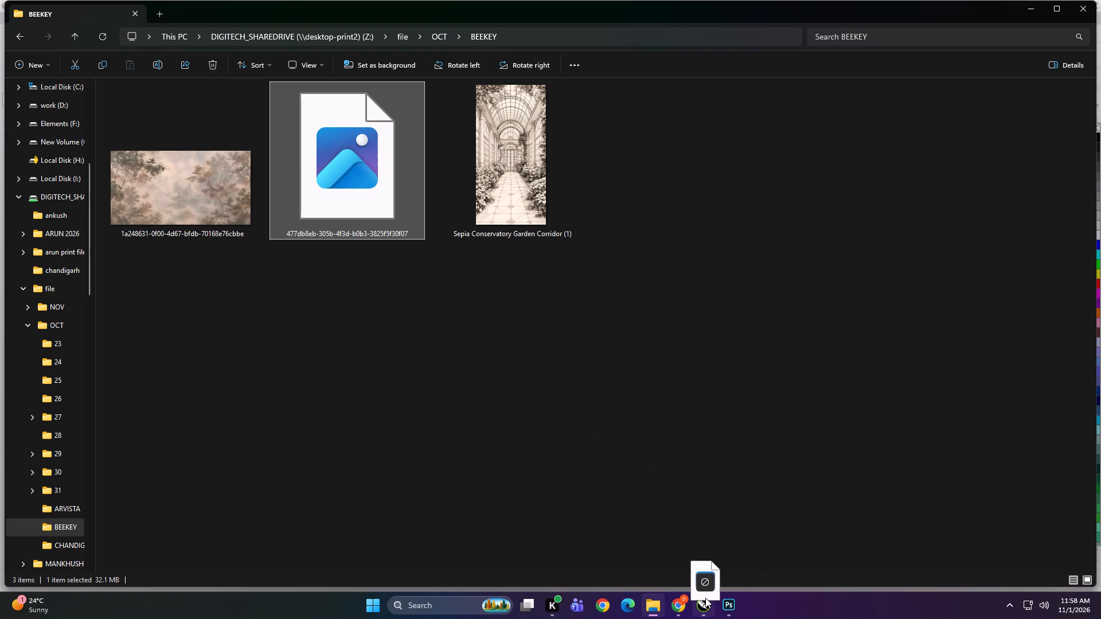
drag(705, 598, 646, 350)
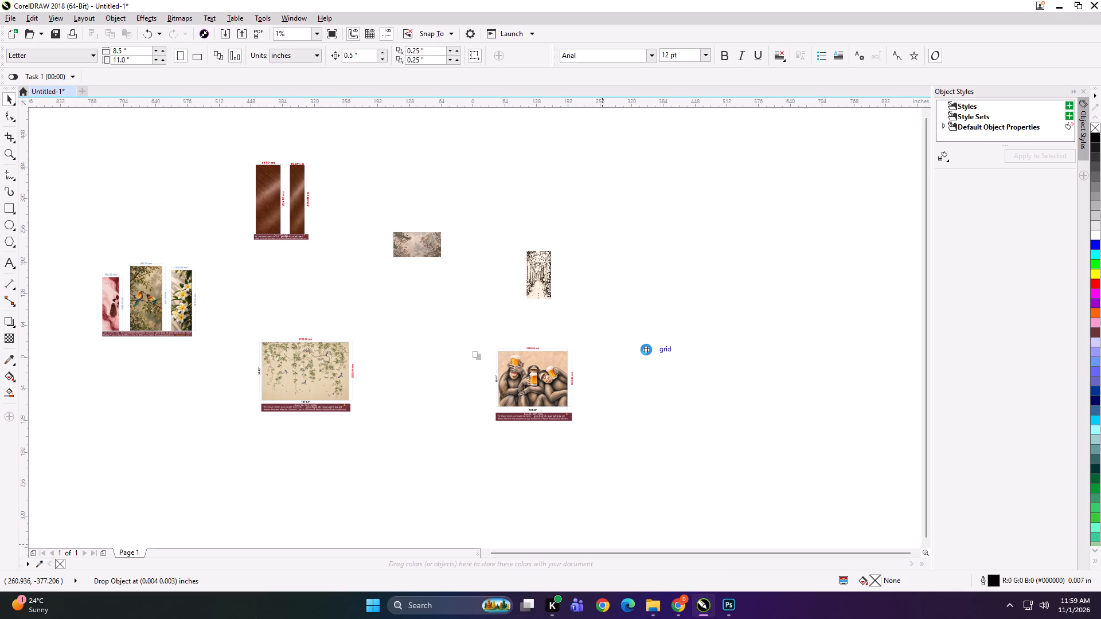
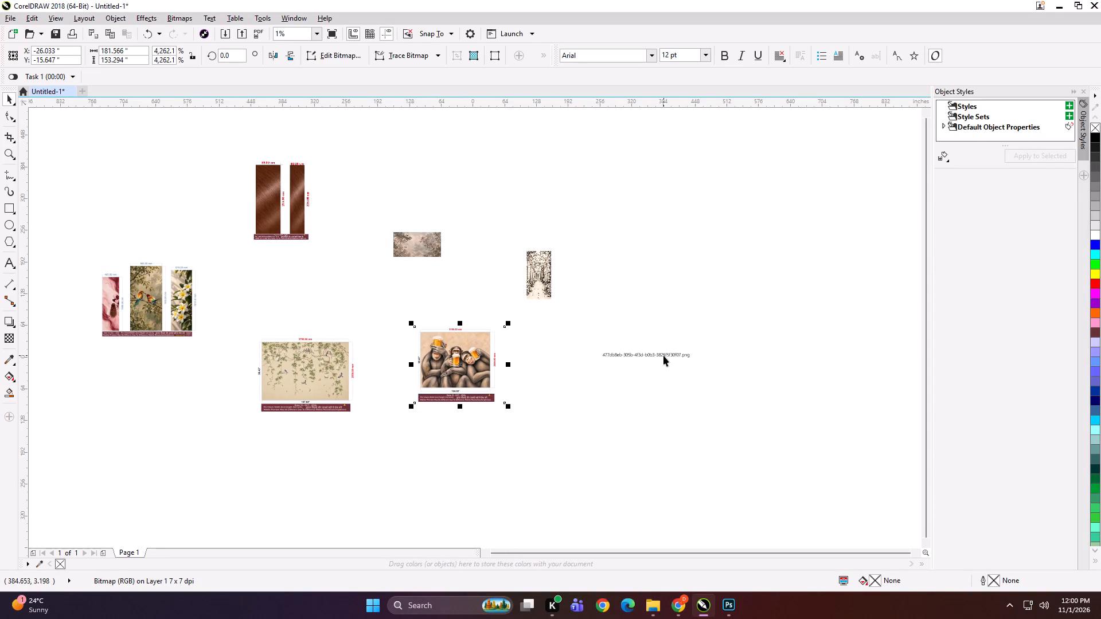
Check the images in the BEEKEY folder against the drawing, and delete the 477db8eb-305b-4f3d-b0b3-3825f5f30f07 filename object from the CorelDRAW drawing.
click(663, 355)
click(654, 600)
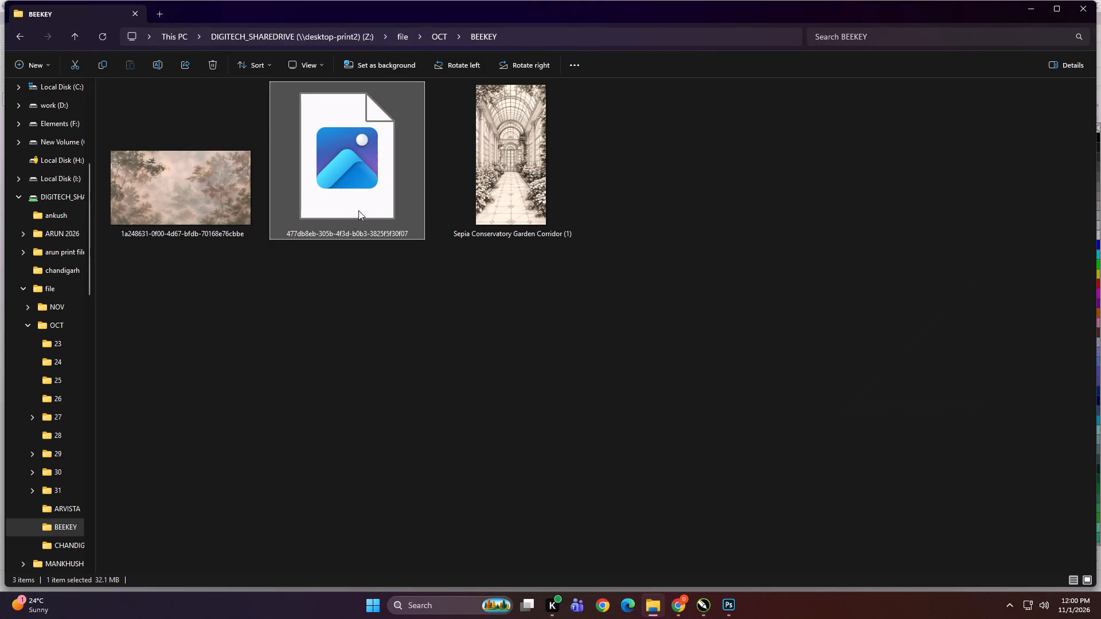
click(187, 212)
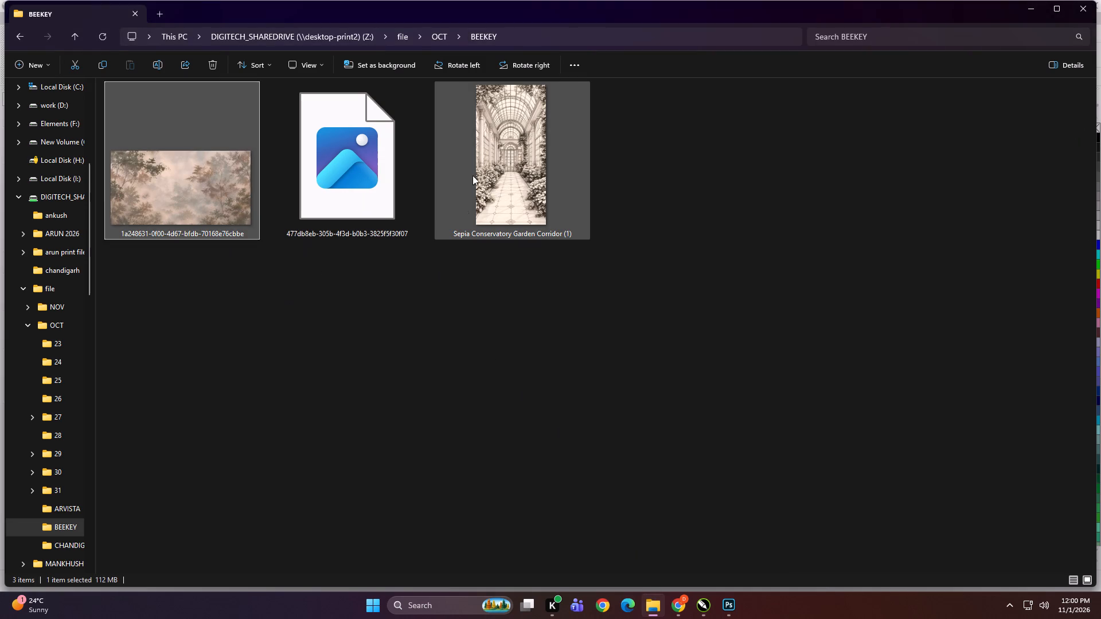
click(495, 148)
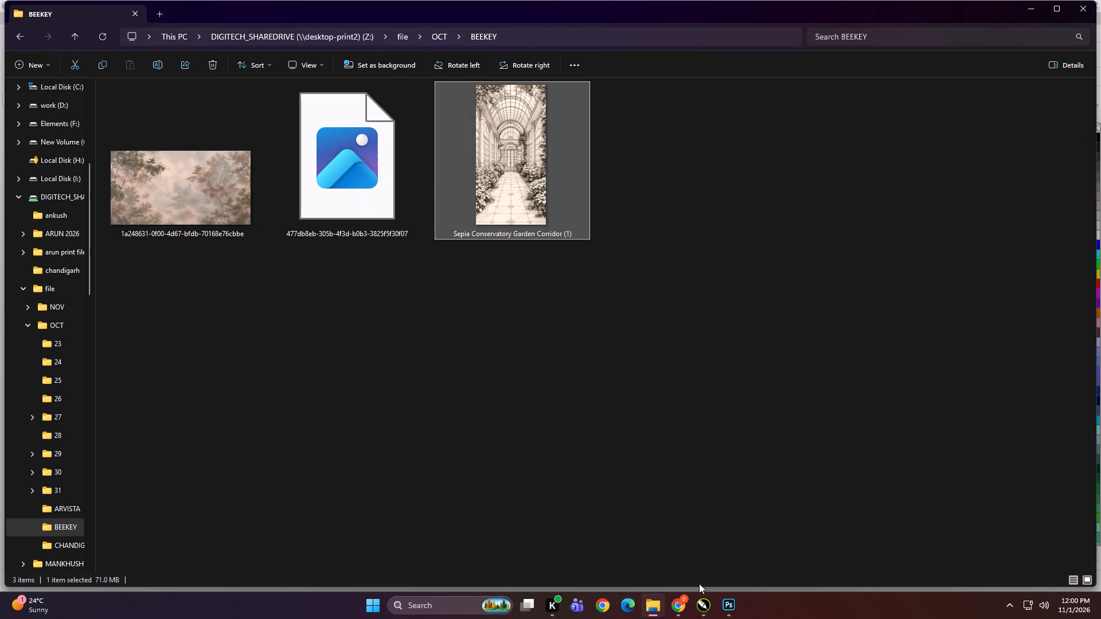
click(696, 607)
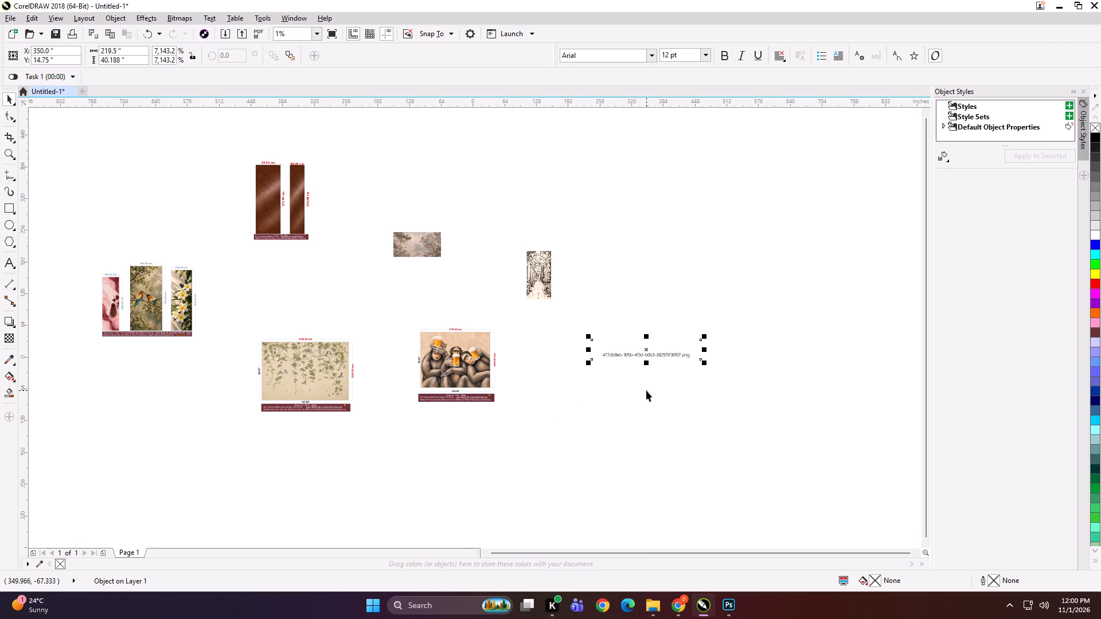
key(End)
key(Delete)
key(Delete)
Move the beer-drinking monkeys layout slightly closer to the hanging-vine layout, roughly level with it, and leave it deselected.
drag(473, 378, 448, 386)
click(560, 378)
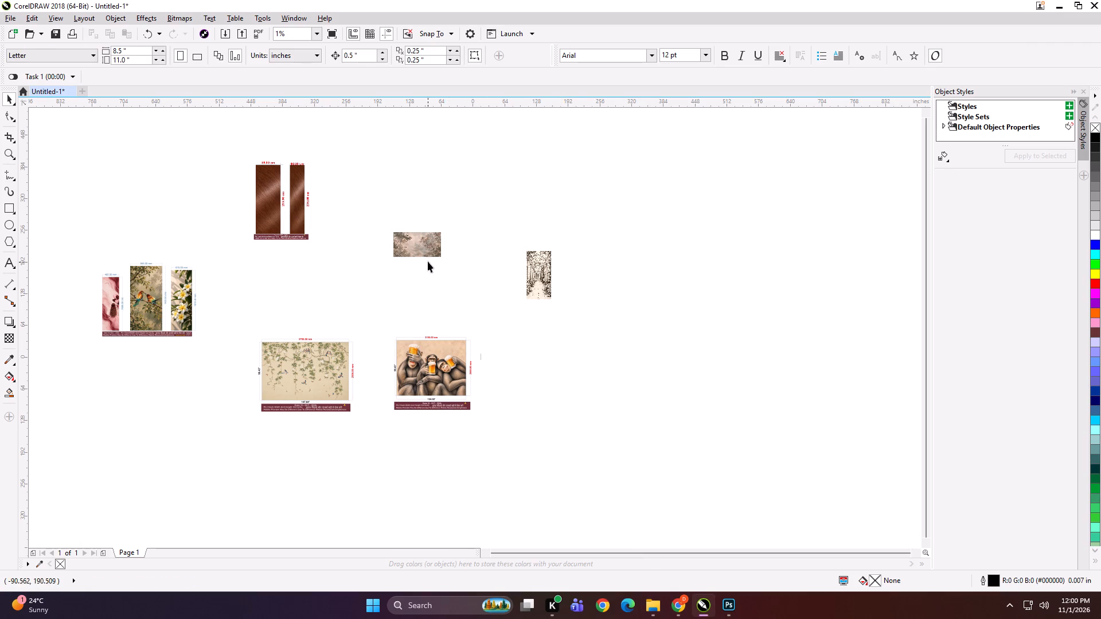
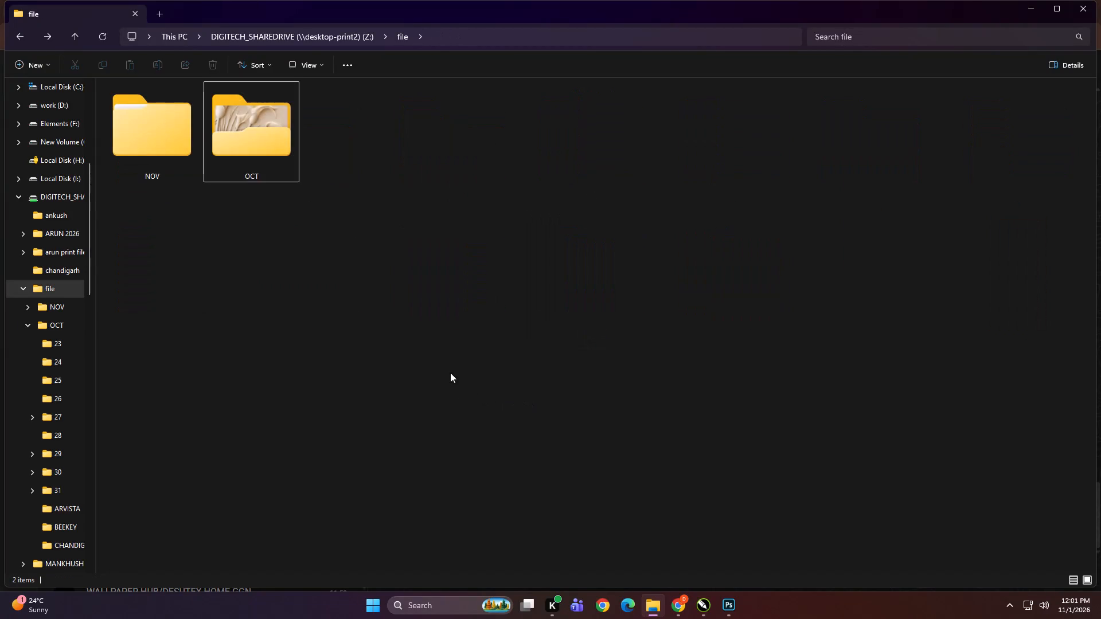
Permanently delete the OCT folder from the share drive's file folder, and return to the drive's root.
click(253, 143)
key(Delete)
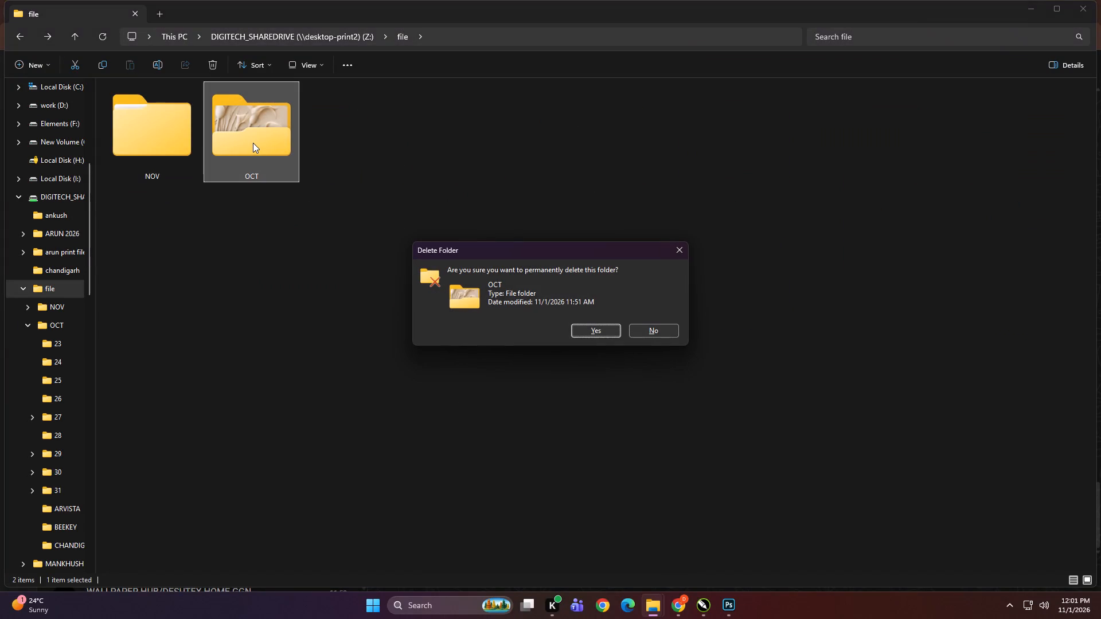
click(606, 327)
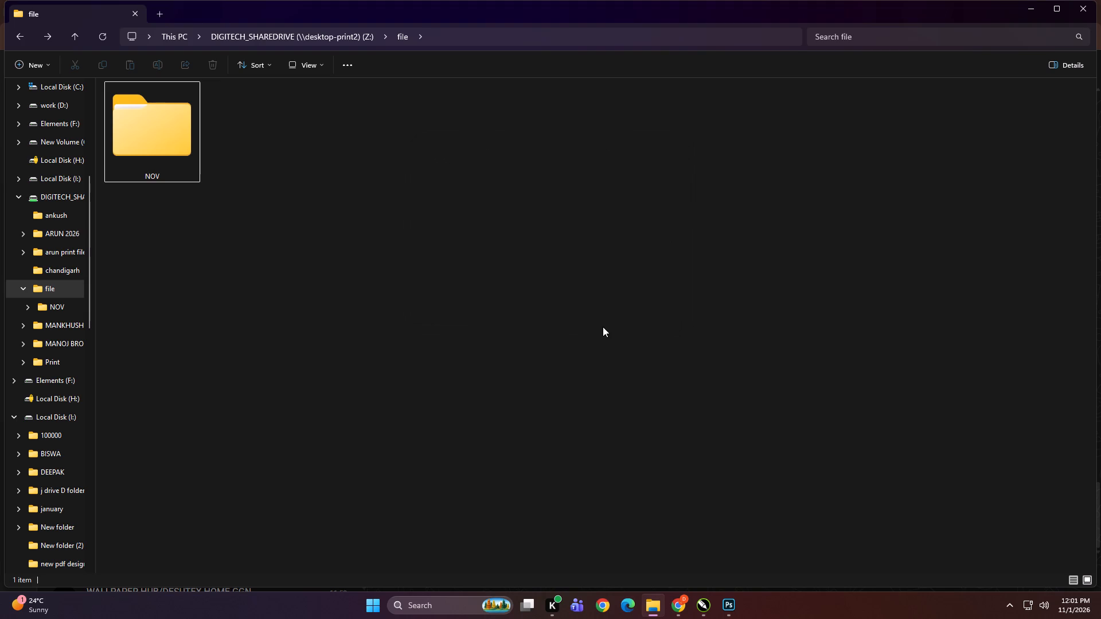
click(603, 327)
key(BackSpace)
click(608, 323)
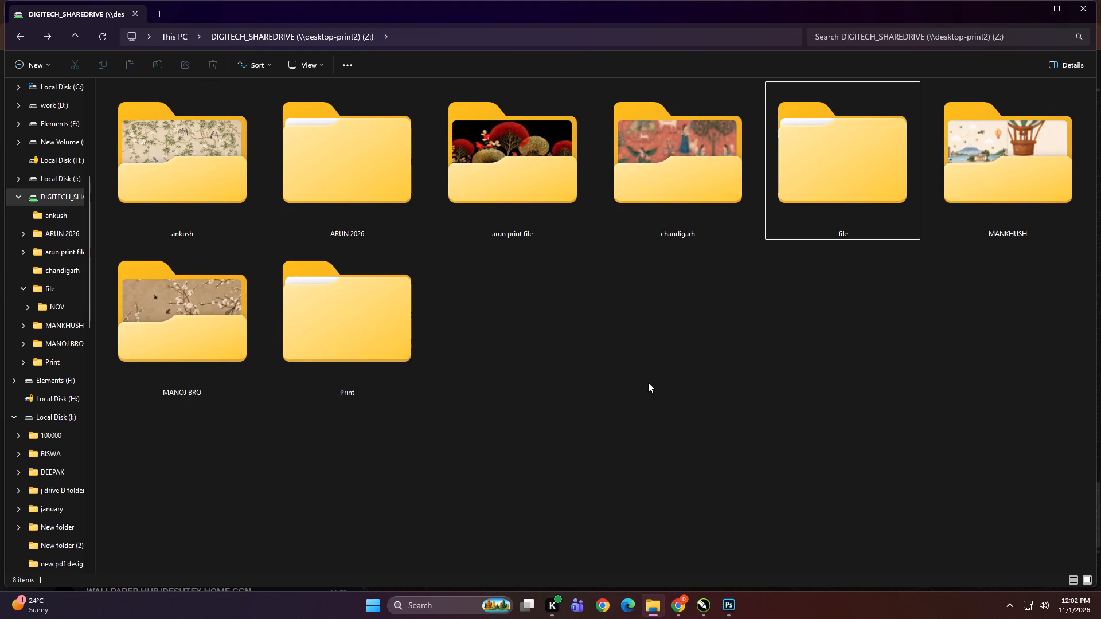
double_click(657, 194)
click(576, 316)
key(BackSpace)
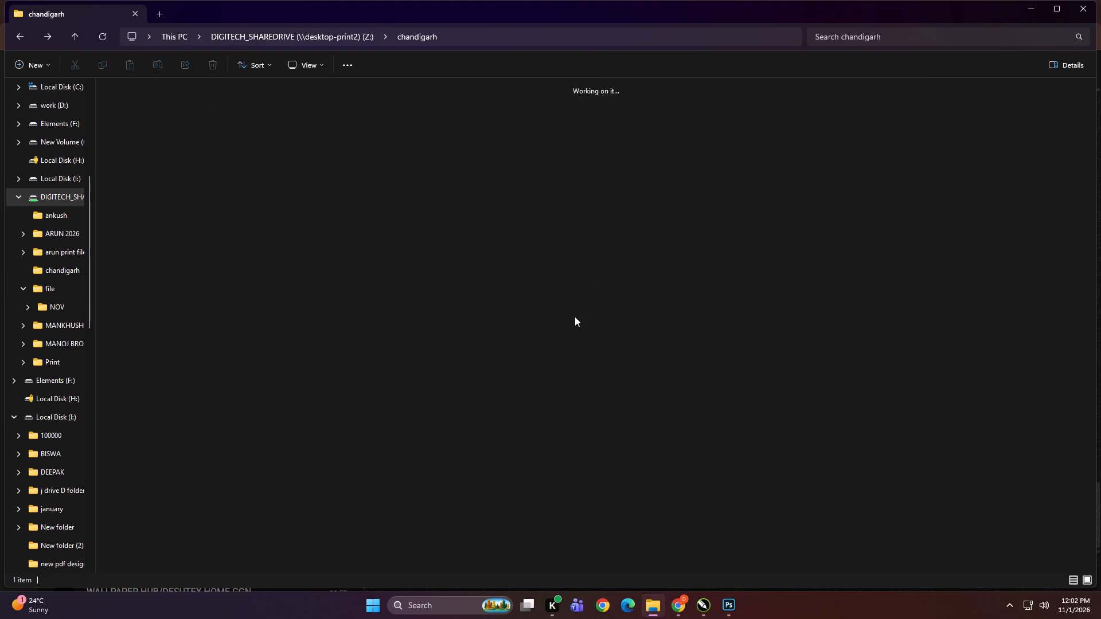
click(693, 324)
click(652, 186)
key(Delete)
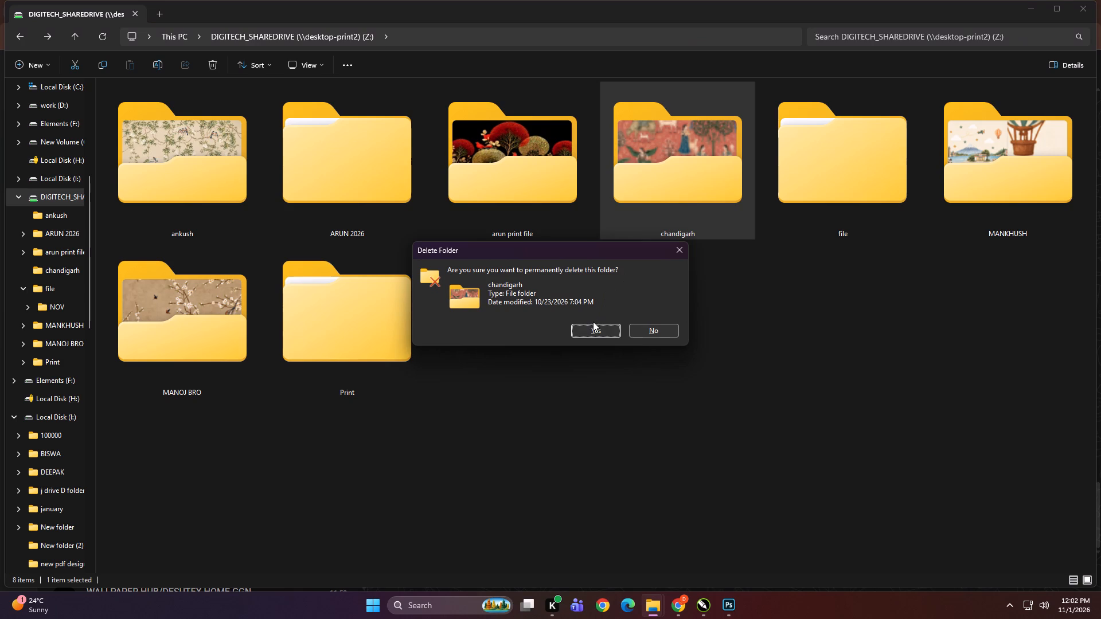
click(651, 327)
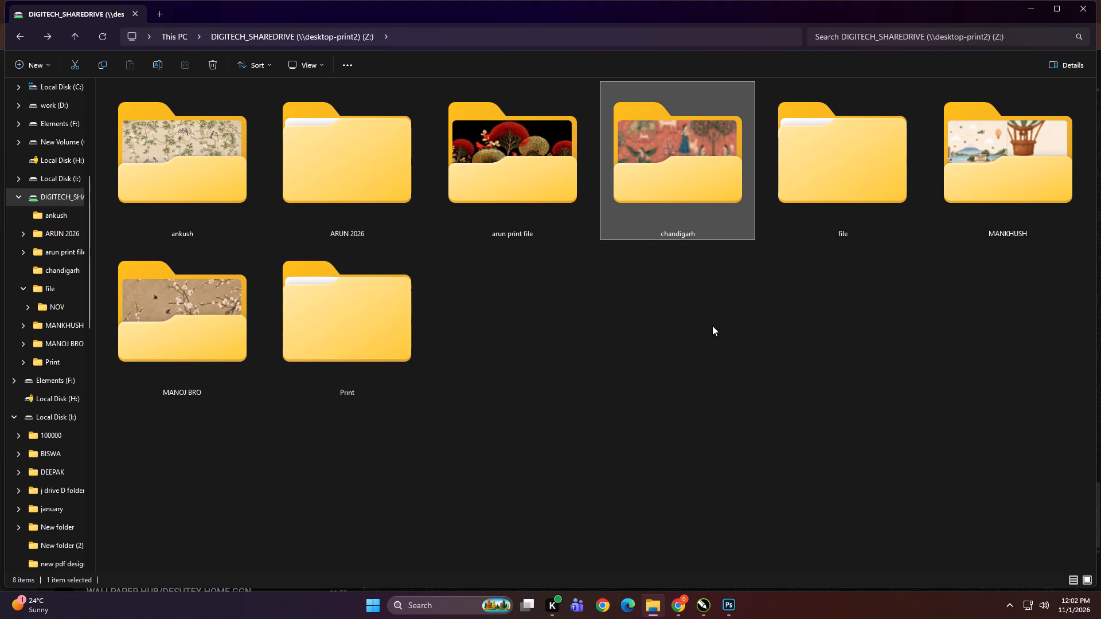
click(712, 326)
Look through the share drive's folders and bring both PNG images from the ankush folder into the CorelDRAW drawing.
double_click(356, 183)
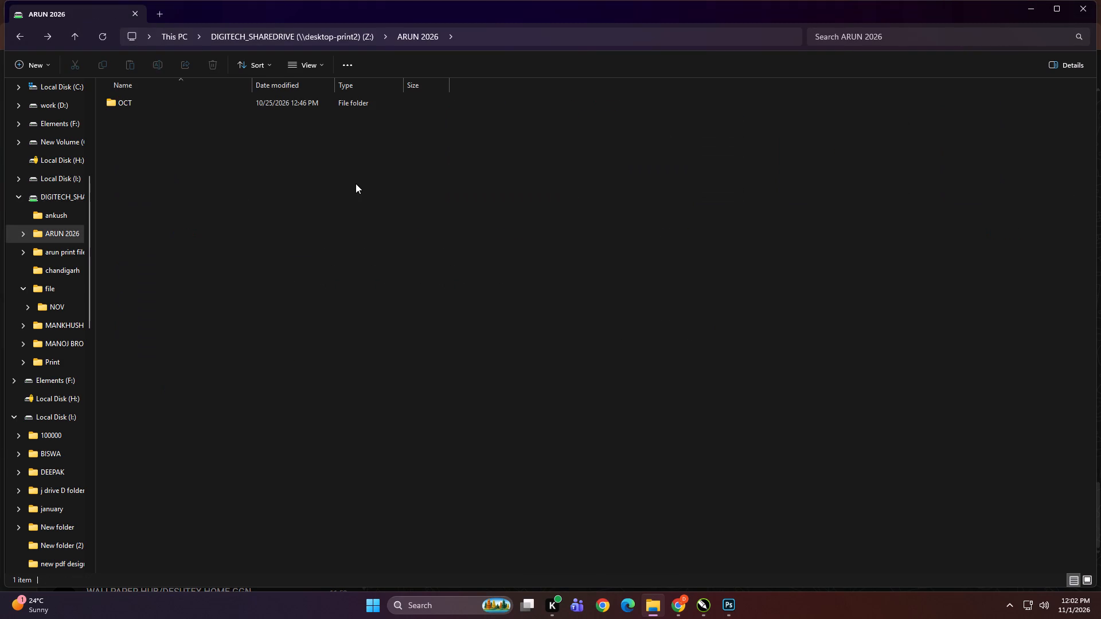
click(418, 238)
key(BackSpace)
click(208, 164)
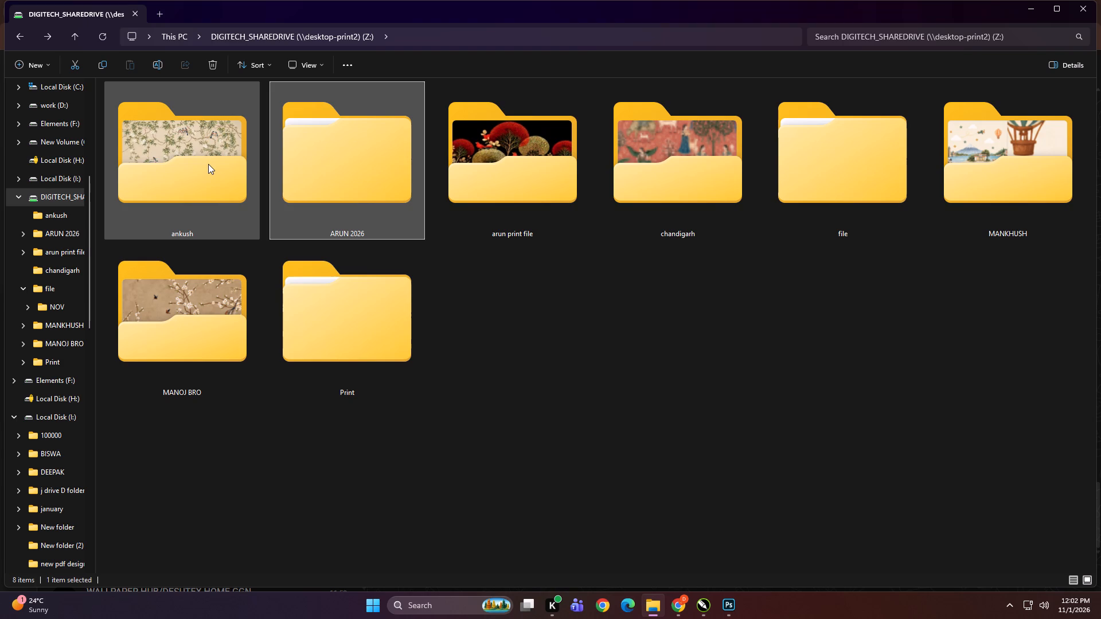
double_click(161, 174)
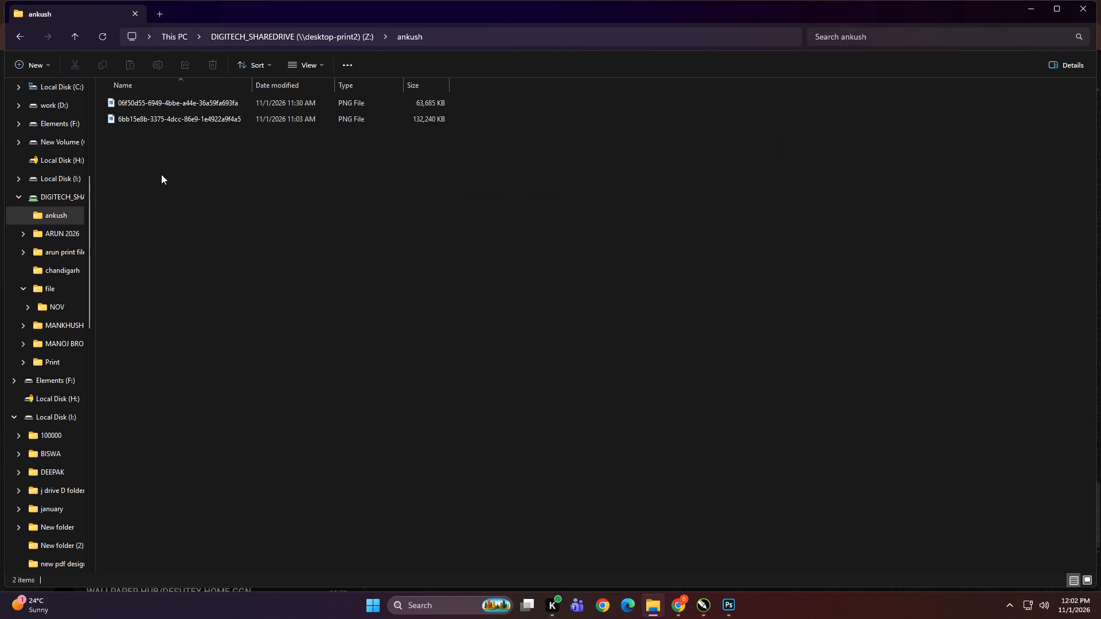
ctrl+scroll(326, 246, up, 4)
ctrl+scroll(326, 246, down, 1)
ctrl+scroll(326, 246, up, 13)
ctrl+scroll(326, 246, down, 1)
ctrl+scroll(326, 246, up, 20)
ctrl+scroll(326, 246, up, 3)
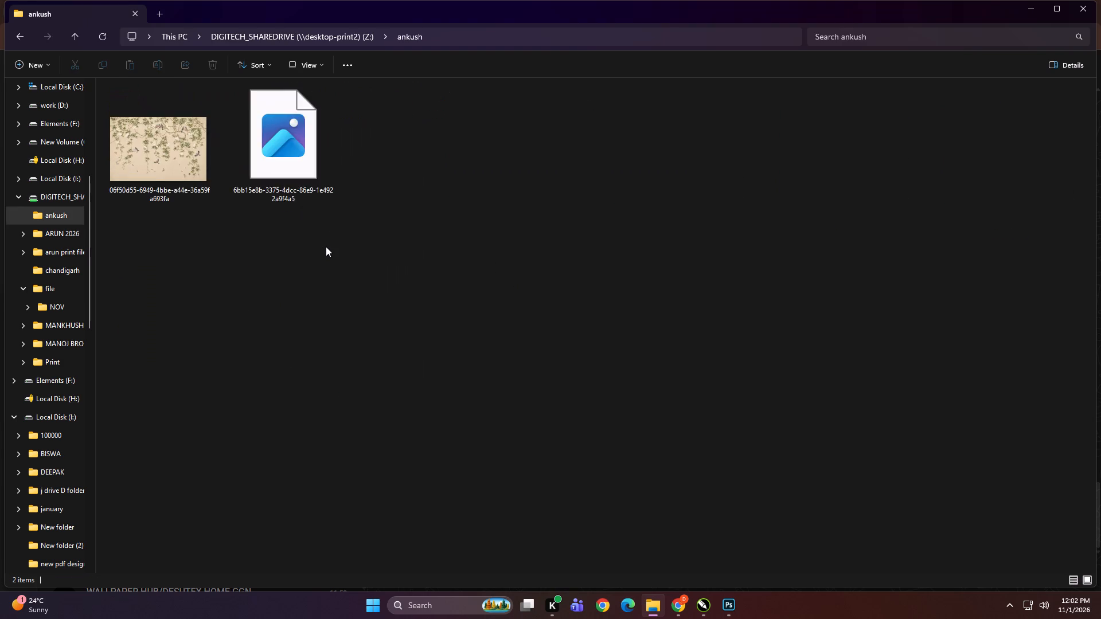
ctrl+scroll(326, 246, up, 3)
key(ctrl+a)
drag(181, 162, 698, 579)
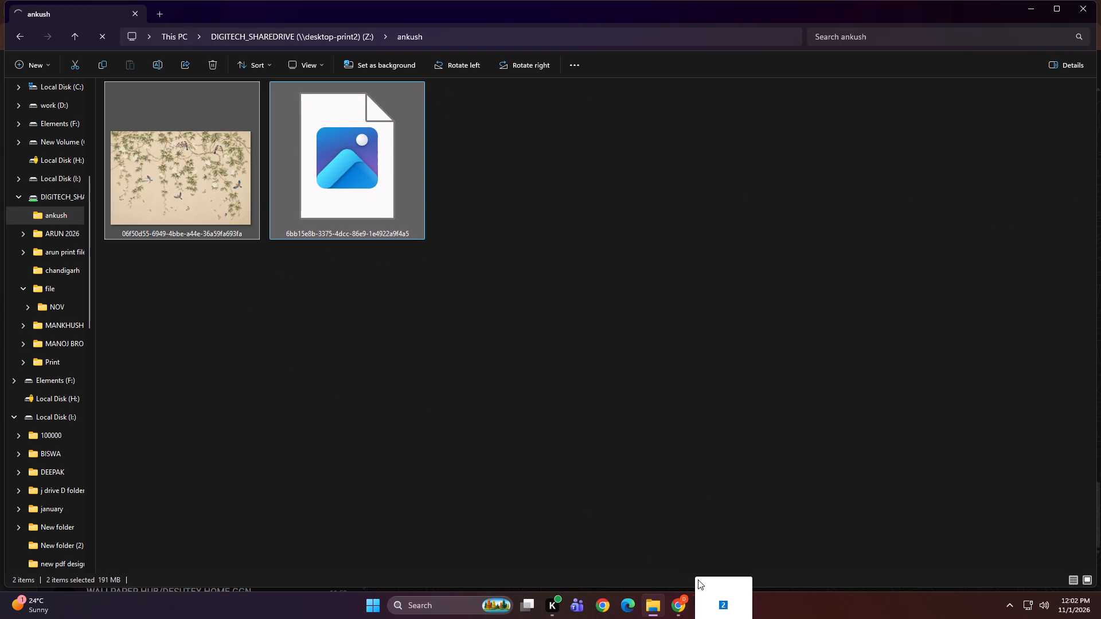
drag(698, 579, 605, 414)
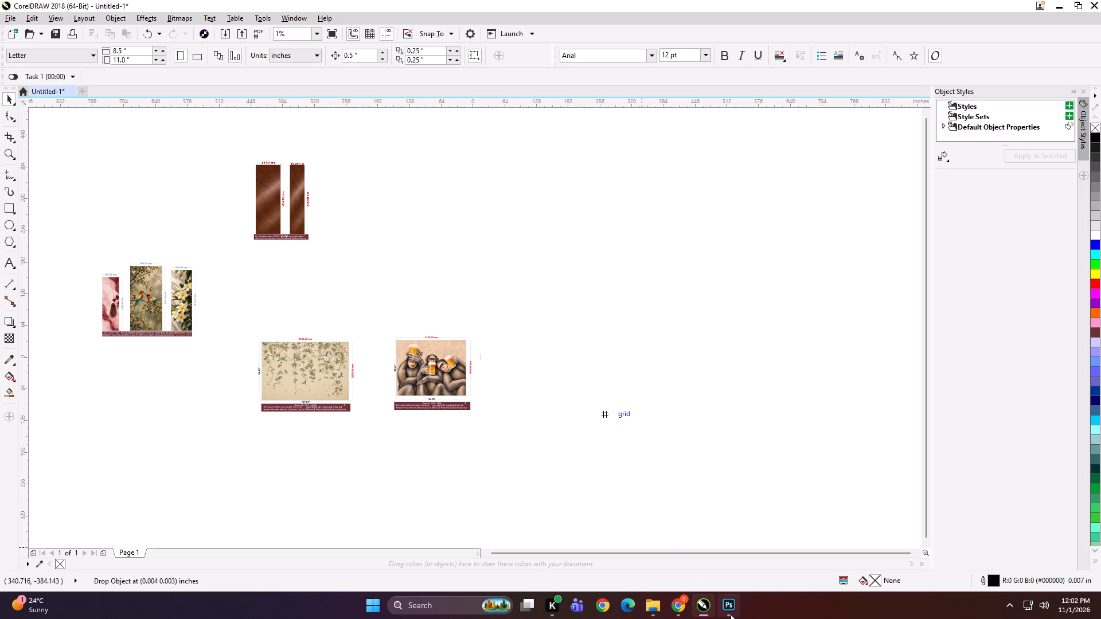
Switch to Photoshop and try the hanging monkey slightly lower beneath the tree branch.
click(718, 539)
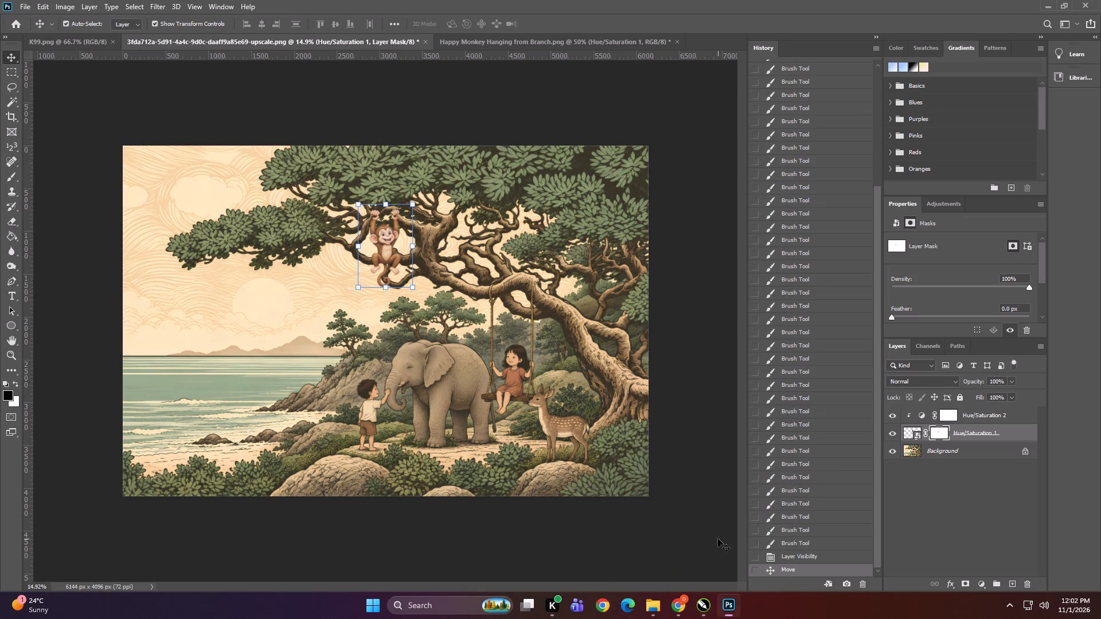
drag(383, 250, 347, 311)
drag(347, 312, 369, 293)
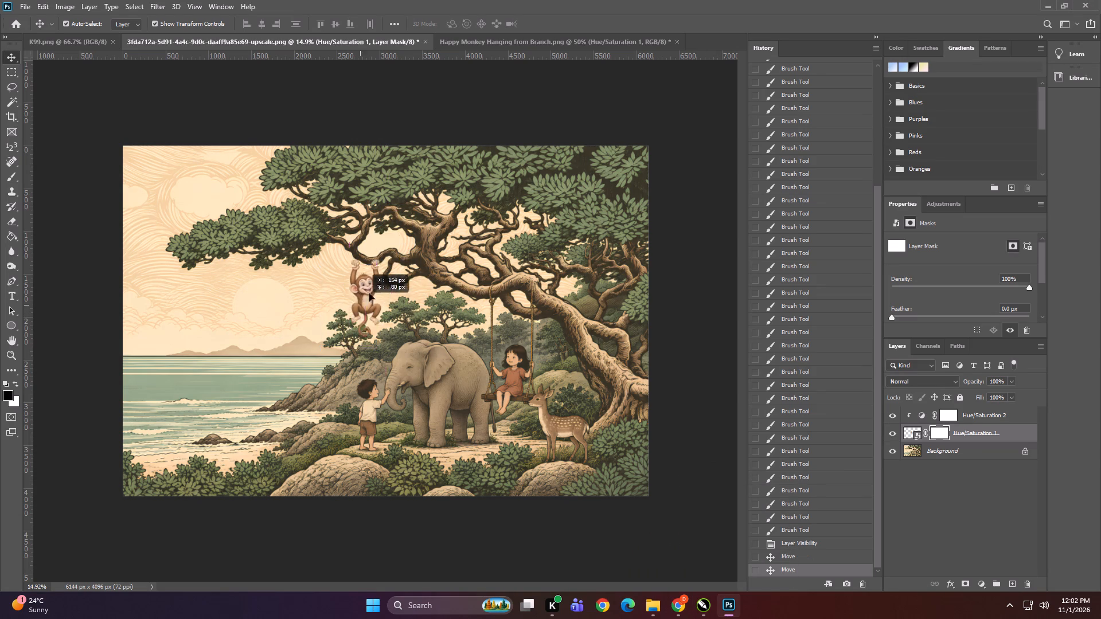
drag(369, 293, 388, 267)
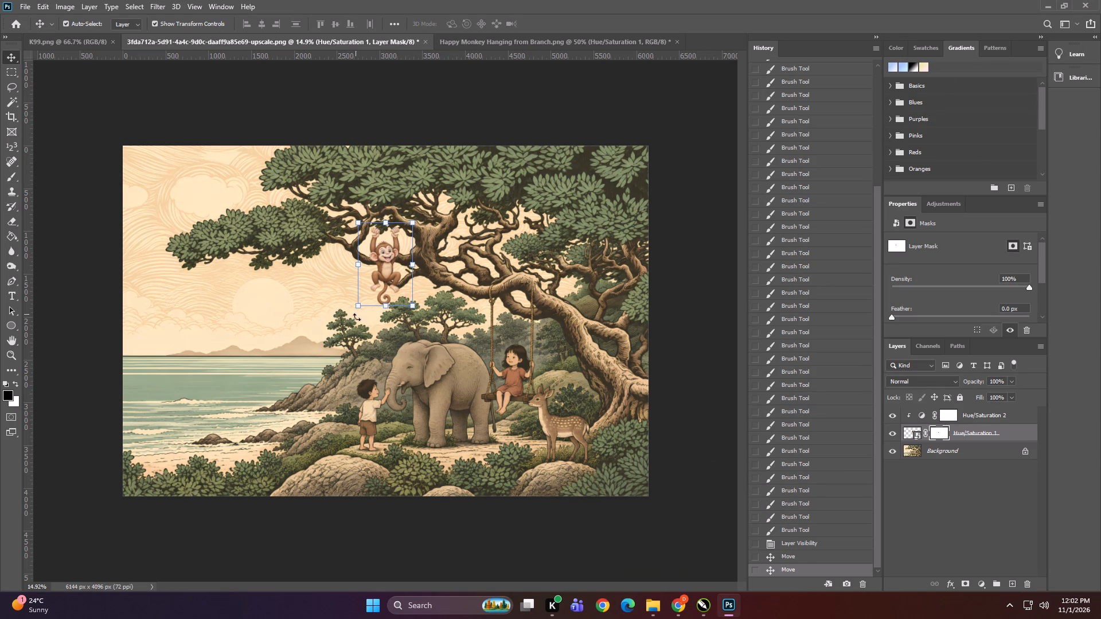
Quit Photoshop without saving the open documents.
click(1090, 0)
click(544, 224)
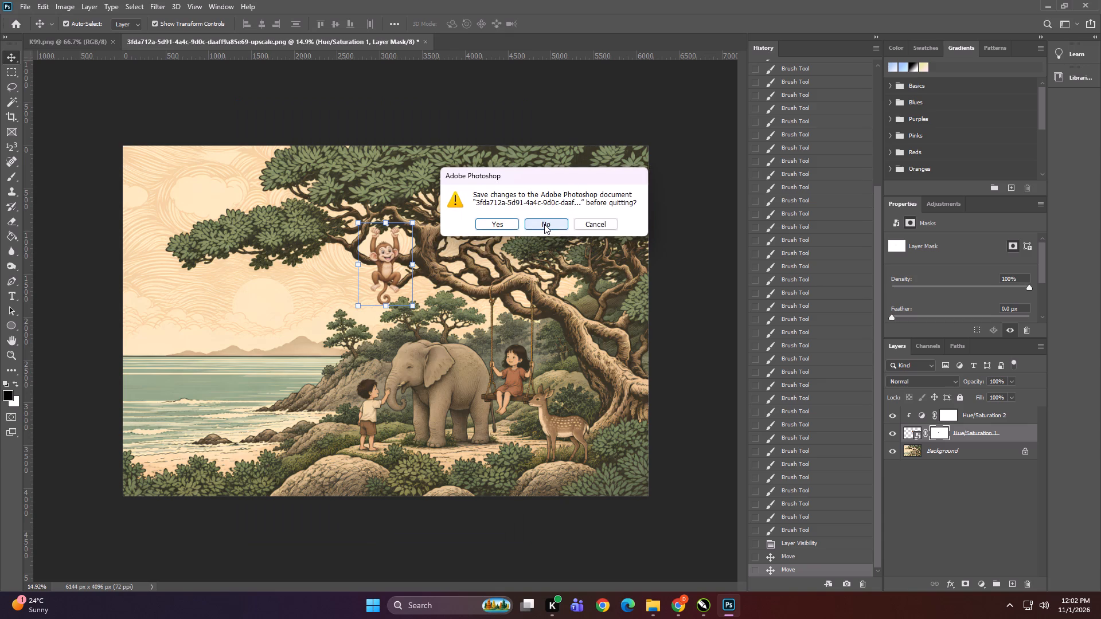
click(544, 224)
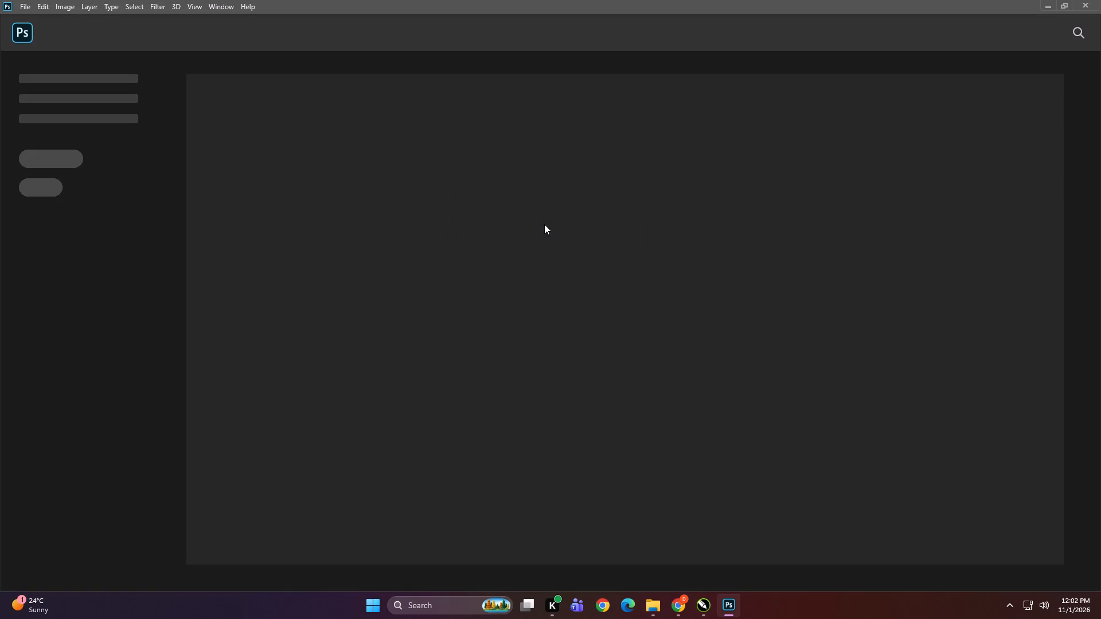
In CorelDRAW, place the two imported images and enlarge them together to about 287 by 210 inches.
click(563, 296)
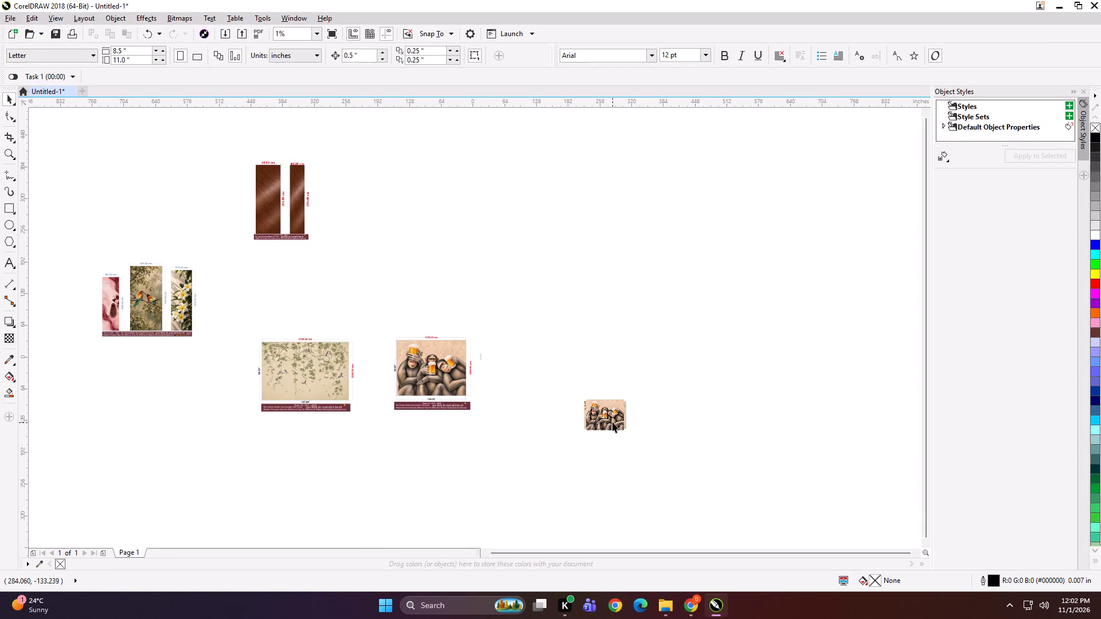
click(613, 422)
drag(532, 353, 691, 484)
shift+drag(629, 434, 686, 471)
click(611, 504)
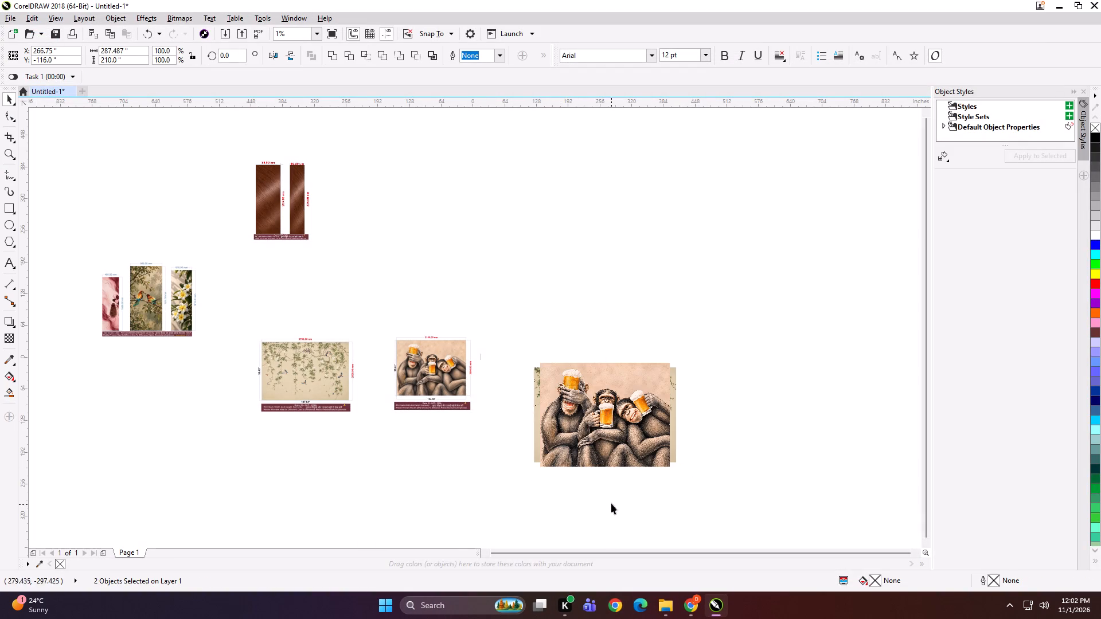
Separate the monkeys and hanging-vine images, setting each beside its matching dimensioned layout, with the monkeys pair above the vine pair.
drag(599, 430, 565, 255)
drag(459, 348, 459, 241)
drag(596, 368, 594, 350)
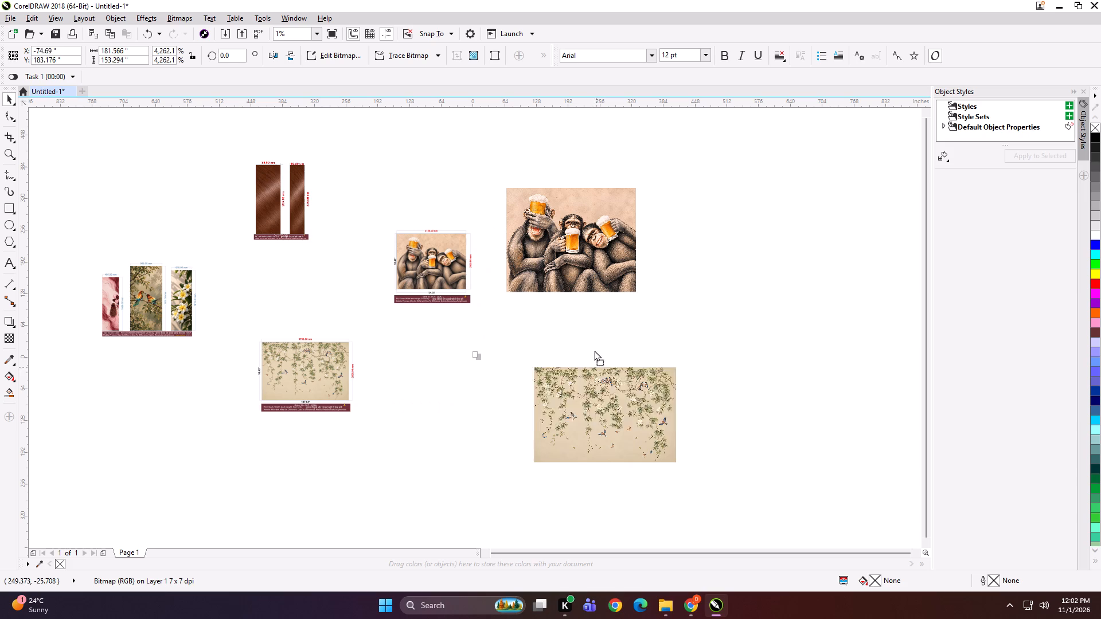
drag(594, 350, 594, 330)
drag(333, 366, 468, 363)
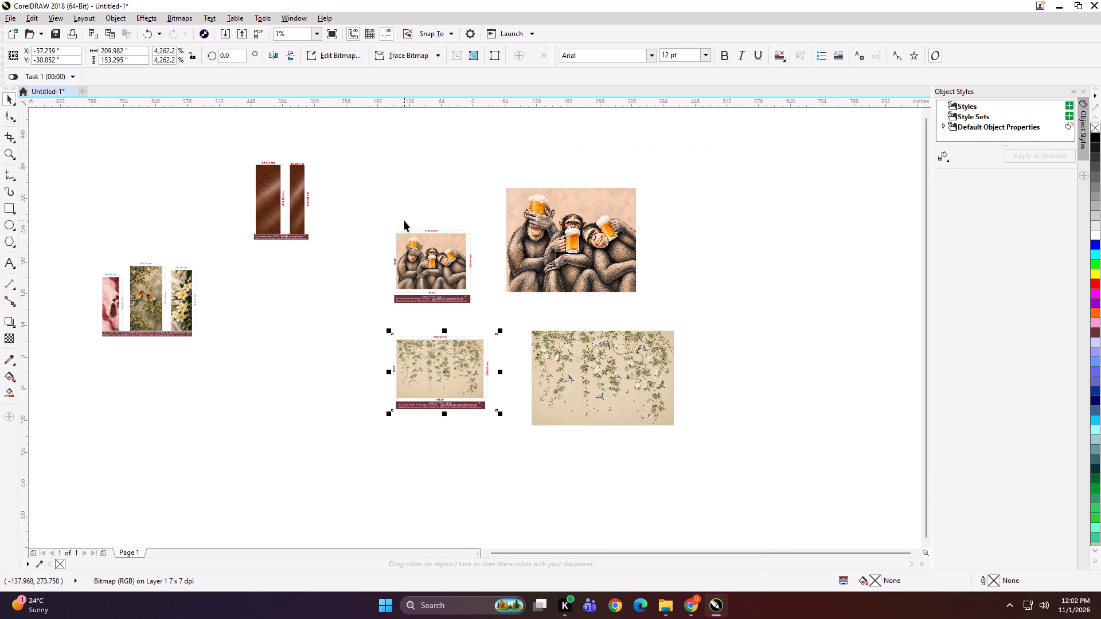
scroll(486, 367, up, 1)
drag(588, 377, 544, 361)
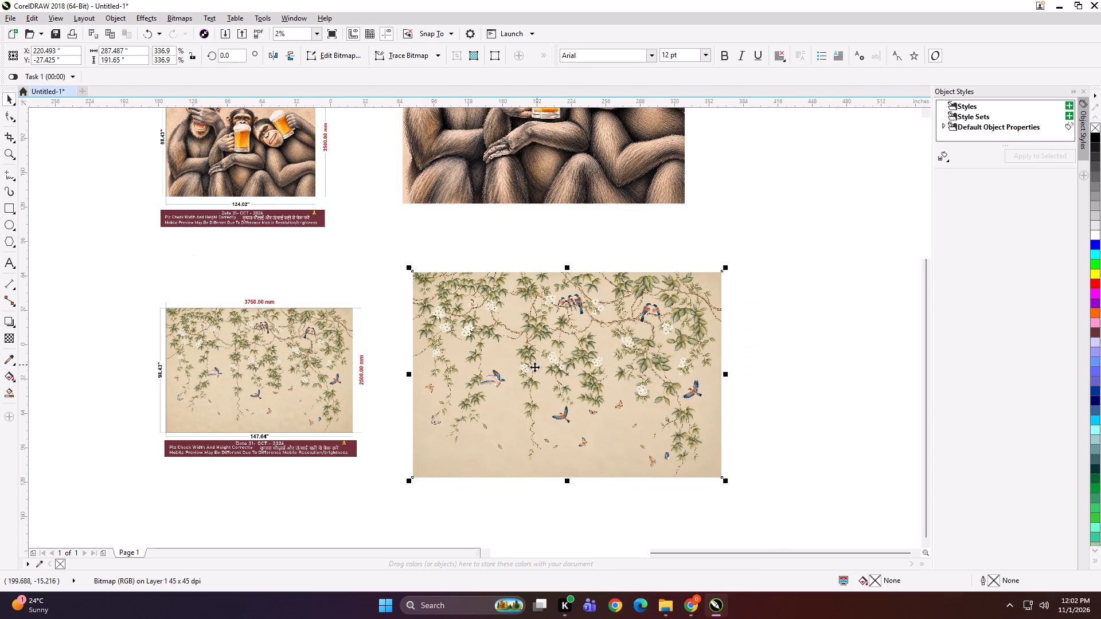
Resize the large hanging-vine image to 148 inches wide and 99 inches high, using its layout's dimensions as reference.
shift+click(250, 383)
key(shift+F2)
click(299, 128)
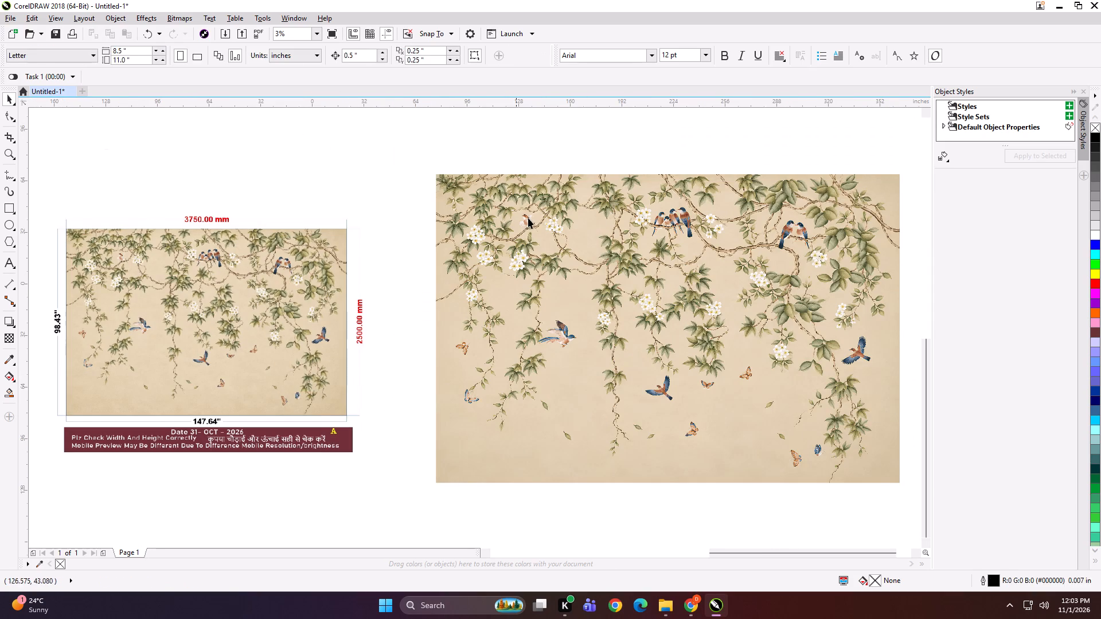
click(529, 218)
click(138, 52)
key(ctrl+a)
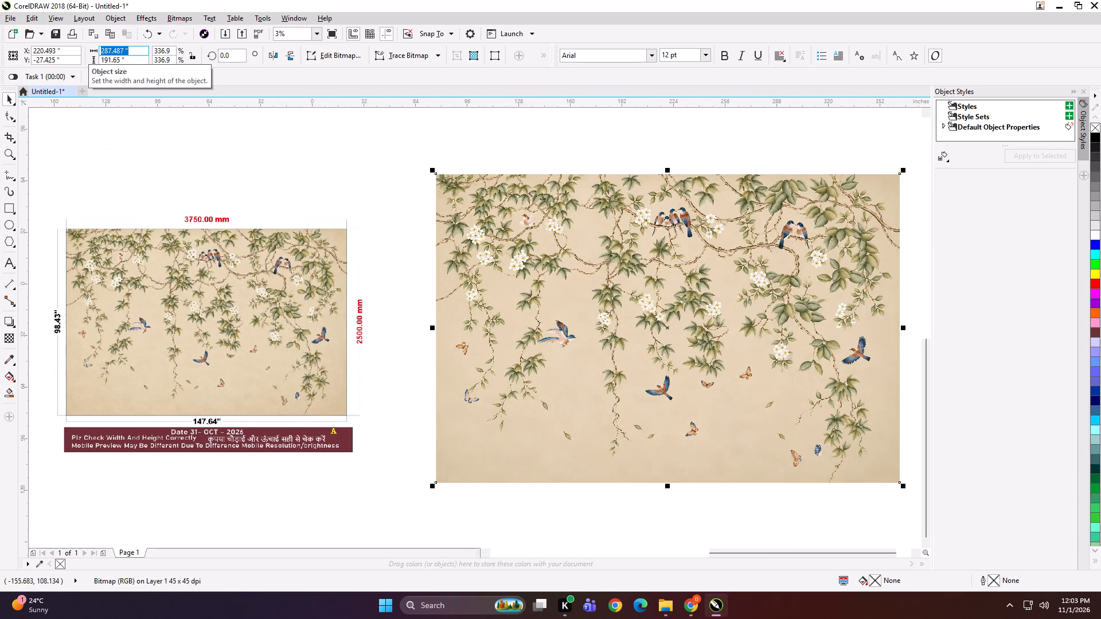
text(147)
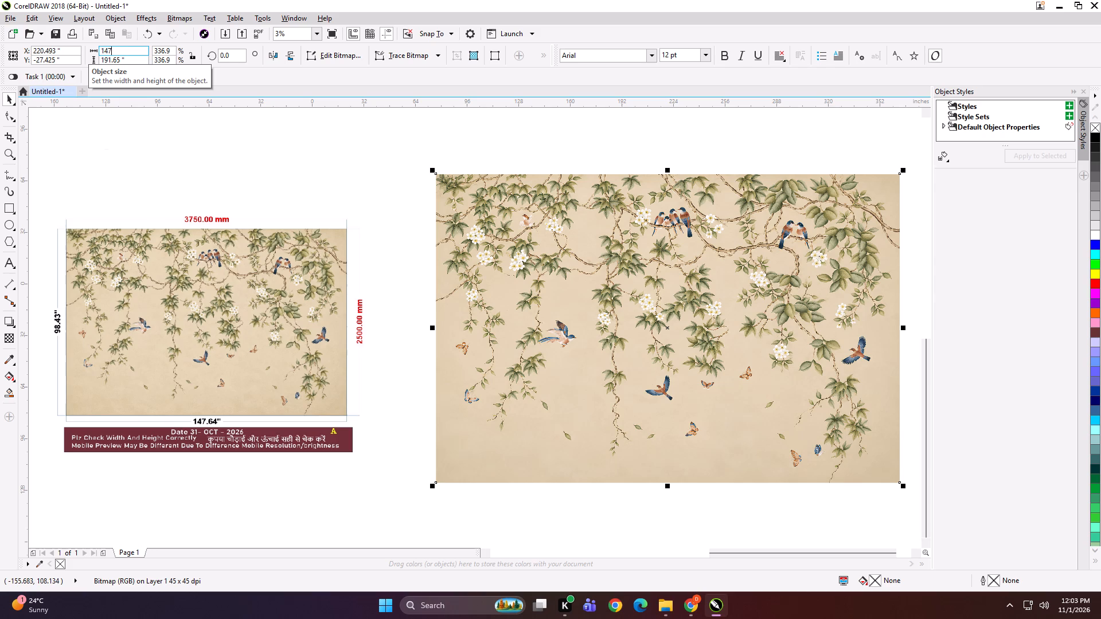
key(ctrl+a)
text(114)
key(ctrl+a)
text(148)
key(Tab)
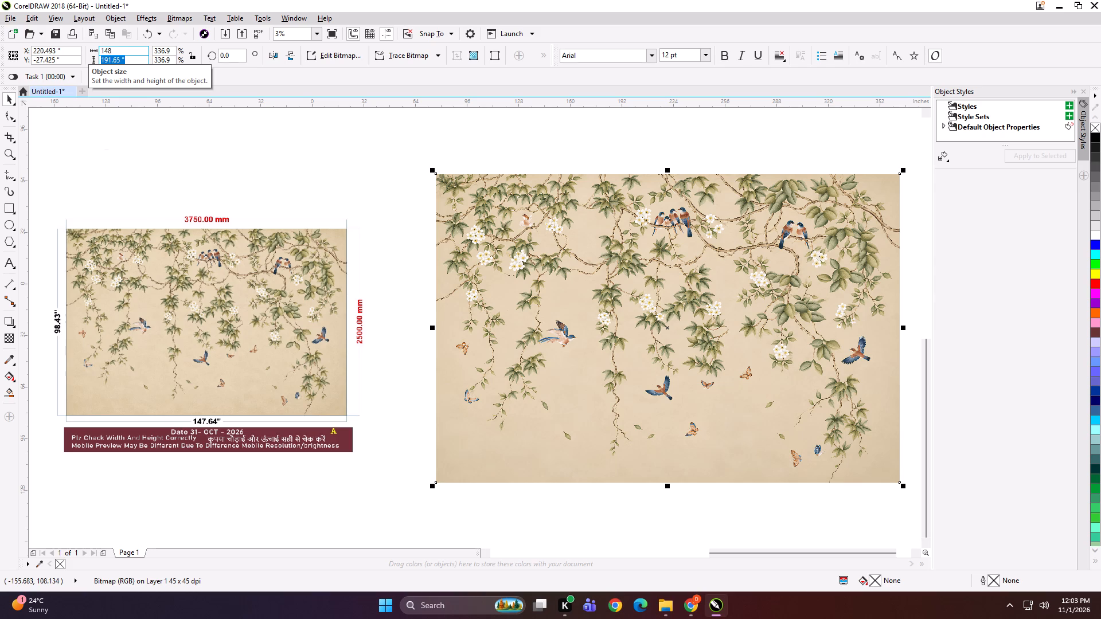
key(9)
key(Return)
Scale the hanging-vine layout down to about 144 by 105 inches and move it close beside the resized vine image.
drag(361, 284, 473, 248)
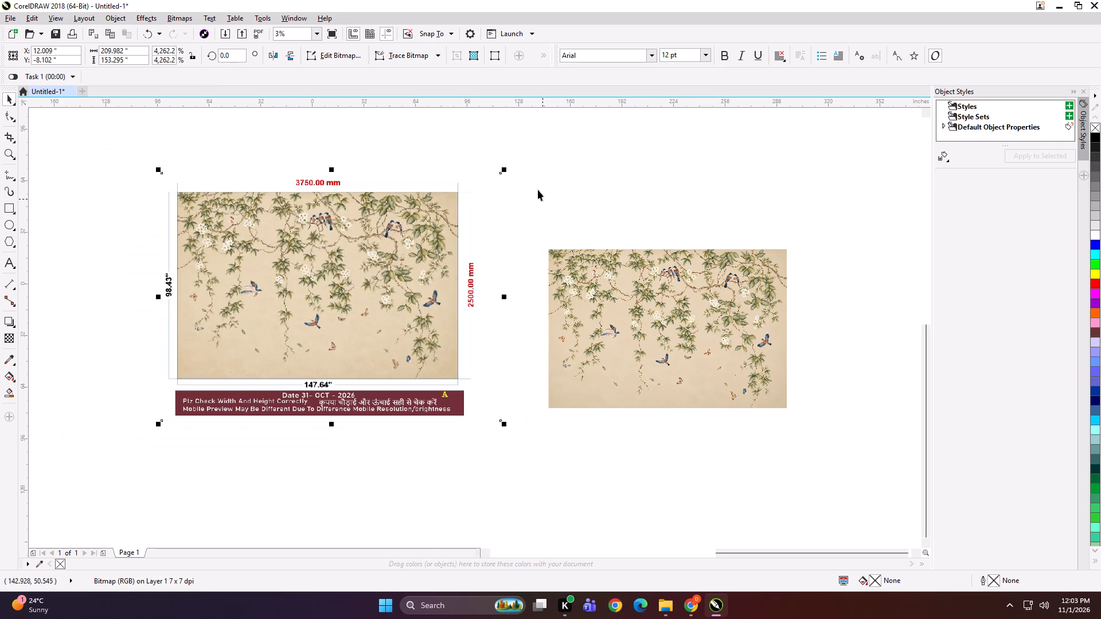
shift+drag(507, 166, 509, 205)
drag(395, 277, 475, 304)
shift+click(542, 312)
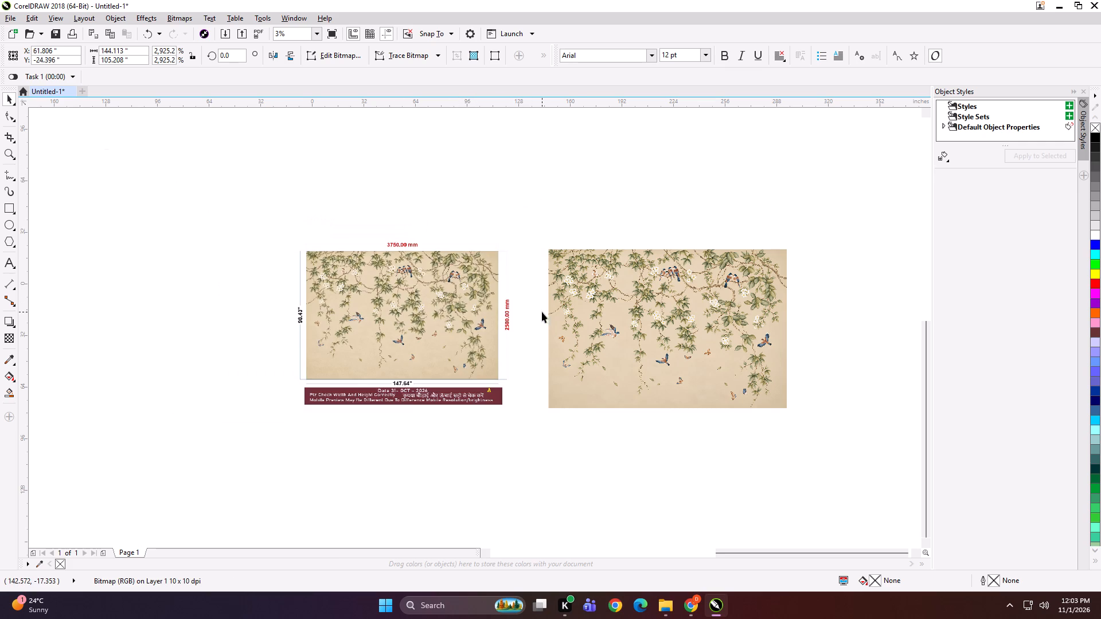
Inspect the resized vine image up close beside its layout, examining the print detail of the leaves, flowers and birds.
shift+click(577, 318)
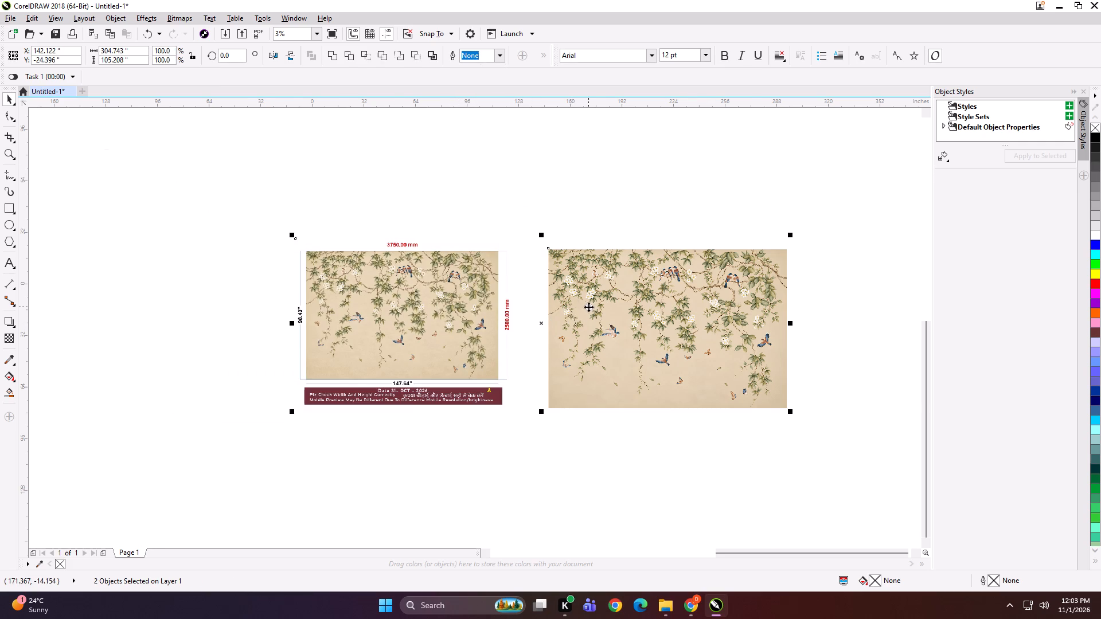
key(shift+F2)
click(399, 134)
click(516, 266)
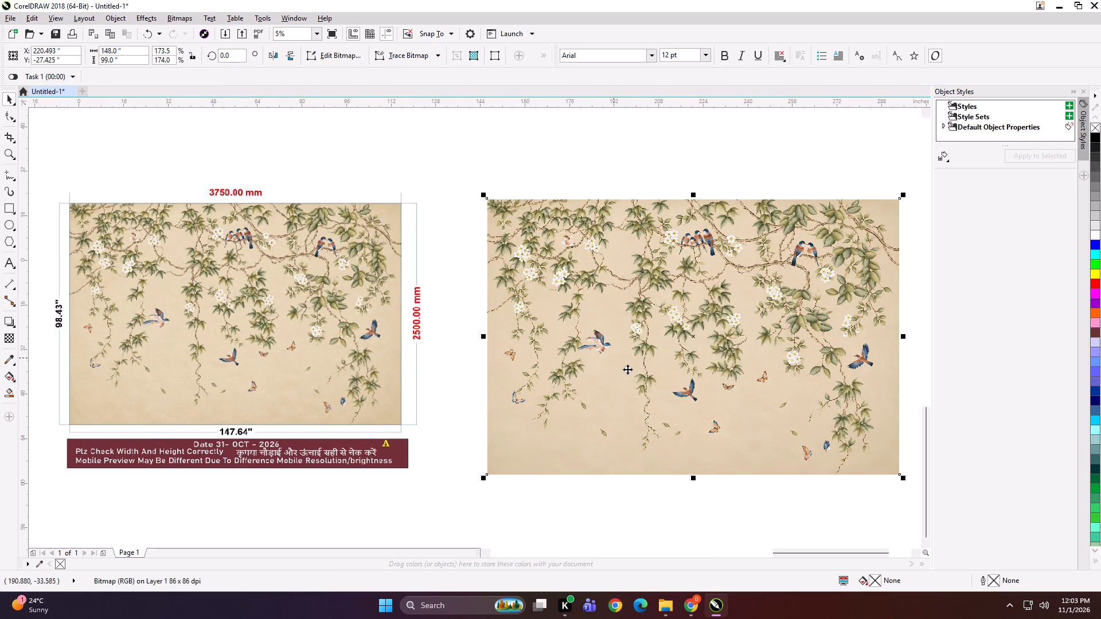
scroll(621, 367, up, 3)
scroll(592, 287, up, 1)
scroll(364, 275, down, 2)
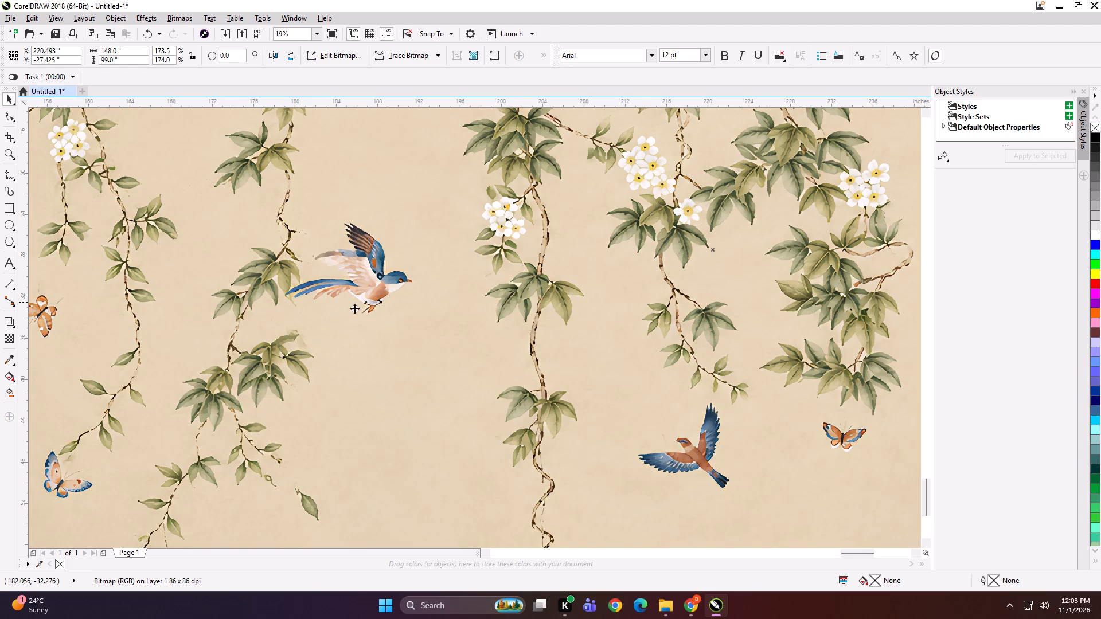
scroll(715, 469, up, 2)
scroll(600, 397, down, 2)
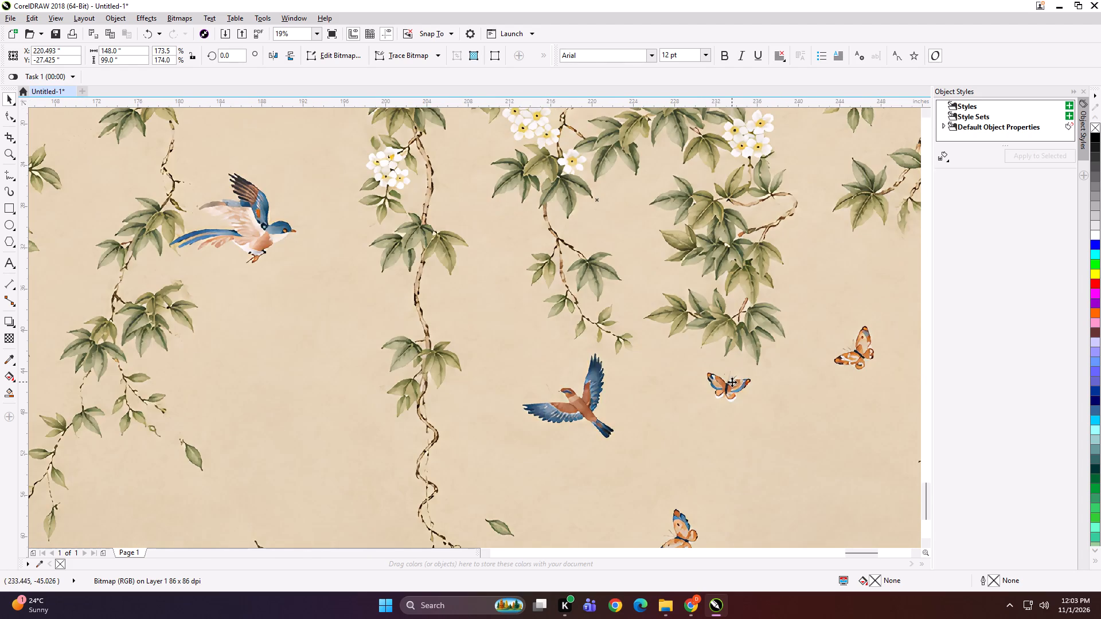
scroll(732, 382, up, 3)
scroll(669, 365, down, 2)
scroll(545, 359, down, 1)
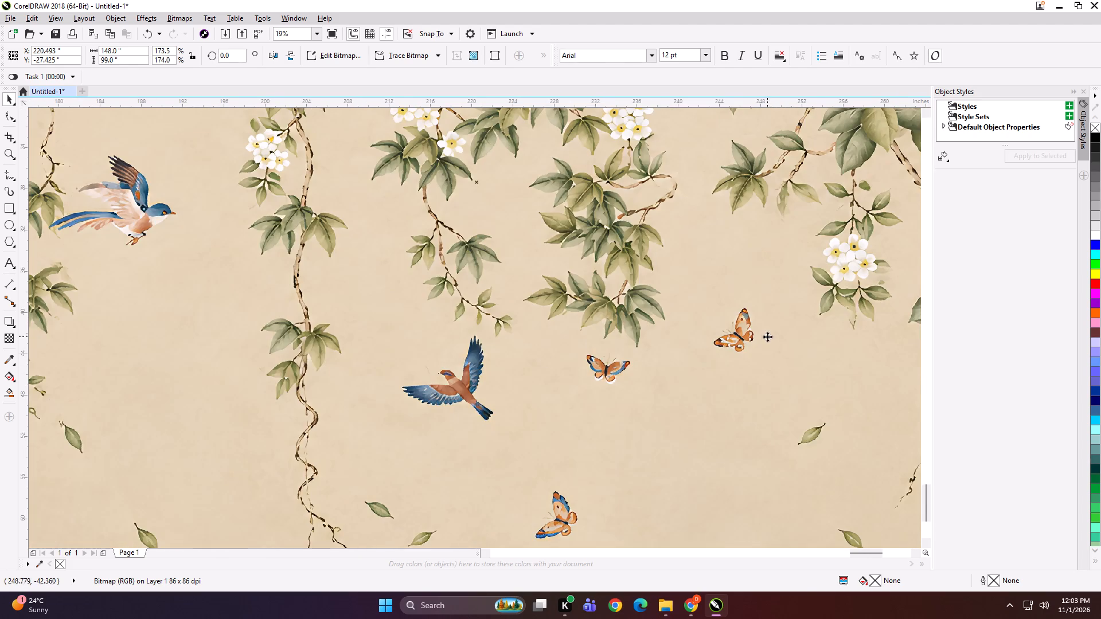
scroll(753, 335, up, 3)
scroll(749, 330, down, 4)
scroll(707, 206, up, 3)
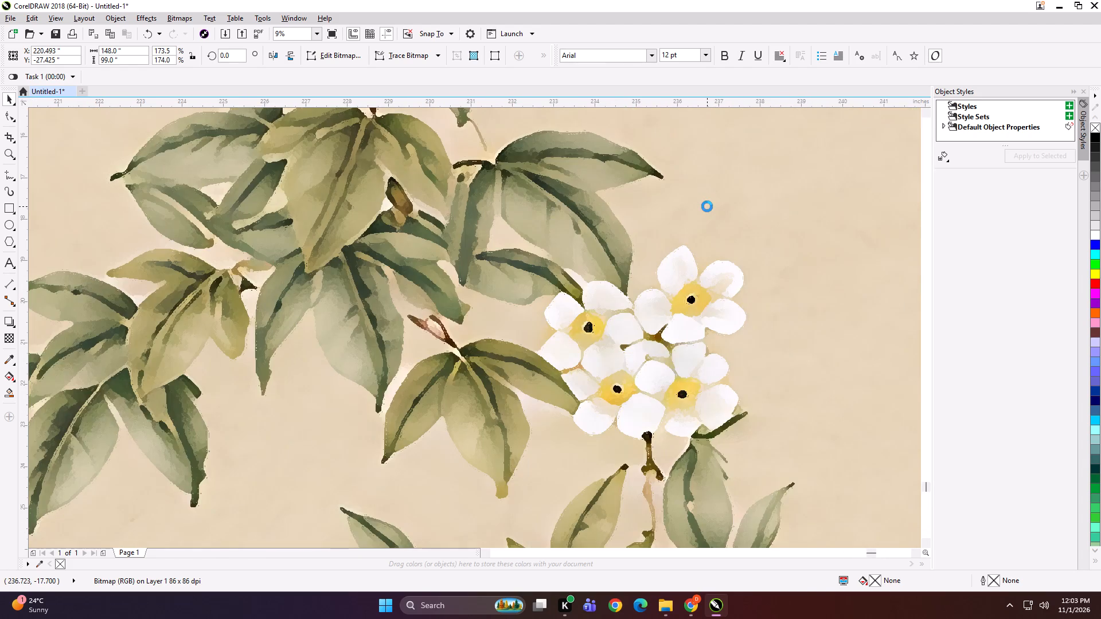
scroll(702, 302, down, 3)
scroll(857, 167, up, 3)
scroll(696, 234, up, 1)
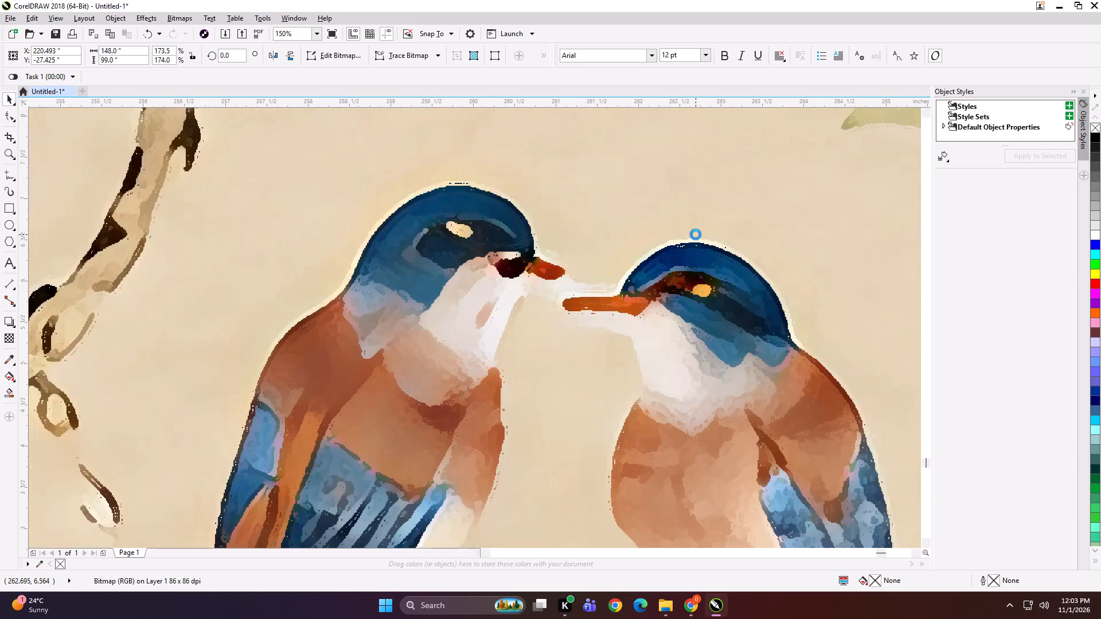
scroll(724, 248, down, 3)
scroll(261, 226, up, 2)
scroll(514, 258, down, 5)
scroll(353, 320, up, 1)
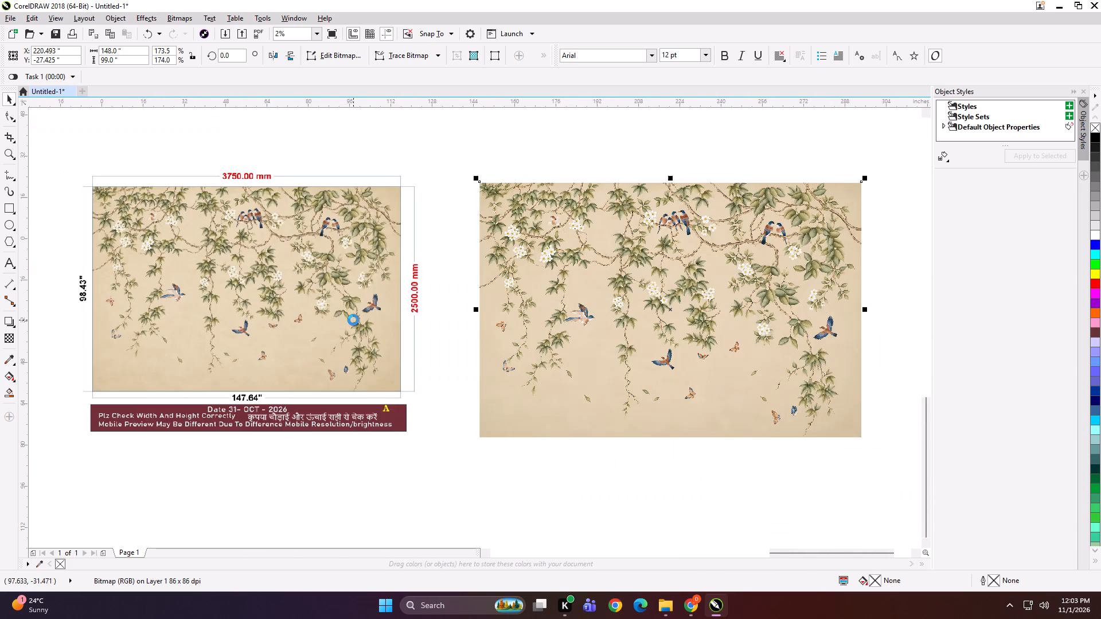
Create a panel rectangle 49 inches wide and 99 inches high over the vine image, aligned to the image's left edge.
shift+double_click(12, 206)
key(shift+space)
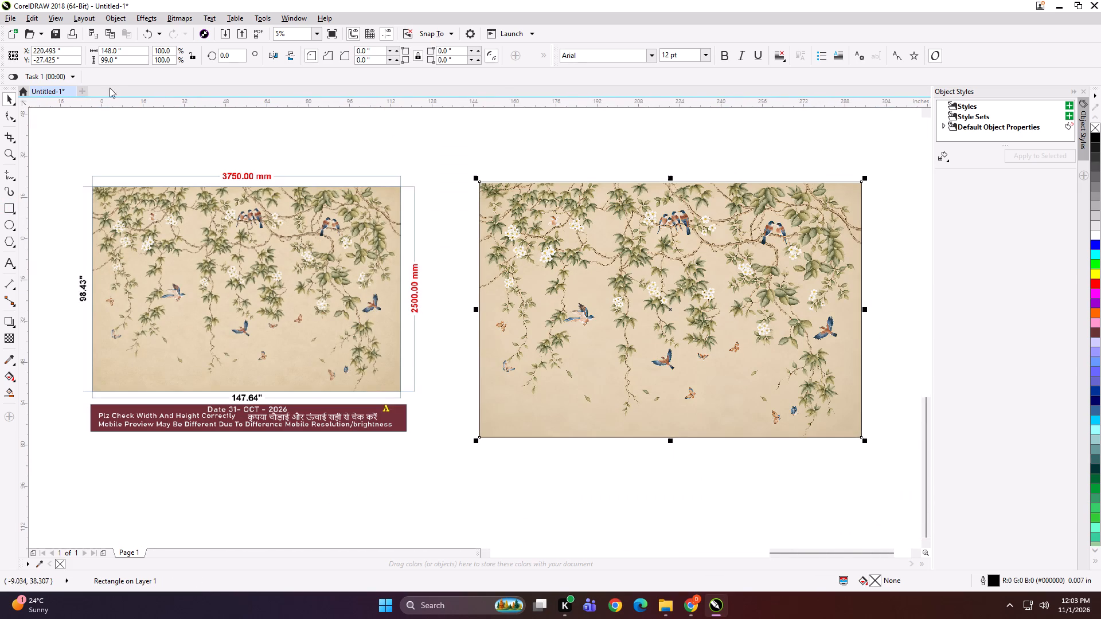
click(126, 50)
key(ctrl+a)
text(49)
key(Return)
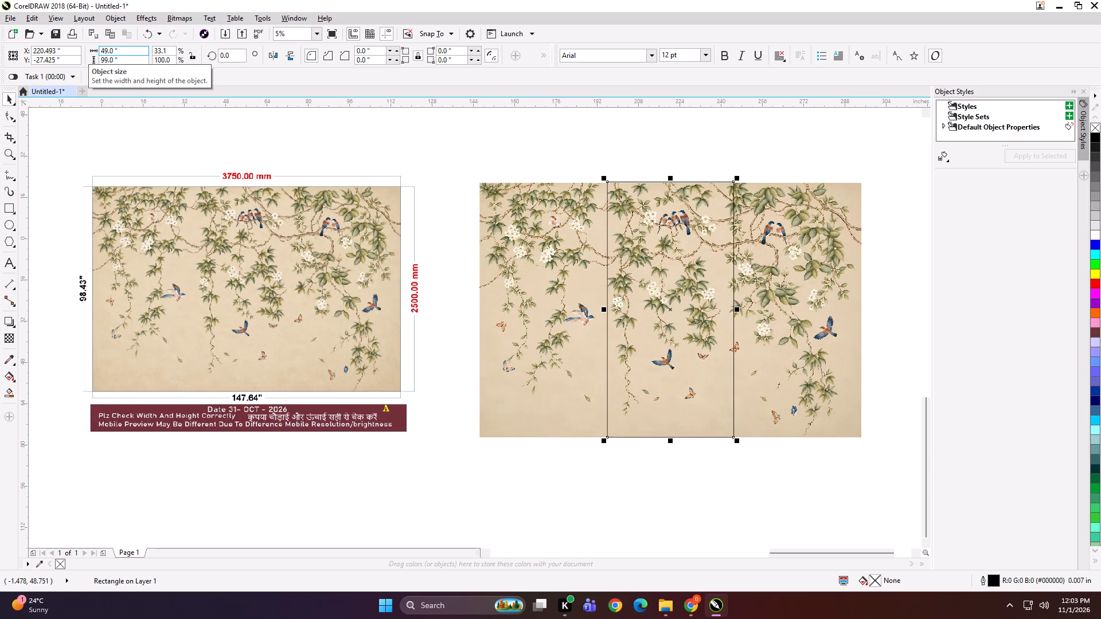
shift+click(598, 257)
key(l)
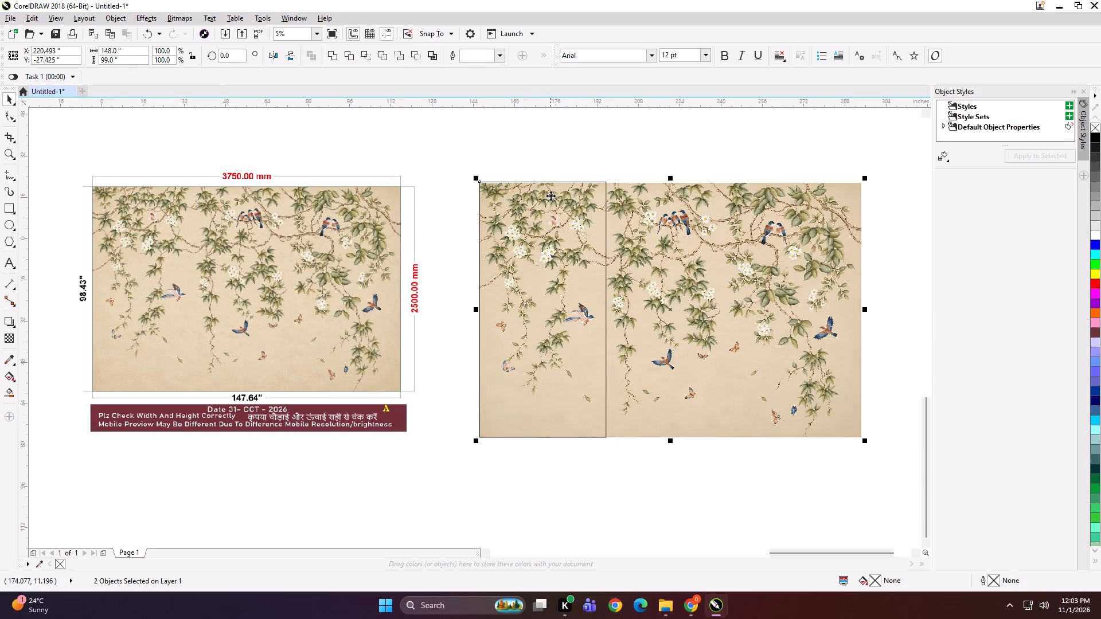
click(548, 135)
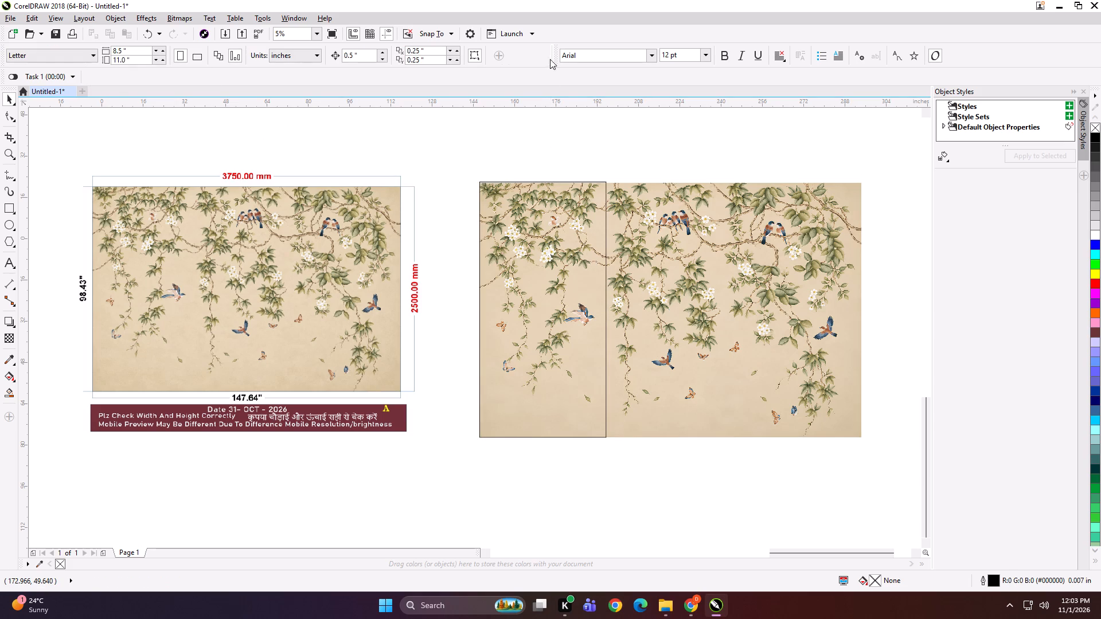
click(568, 160)
Duplicate the 49-inch panel rectangle twice across the vine image, overlapping each copy 0.5 inch with the previous one.
click(543, 300)
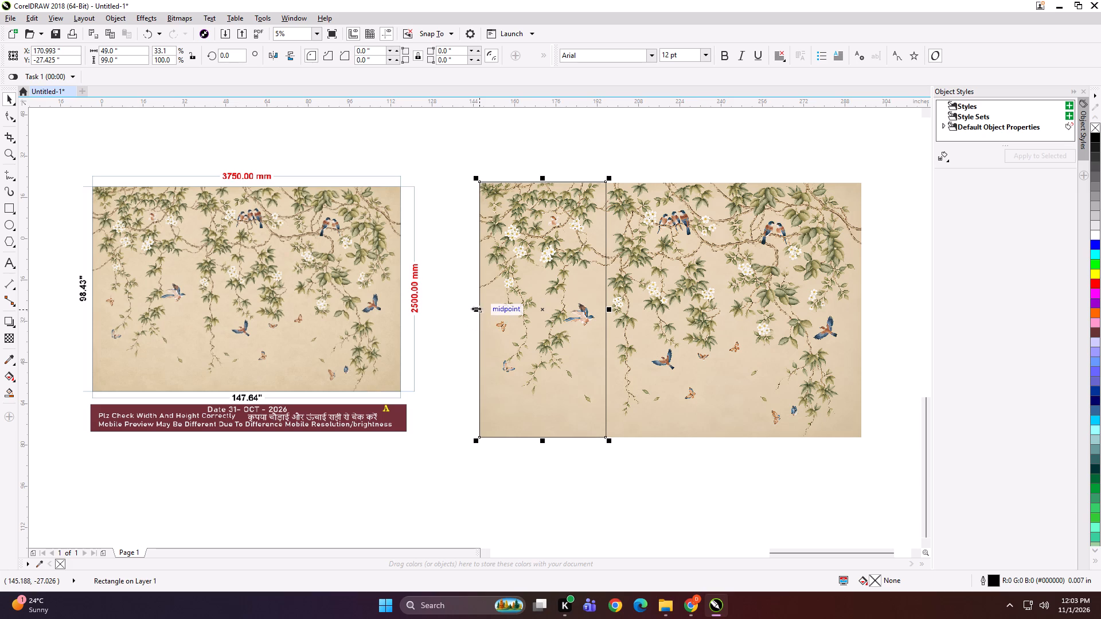
drag(475, 308, 776, 305)
ctrl+right_click(776, 305)
key(Left)
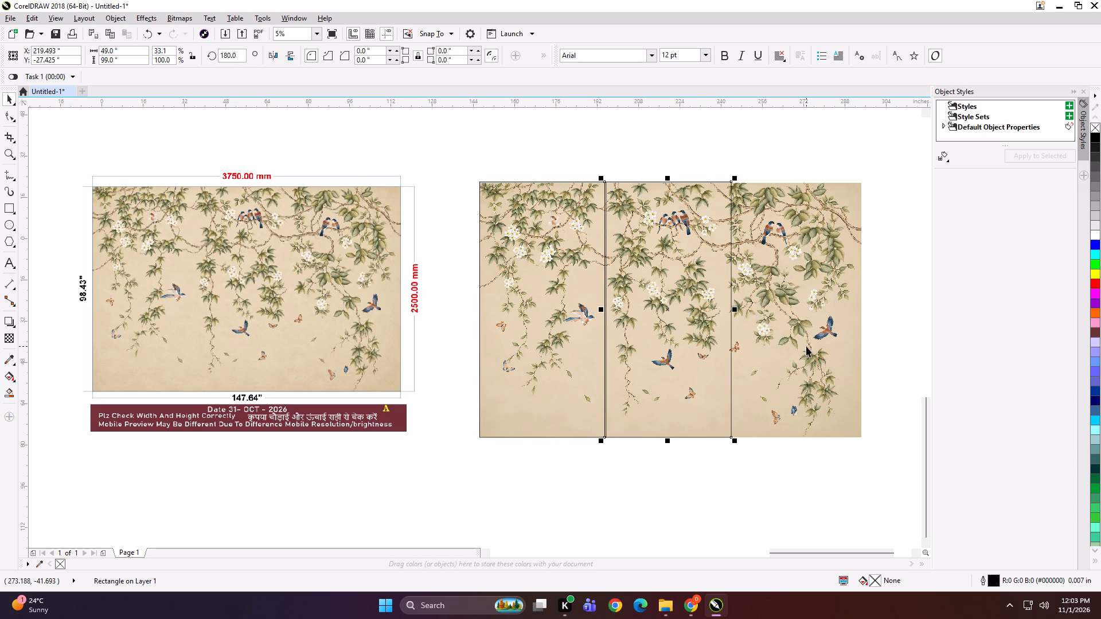
drag(599, 310, 780, 301)
ctrl+right_click(780, 301)
key(Left)
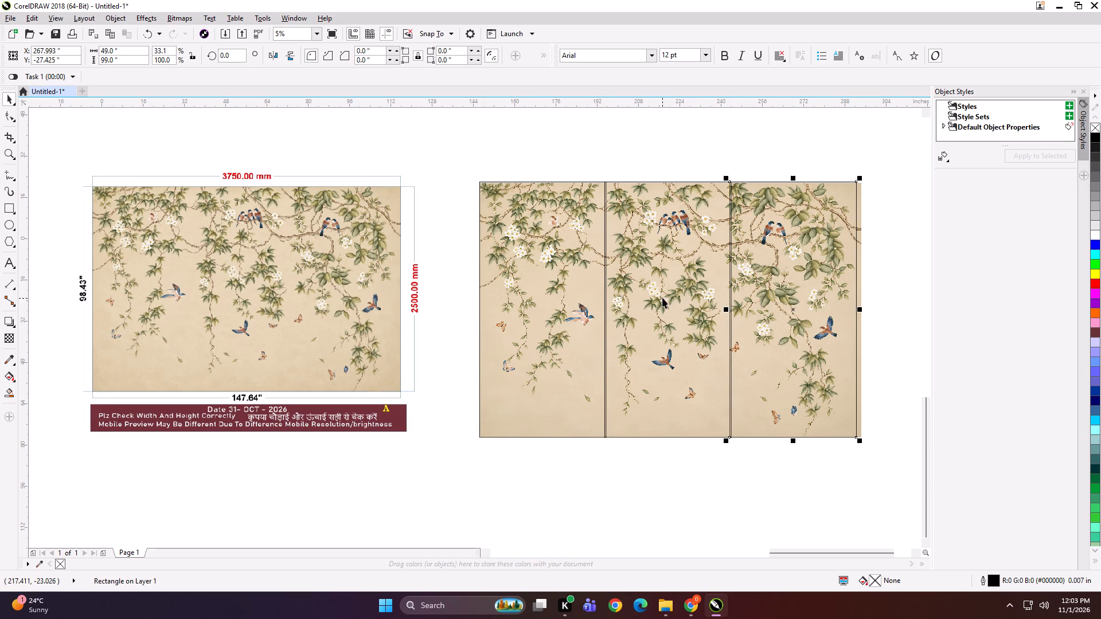
Stretch the three panel rectangles together to the vine image's right edge, making each about 49.67 inches wide.
shift+click(662, 297)
shift+click(533, 293)
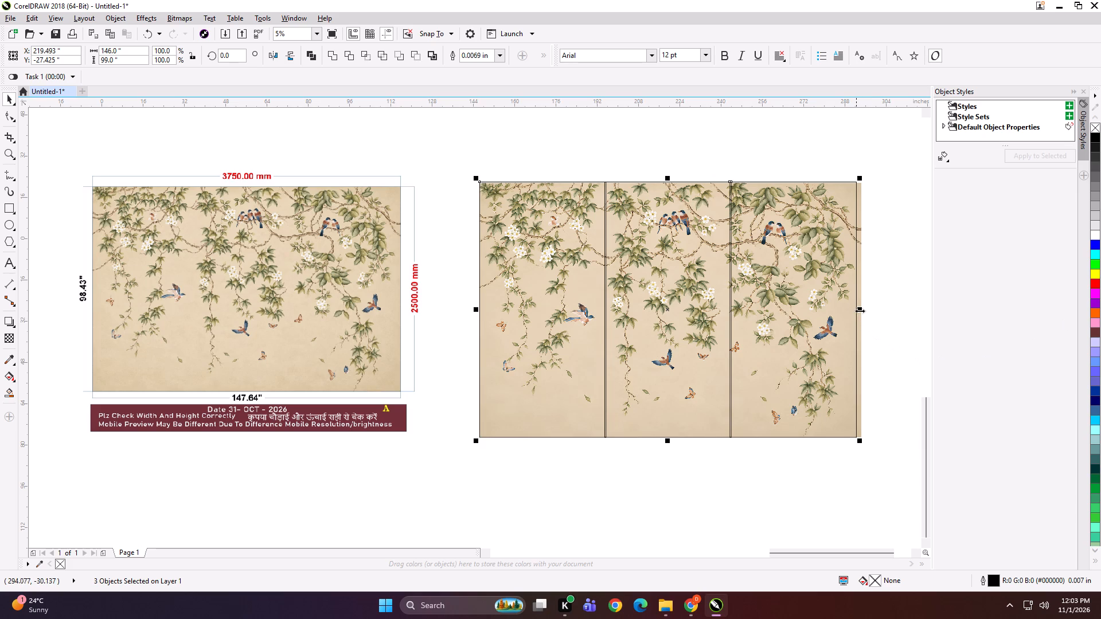
click(858, 309)
click(881, 300)
click(822, 293)
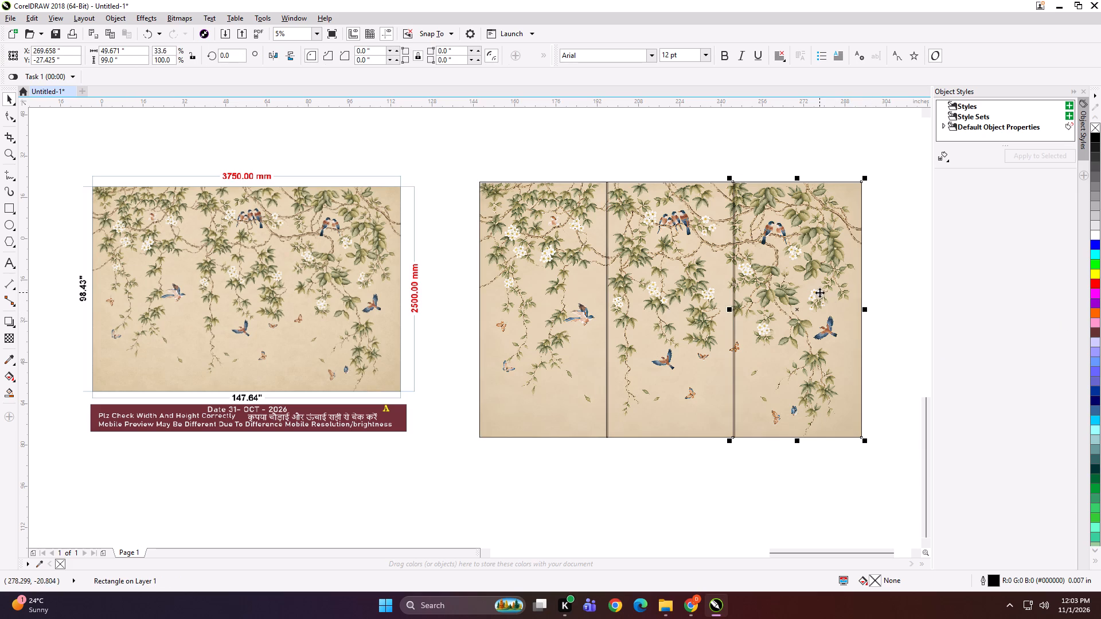
Group the three panel rectangles, place the vine image inside them, and ungroup them into separate panels.
click(670, 259)
click(522, 263)
shift+click(670, 260)
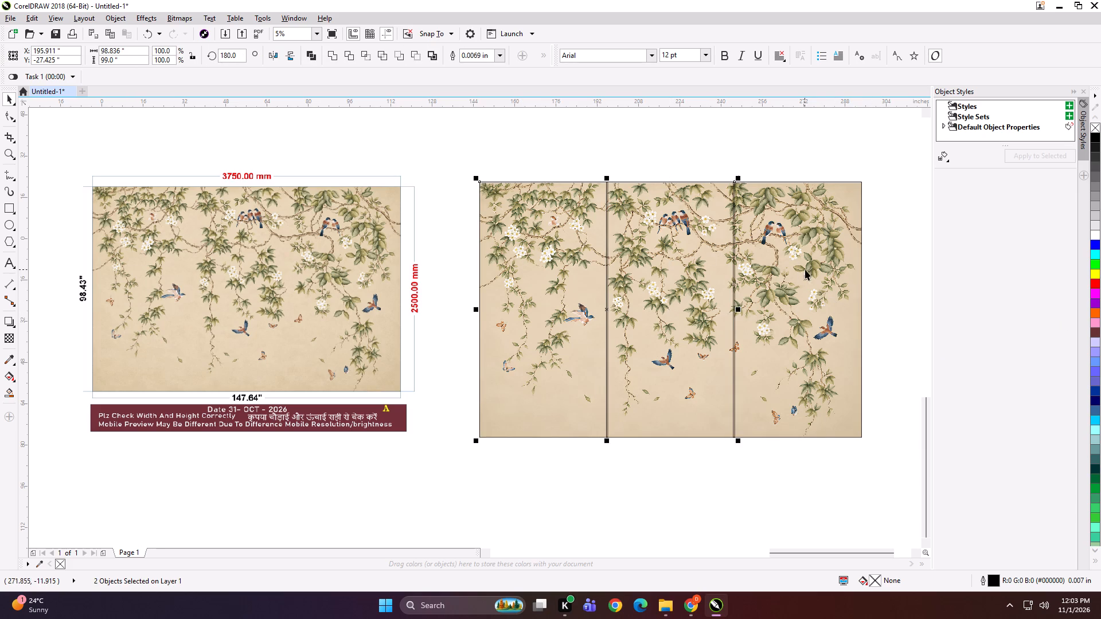
shift+click(805, 269)
key(ctrl+g)
click(646, 151)
alt+click(669, 241)
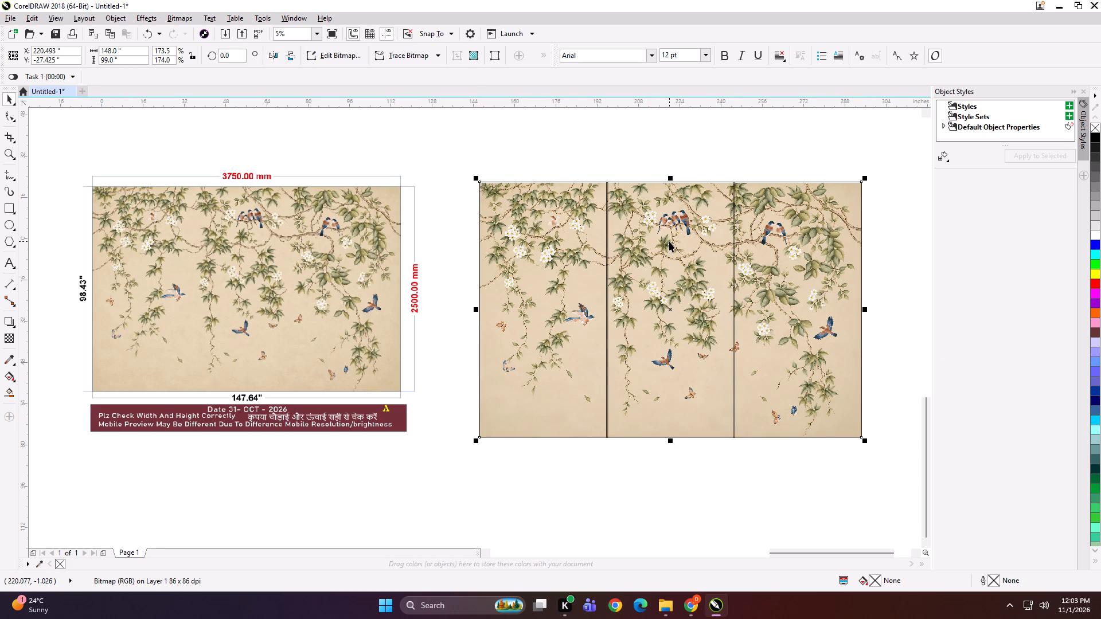
key(shift+Return)
click(669, 241)
key(ctrl+u)
click(602, 143)
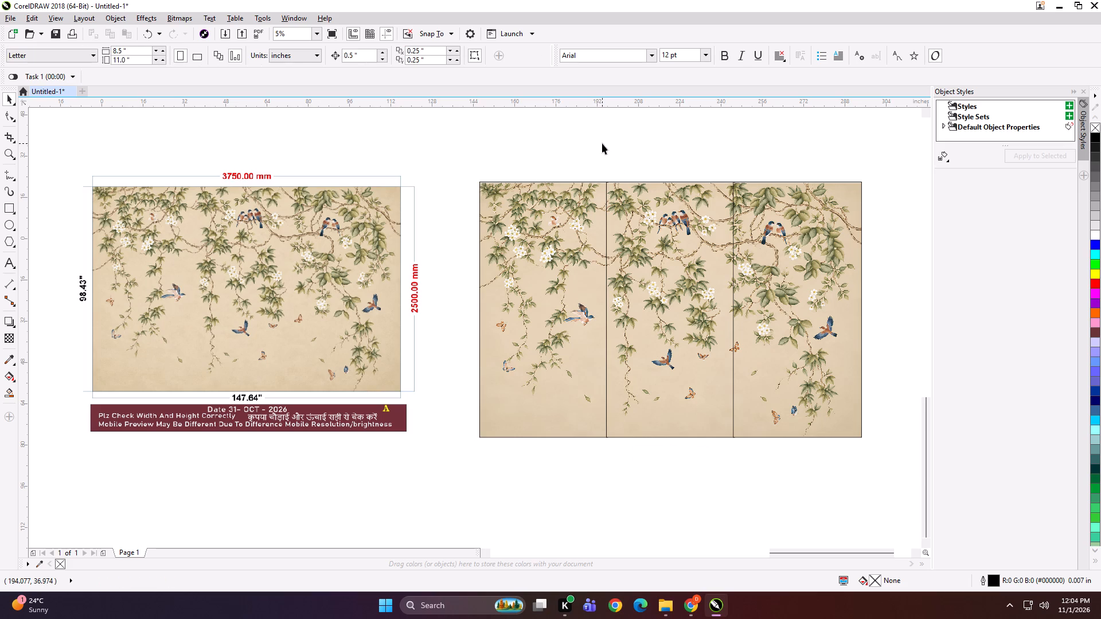
Add the 24 pt Arial label "147*98 PANEL 1" on the top edge of the first panel.
click(7, 260)
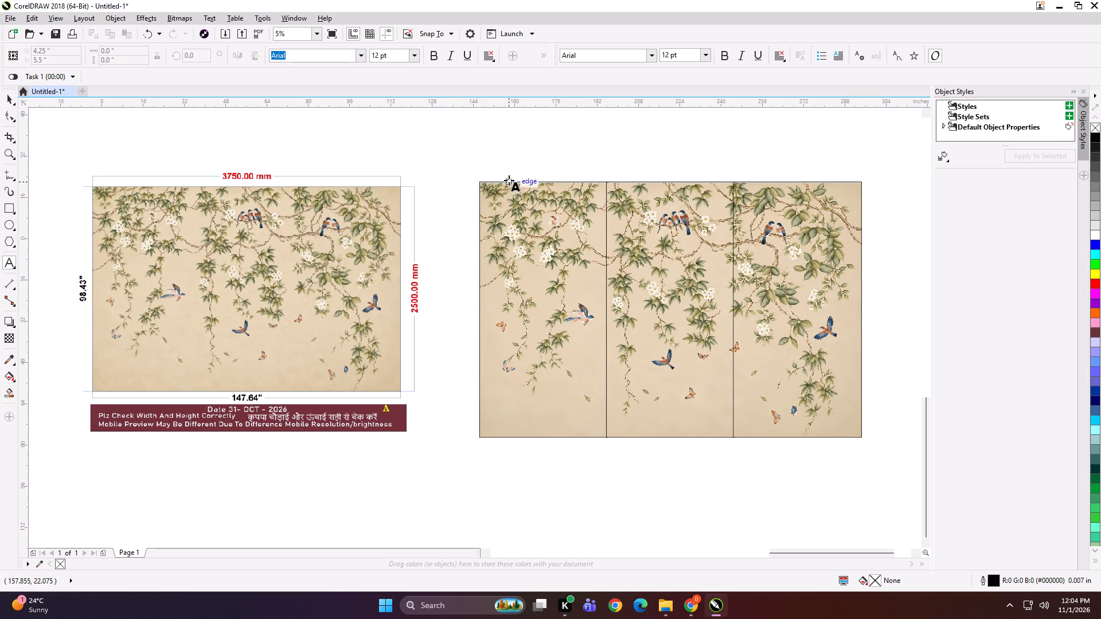
click(509, 180)
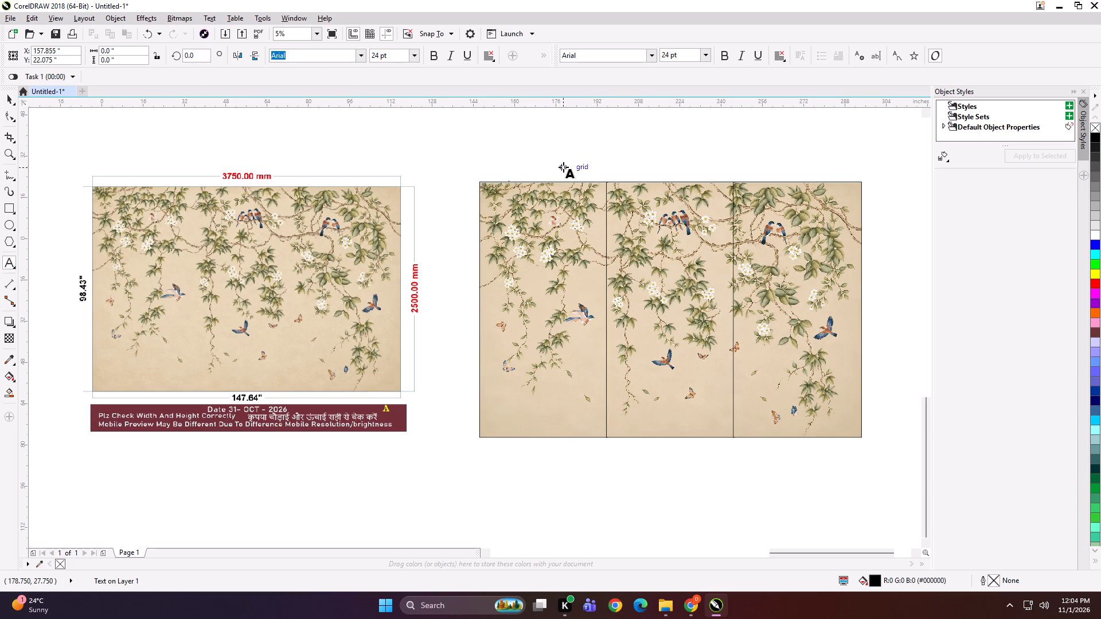
text(147*98 PANEL 1)
Copy the label onto the top edges of the second and third panels, changing the numbers to PANEL 2 and PANEL 3.
key(ctrl+a)
key(ctrl+c)
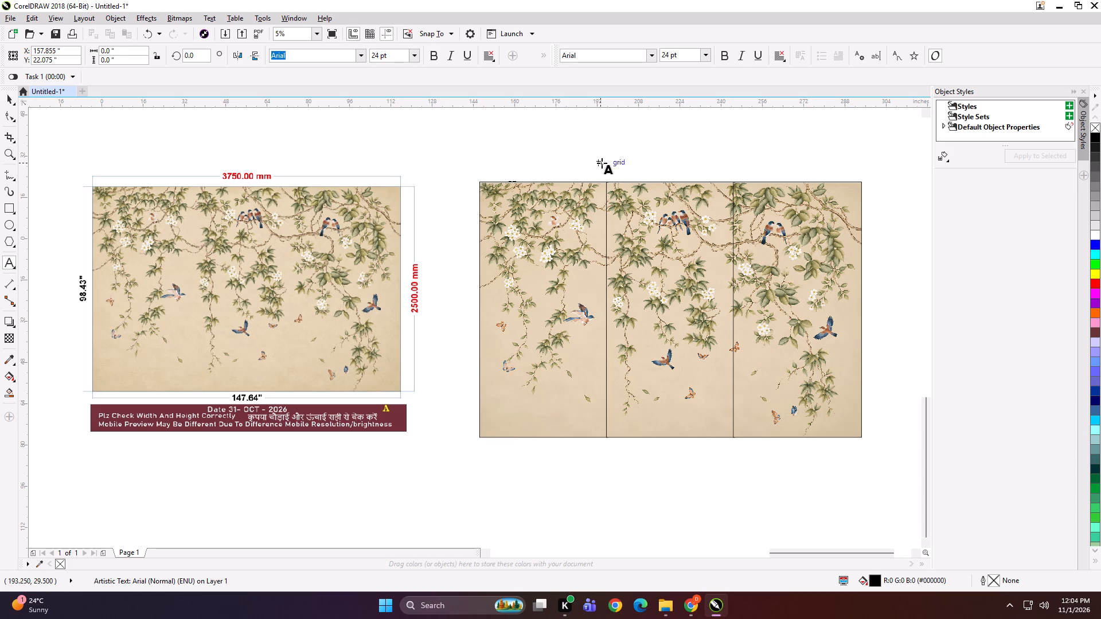
click(657, 181)
key(ctrl+v)
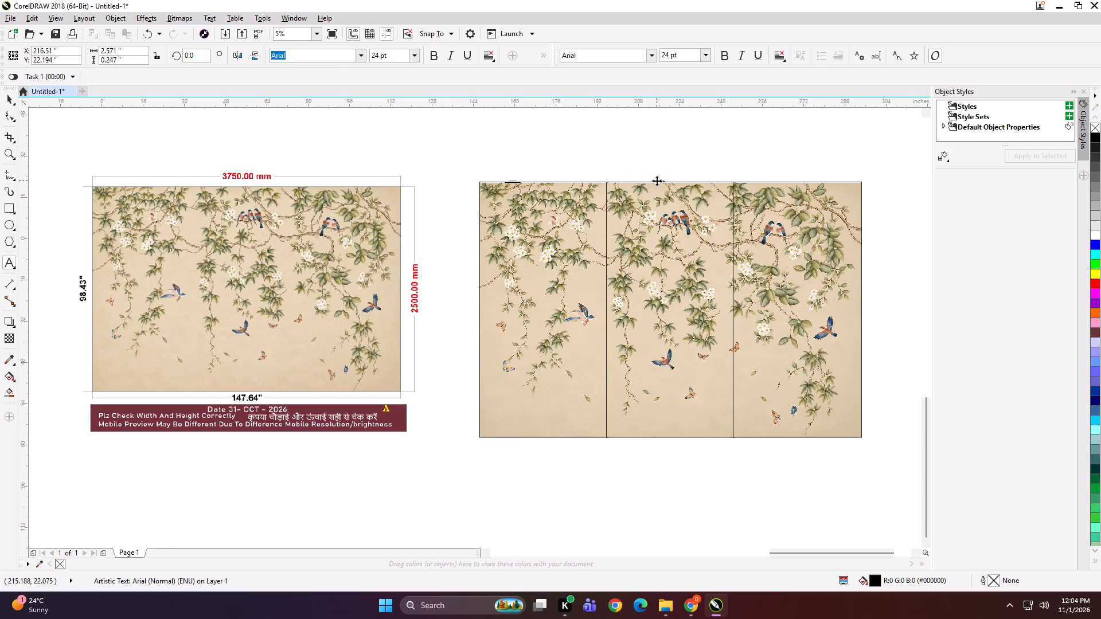
key(BackSpace)
key(2)
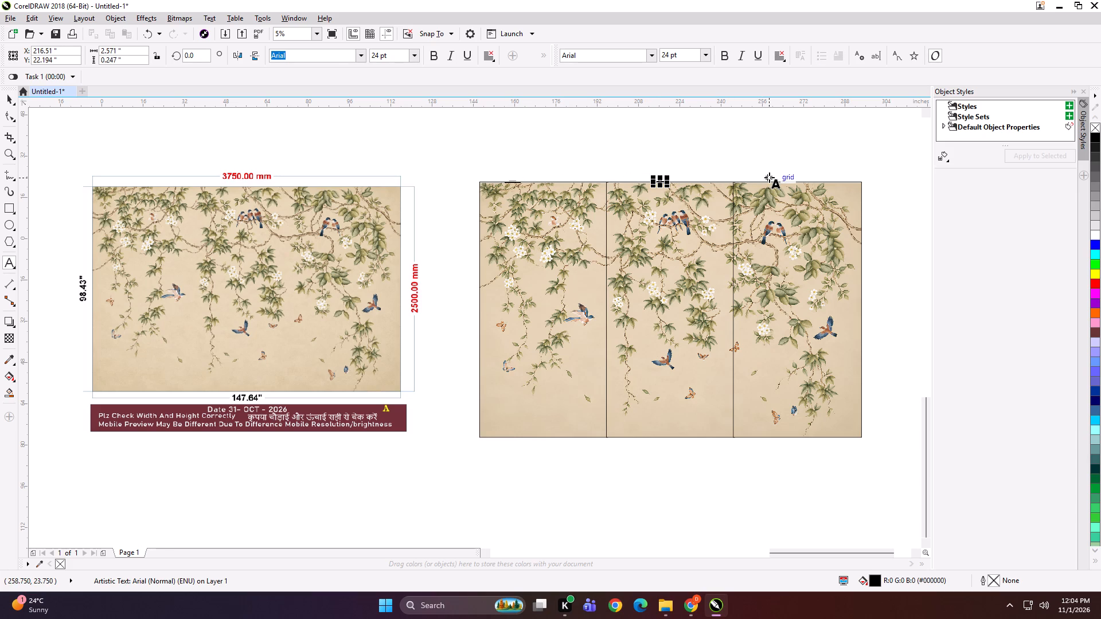
click(779, 180)
key(ctrl+v)
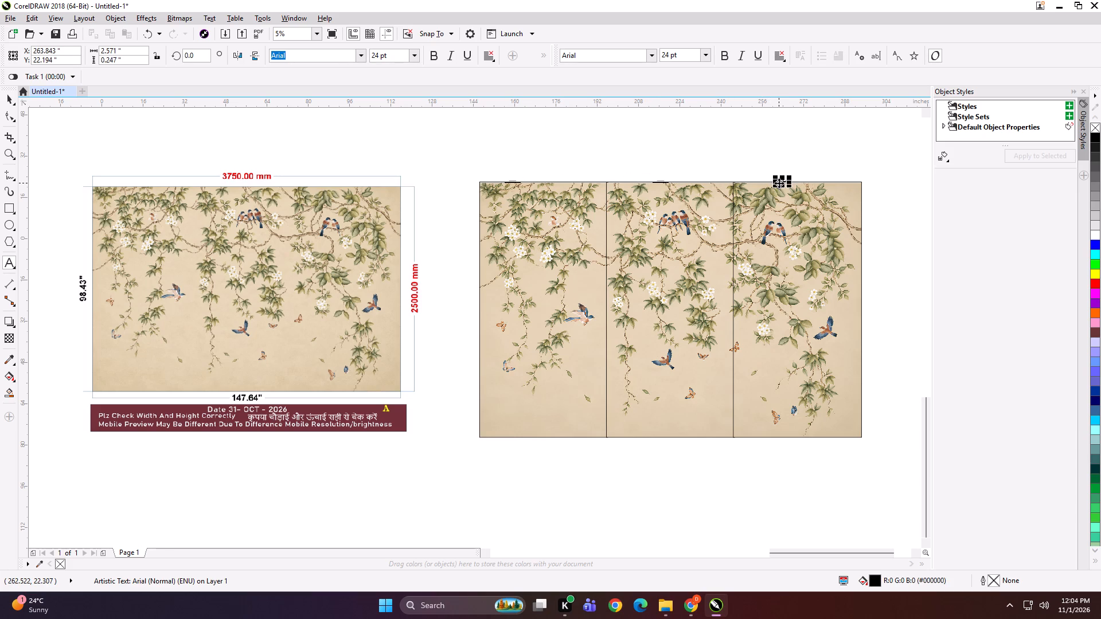
key(BackSpace)
key(3)
scroll(790, 178, up, 5)
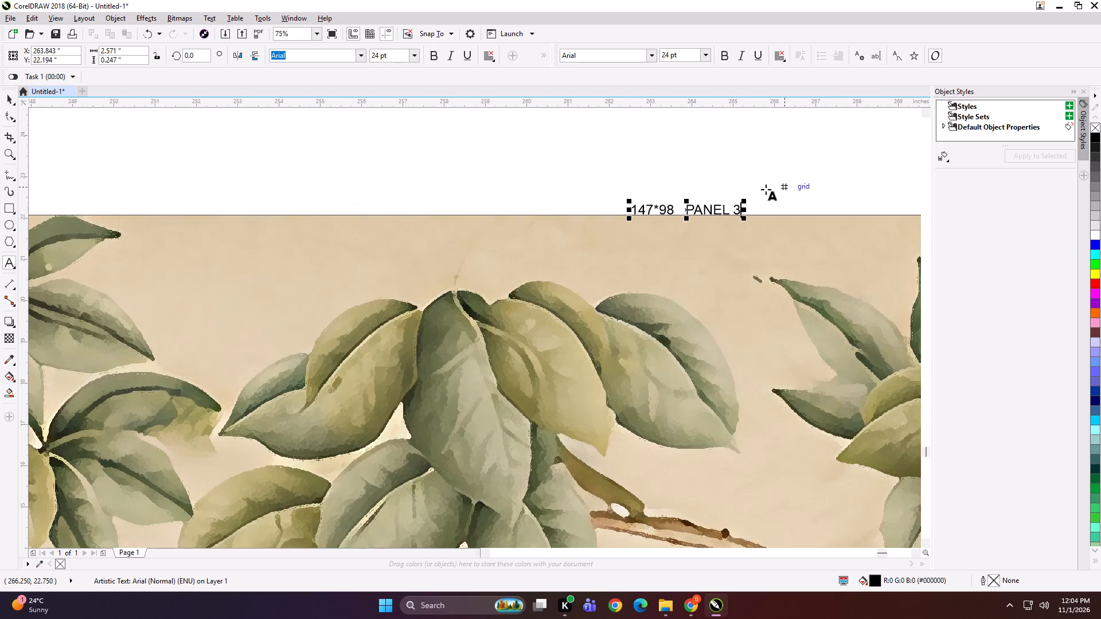
scroll(702, 193, up, 1)
scroll(702, 193, down, 5)
click(9, 93)
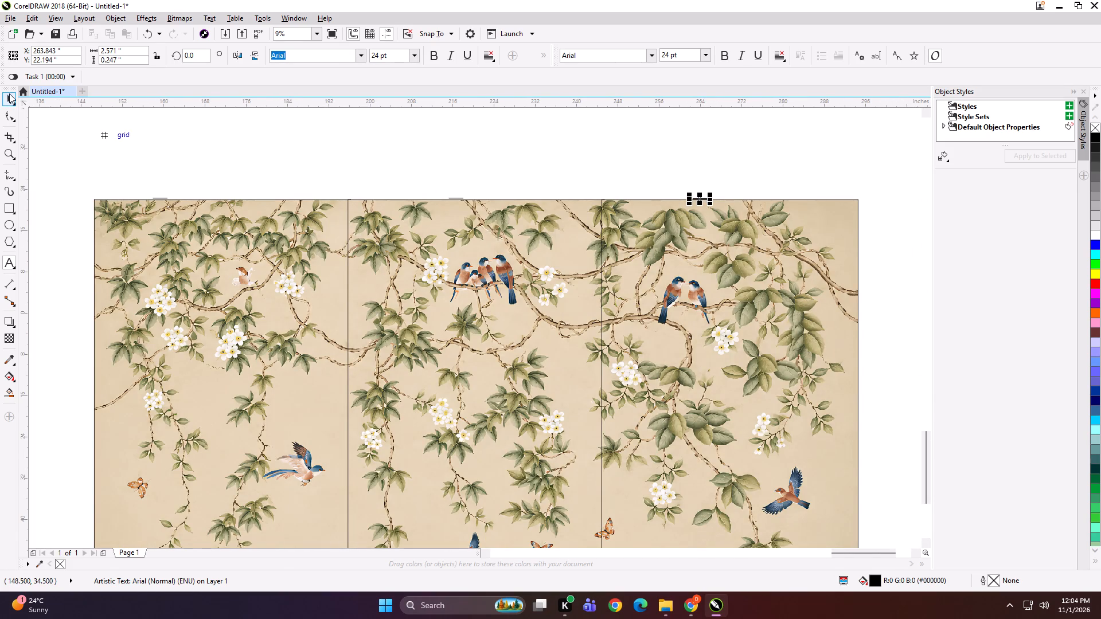
Group each of the three vine panels with its own label, working from the third panel to the first.
scroll(720, 154, down, 1)
shift+click(693, 269)
key(ctrl+g)
drag(612, 130, 546, 257)
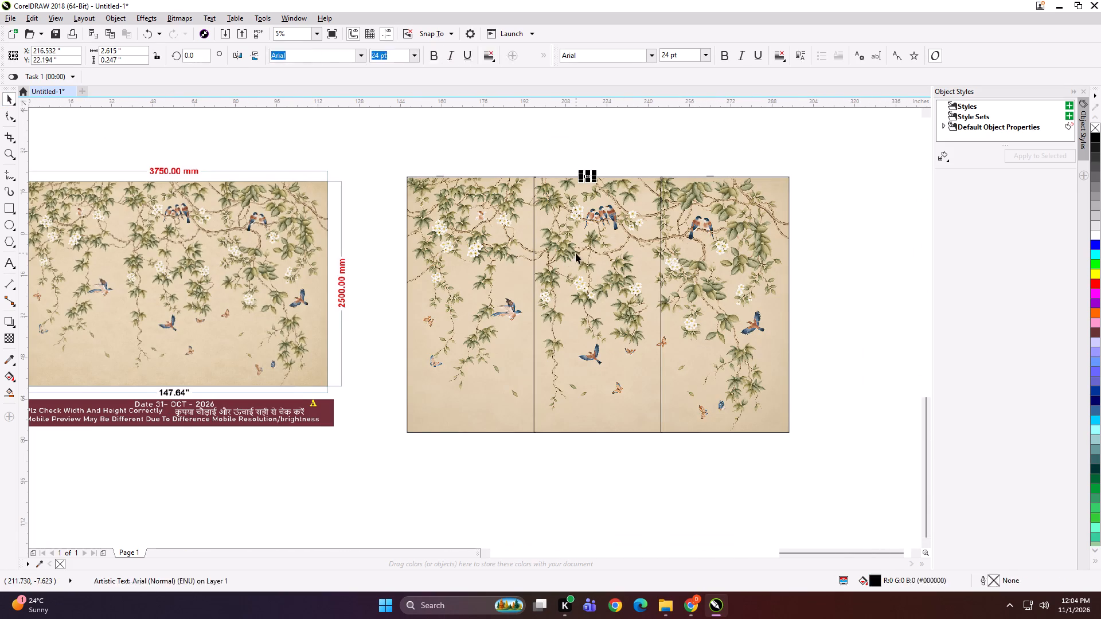
shift+click(576, 253)
key(ctrl+g)
drag(542, 131, 399, 256)
shift+click(497, 233)
key(ctrl+g)
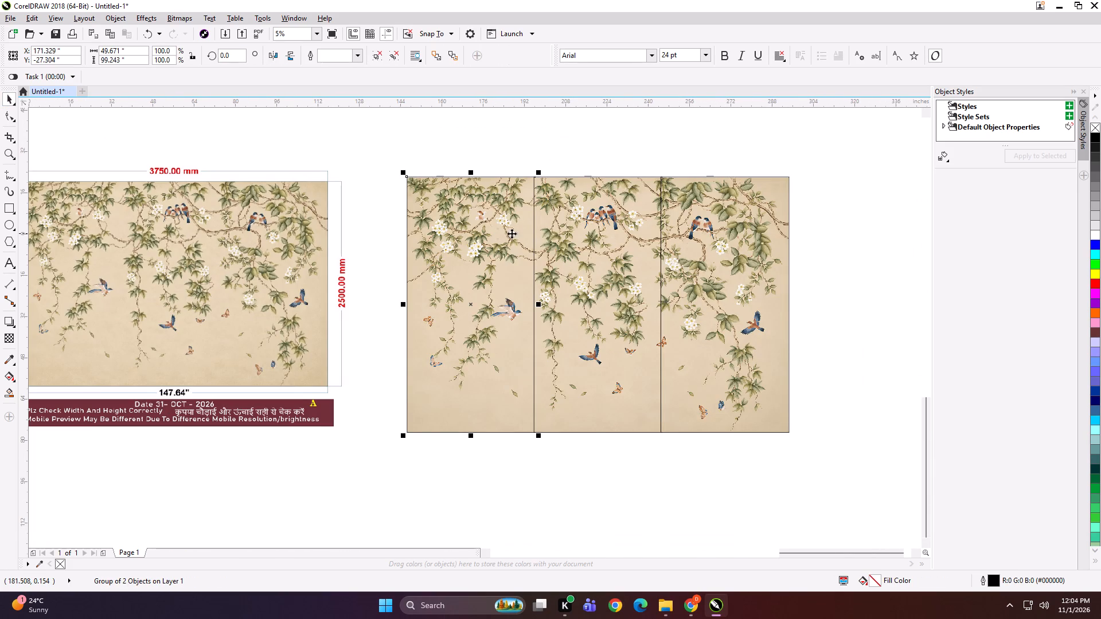
double_click(583, 242)
click(748, 231)
Start exporting the first vine panel as a TIFF and browse up to the shared drive's Print folder.
click(482, 246)
key(ctrl+e)
click(511, 157)
click(511, 157)
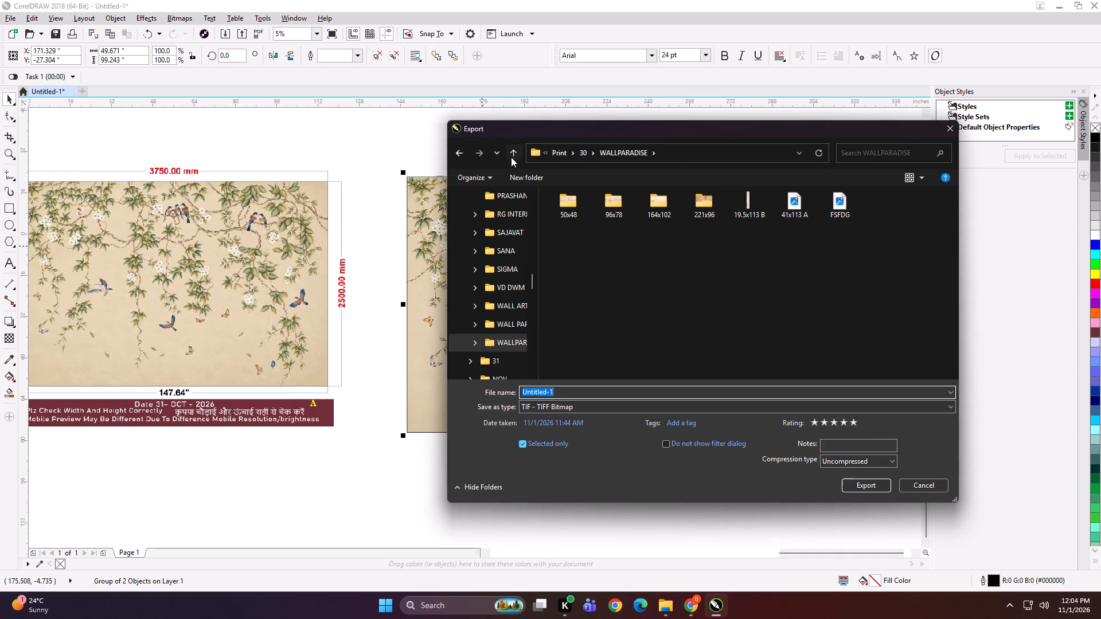
scroll(610, 308, down, 5)
ctrl+scroll(614, 357, up, 9)
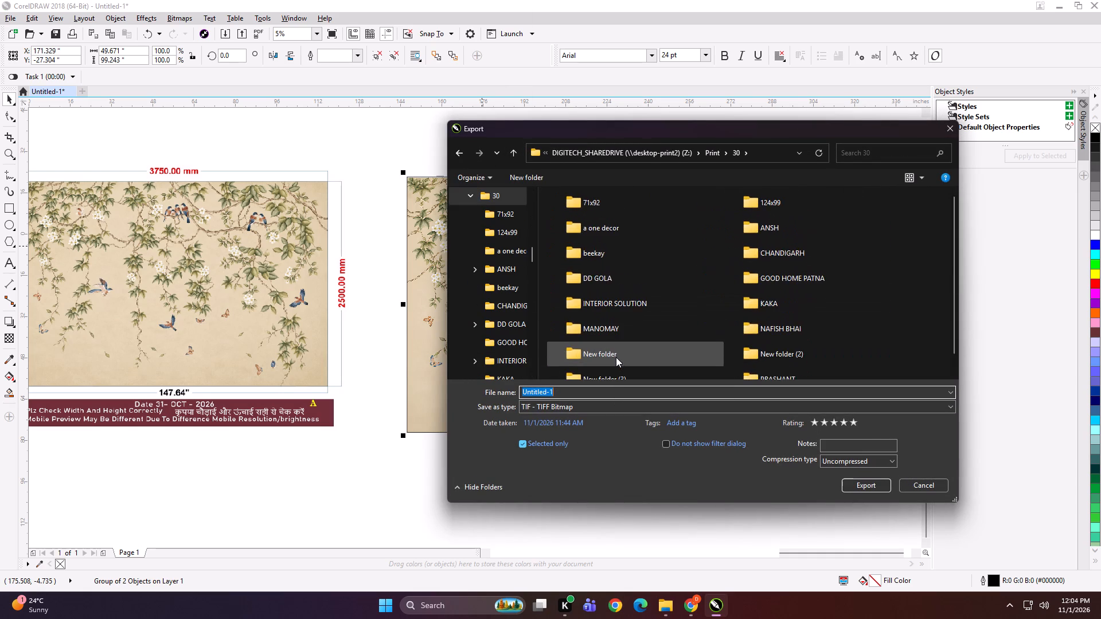
ctrl+scroll(616, 357, down, 20)
ctrl+scroll(616, 357, up, 4)
ctrl+scroll(616, 357, down, 4)
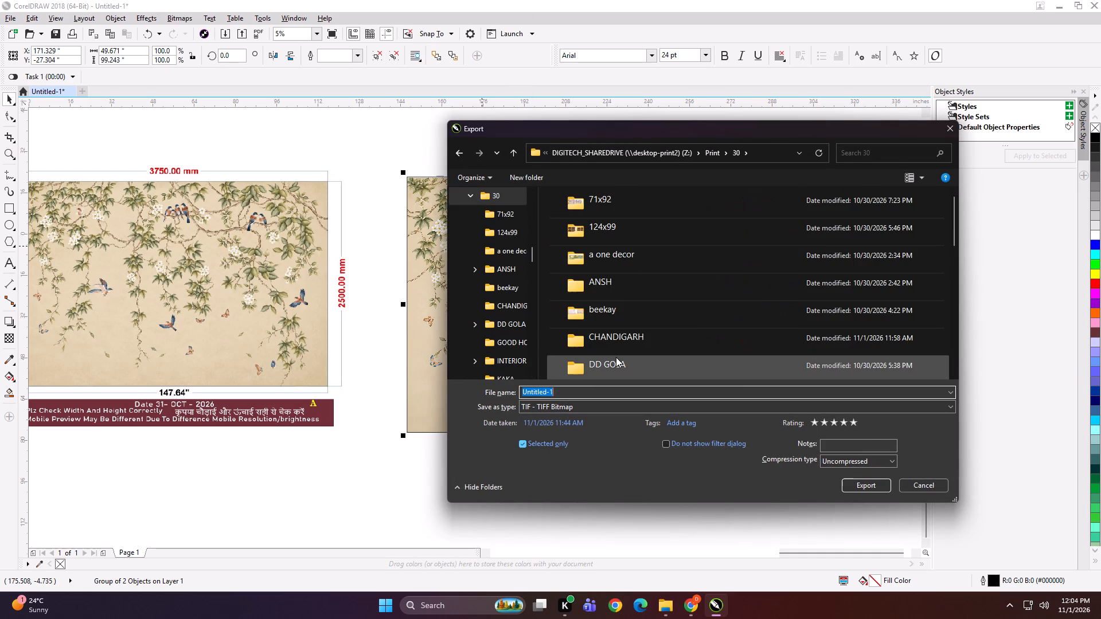
ctrl+scroll(616, 357, down, 5)
ctrl+scroll(616, 357, up, 14)
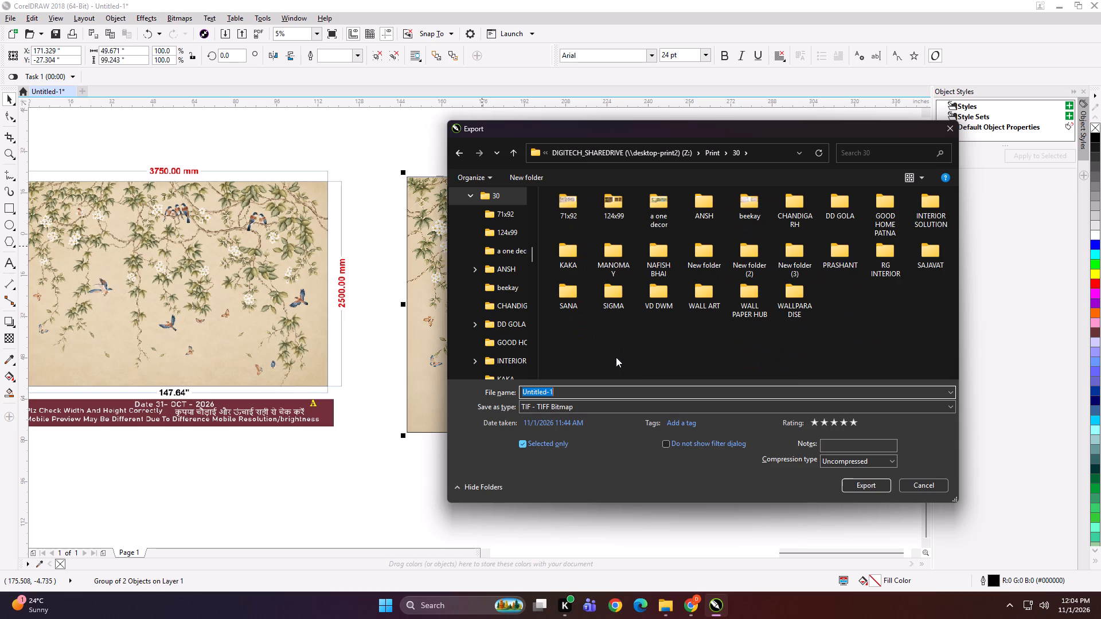
click(509, 156)
scroll(702, 264, up, 3)
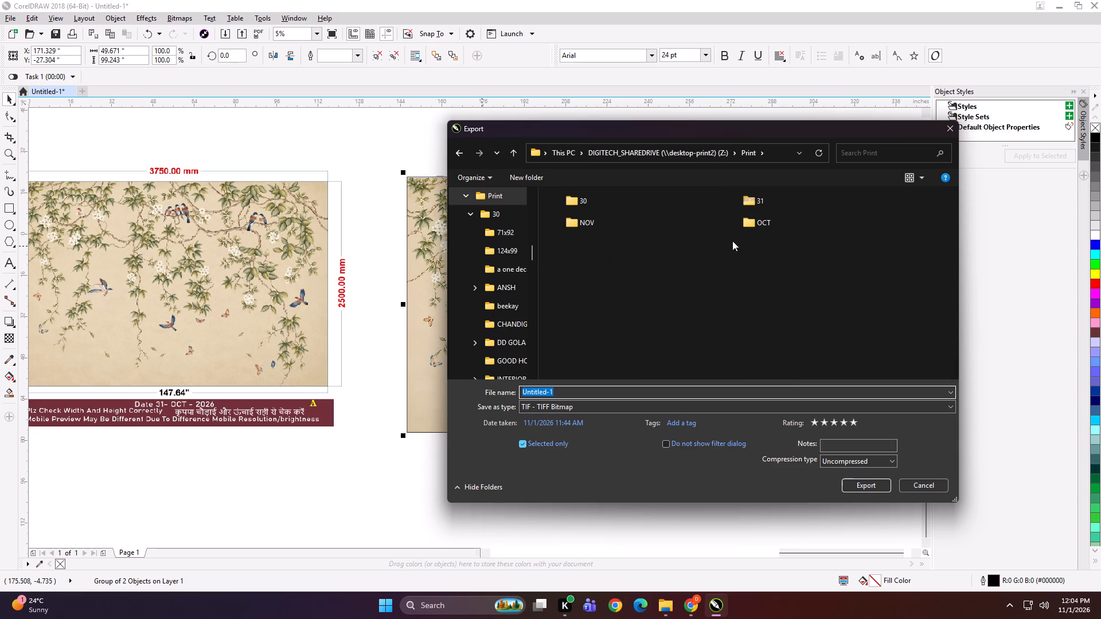
double_click(643, 222)
click(514, 160)
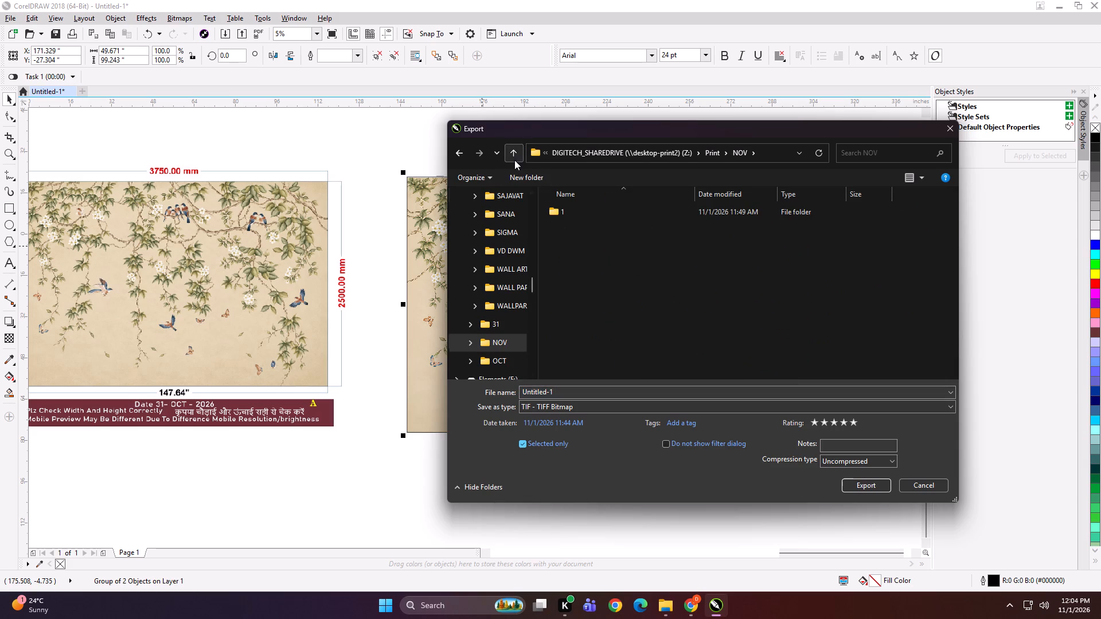
Move the 30 folder from the Print folder into the OCT folder.
click(572, 199)
key(ctrl+x)
double_click(783, 225)
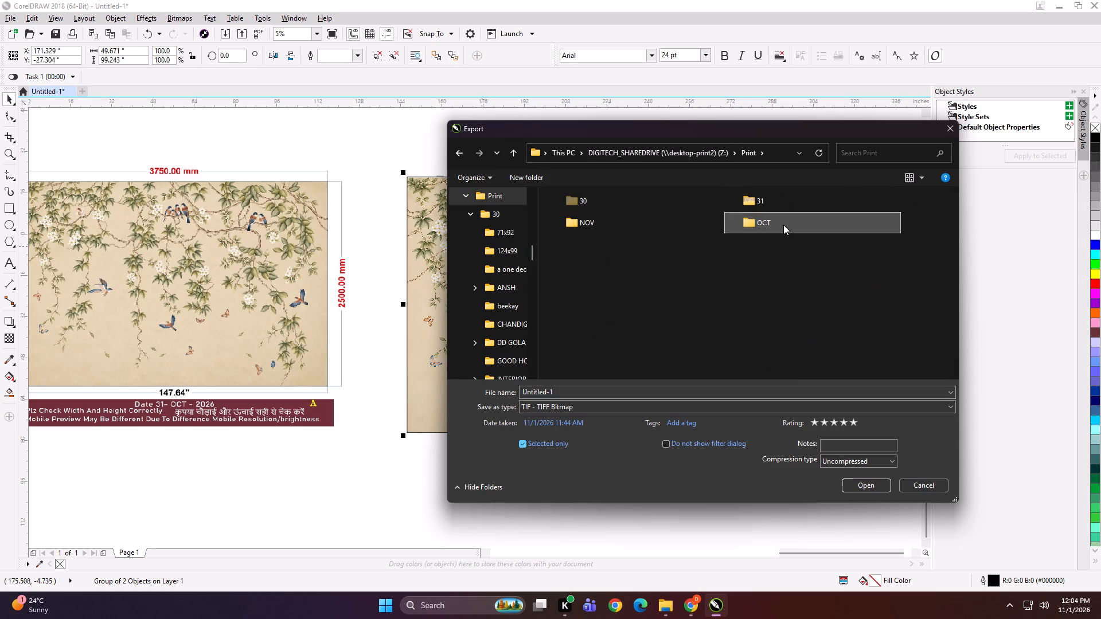
ctrl+scroll(702, 280, down, 6)
ctrl+scroll(702, 280, up, 6)
right_click(678, 276)
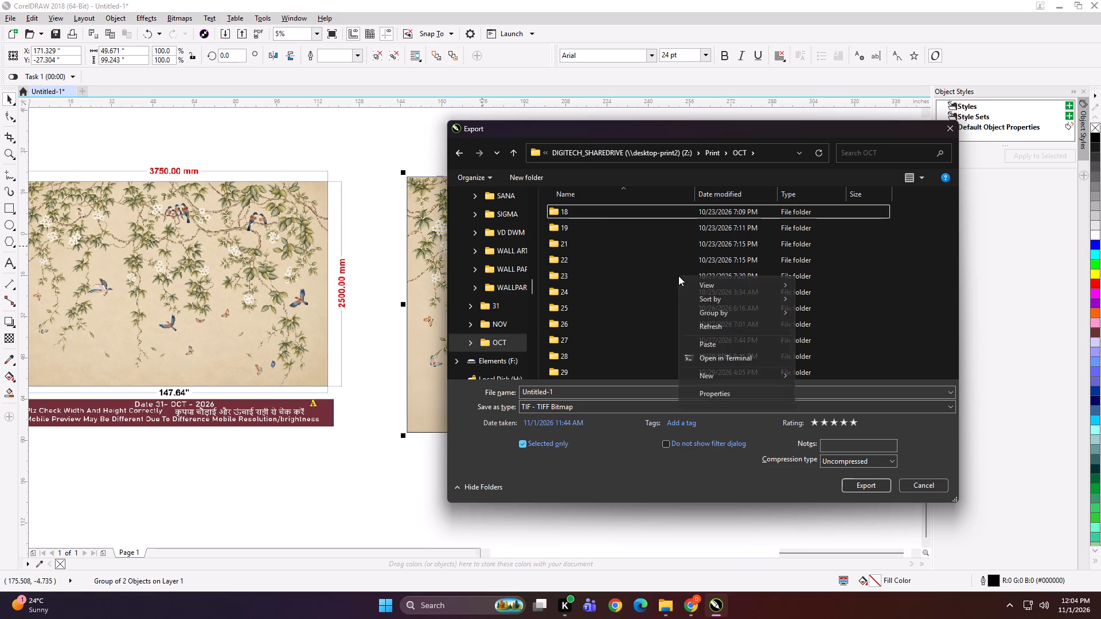
click(711, 342)
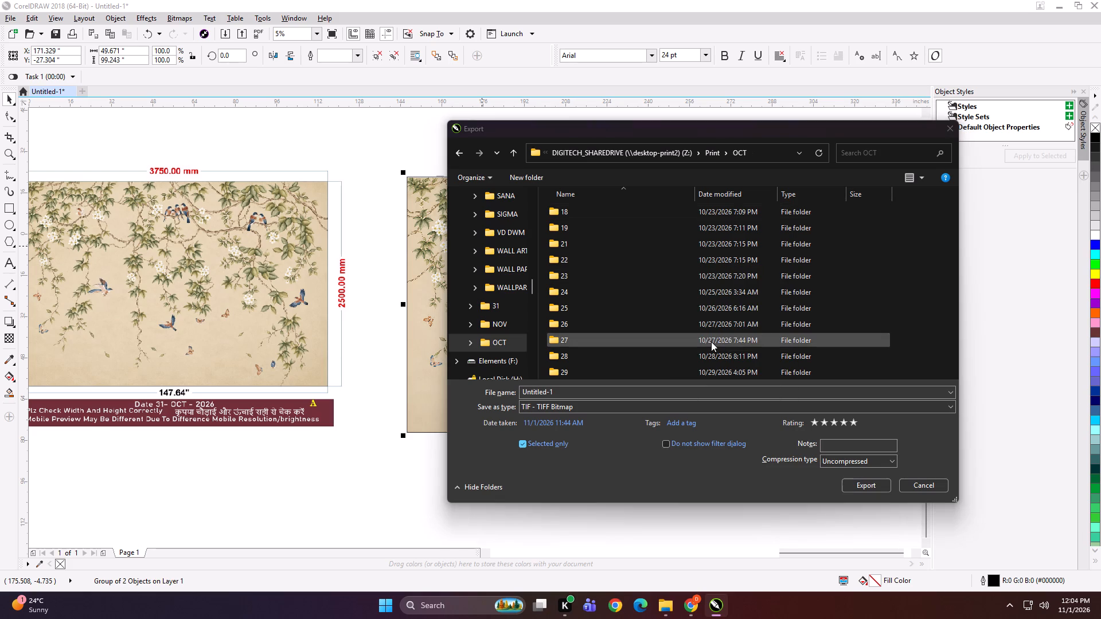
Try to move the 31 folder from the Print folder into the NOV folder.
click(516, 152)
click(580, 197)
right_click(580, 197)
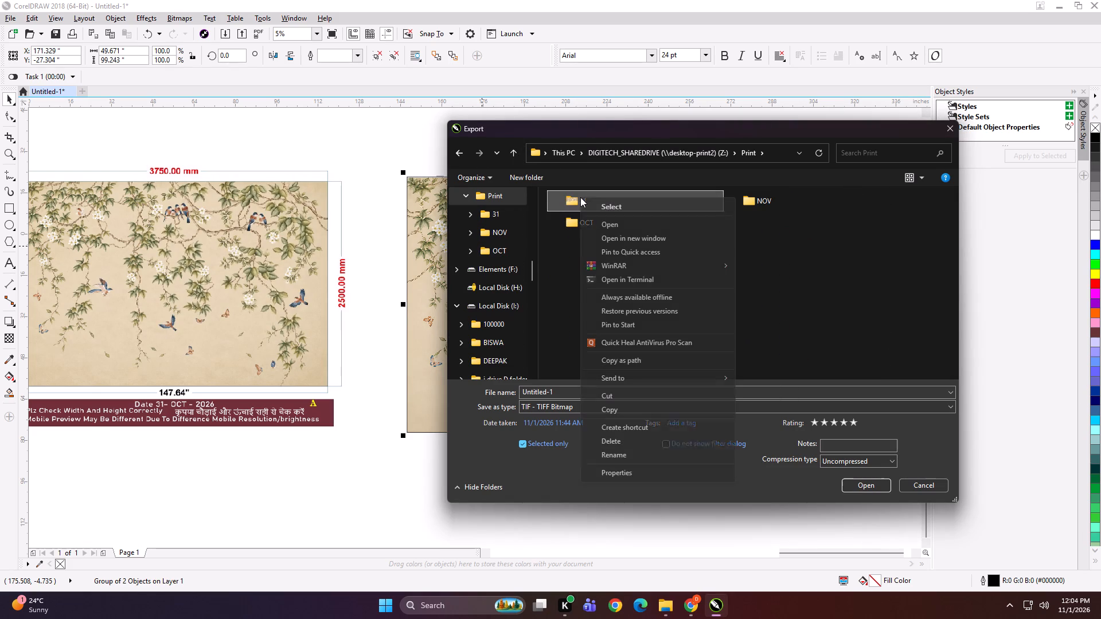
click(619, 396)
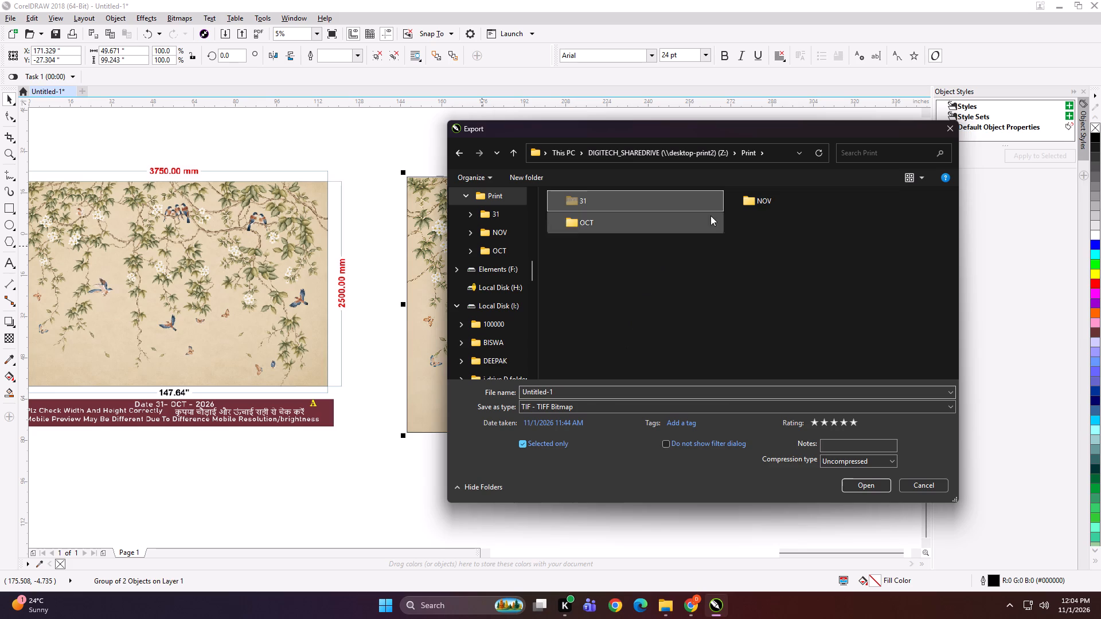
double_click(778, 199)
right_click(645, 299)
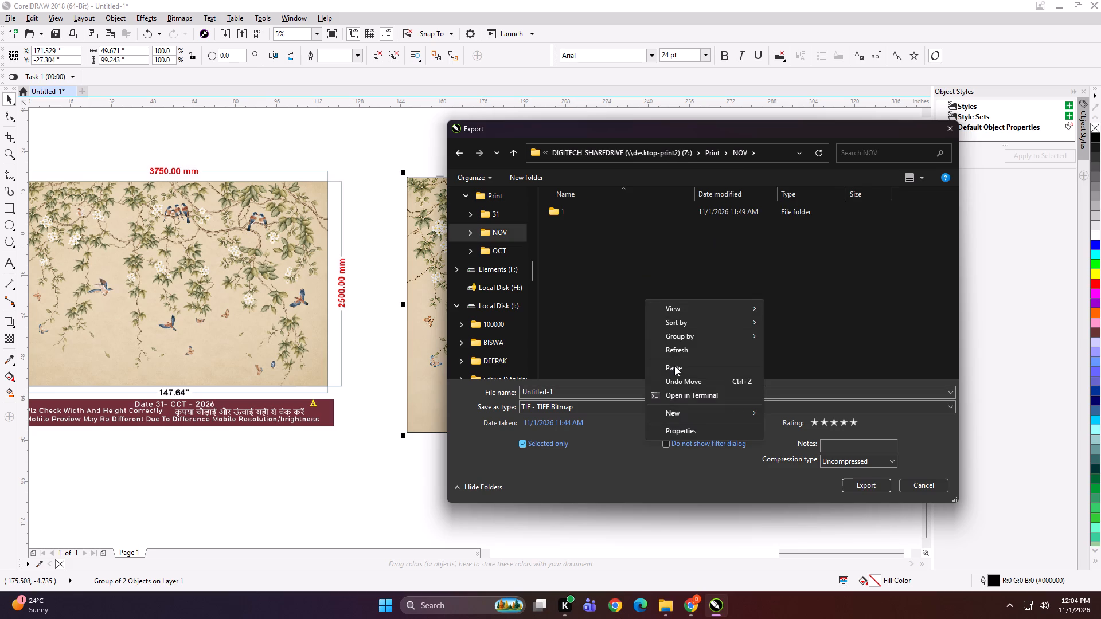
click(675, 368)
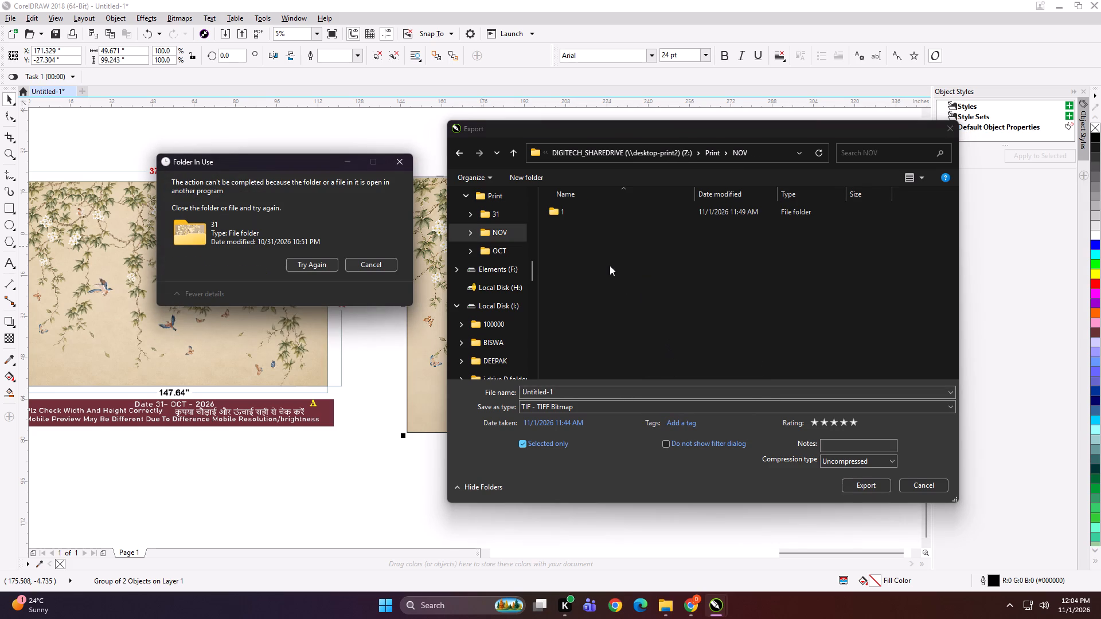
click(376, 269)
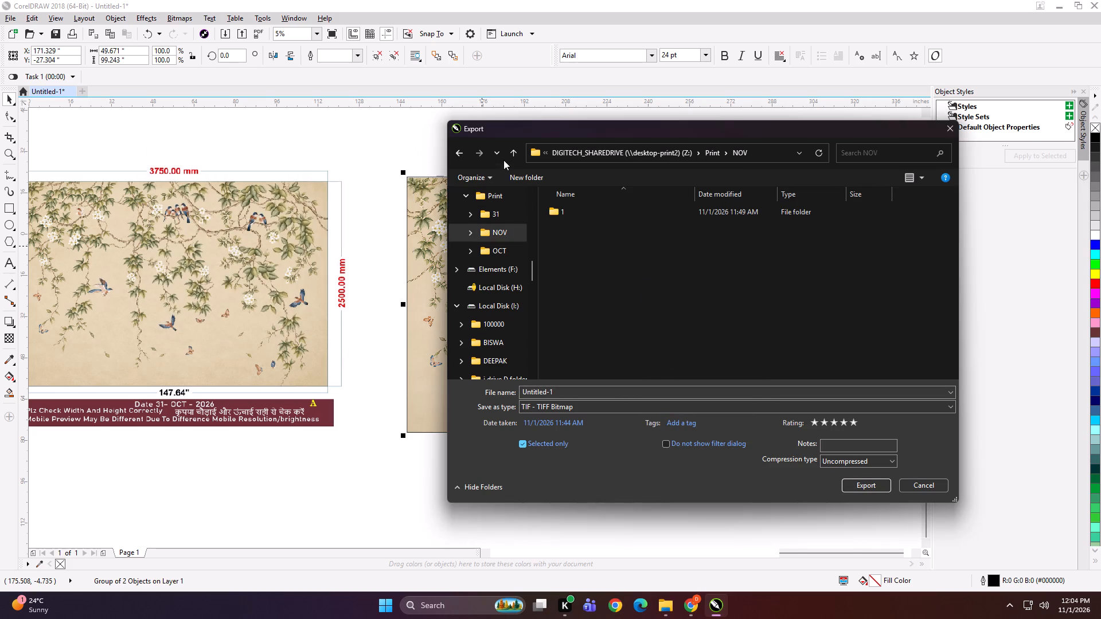
Create a folder named BEE KAY DECOR inside the Print folder's NOV > 1 folder.
click(510, 154)
click(587, 271)
double_click(595, 229)
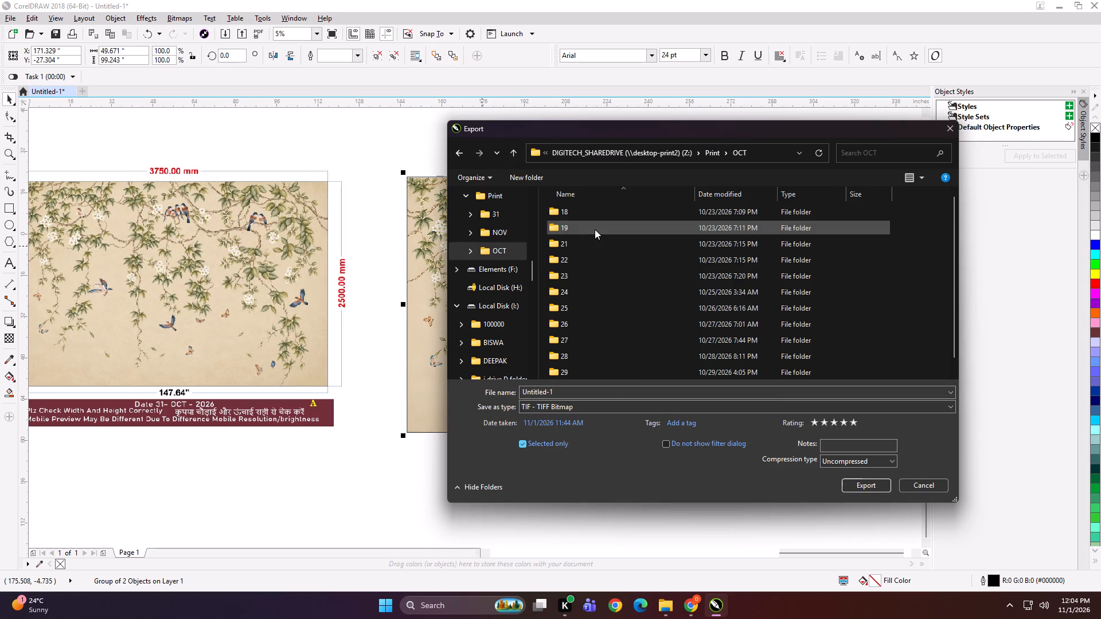
scroll(595, 229, down, 11)
scroll(607, 343, up, 1)
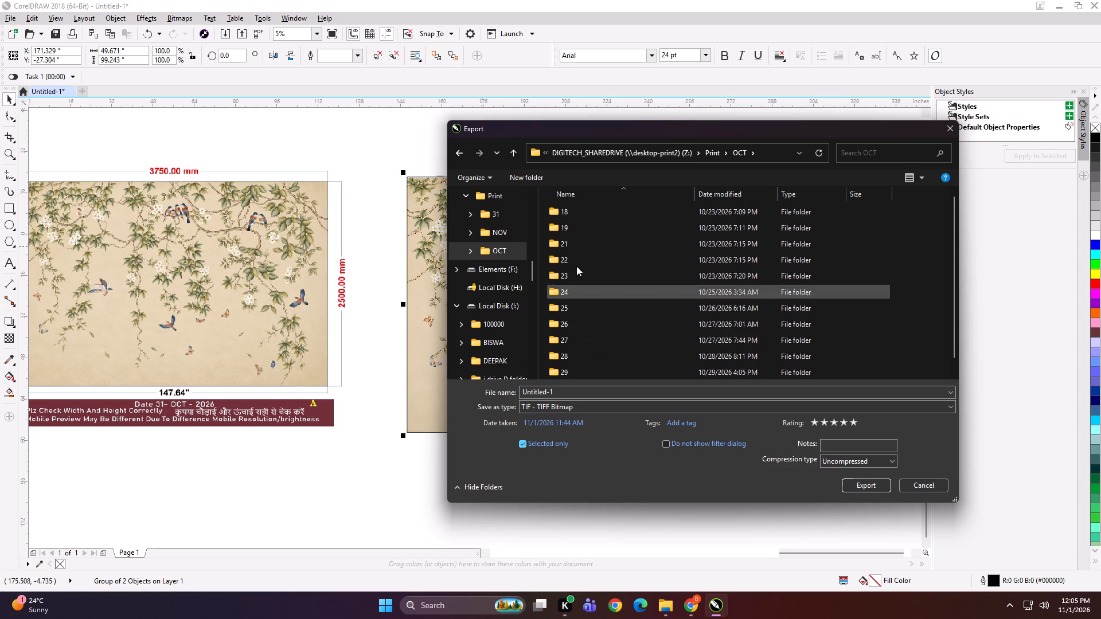
click(514, 154)
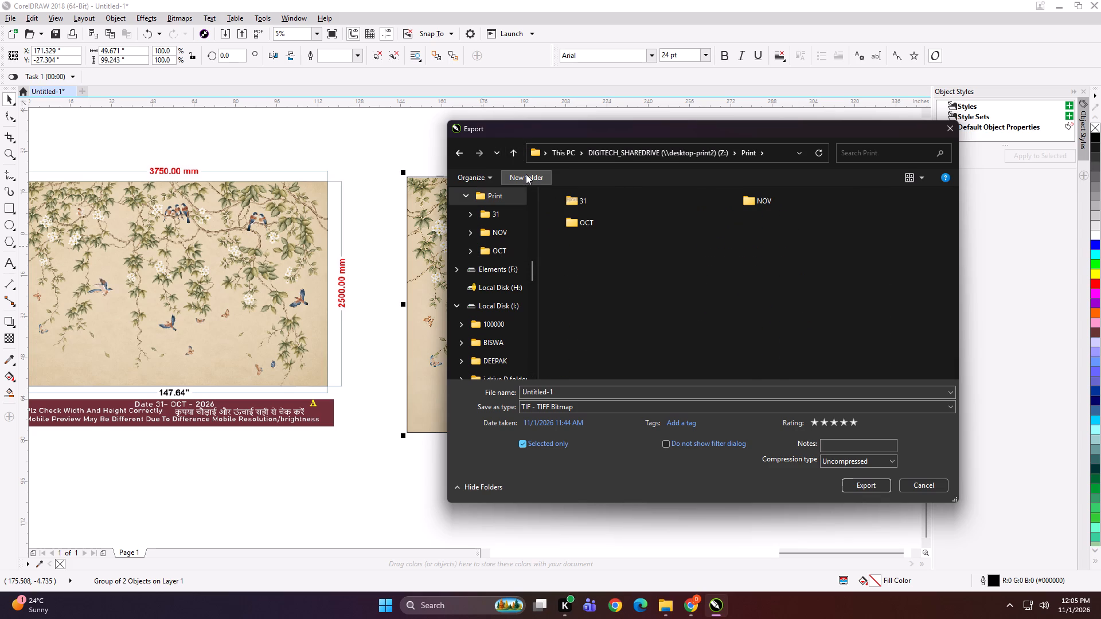
double_click(782, 203)
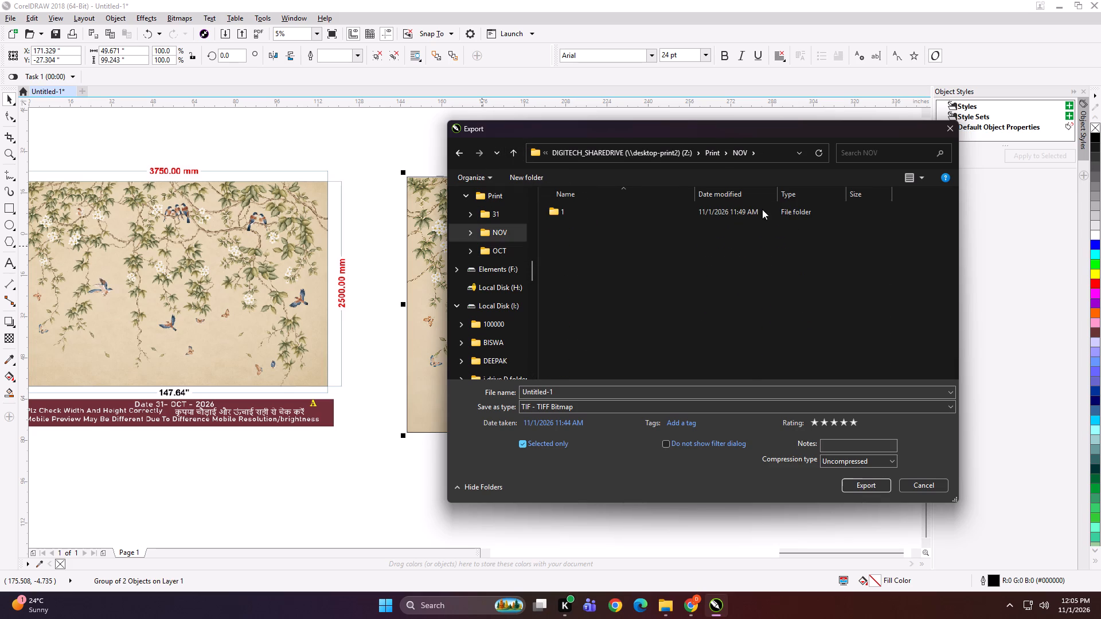
double_click(624, 217)
click(609, 269)
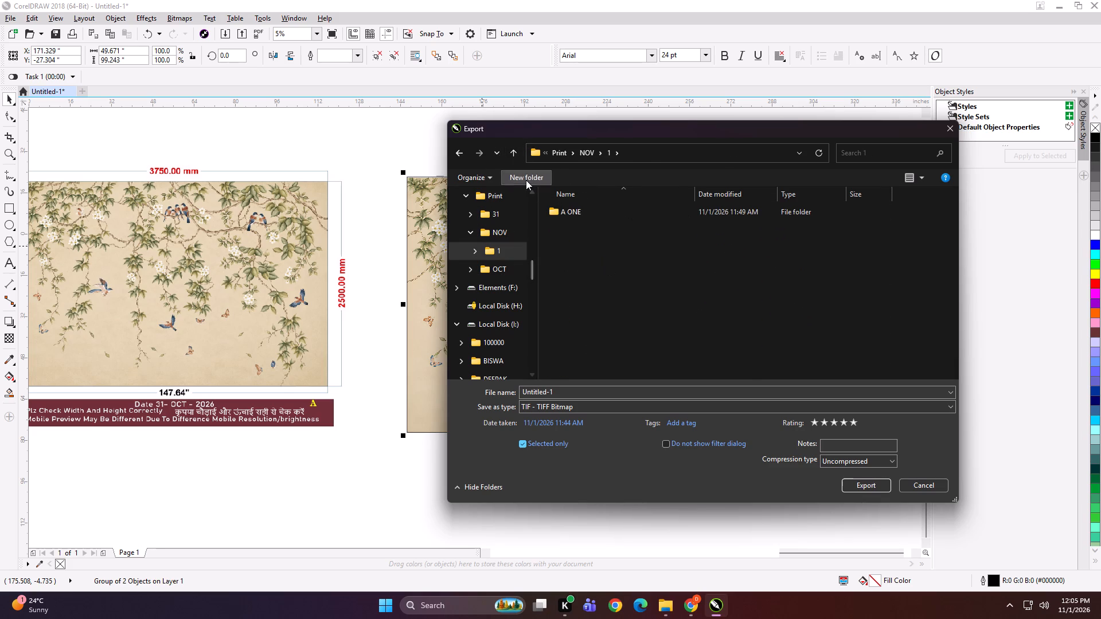
click(526, 180)
text(BEE KAY DECOR)
key(Return)
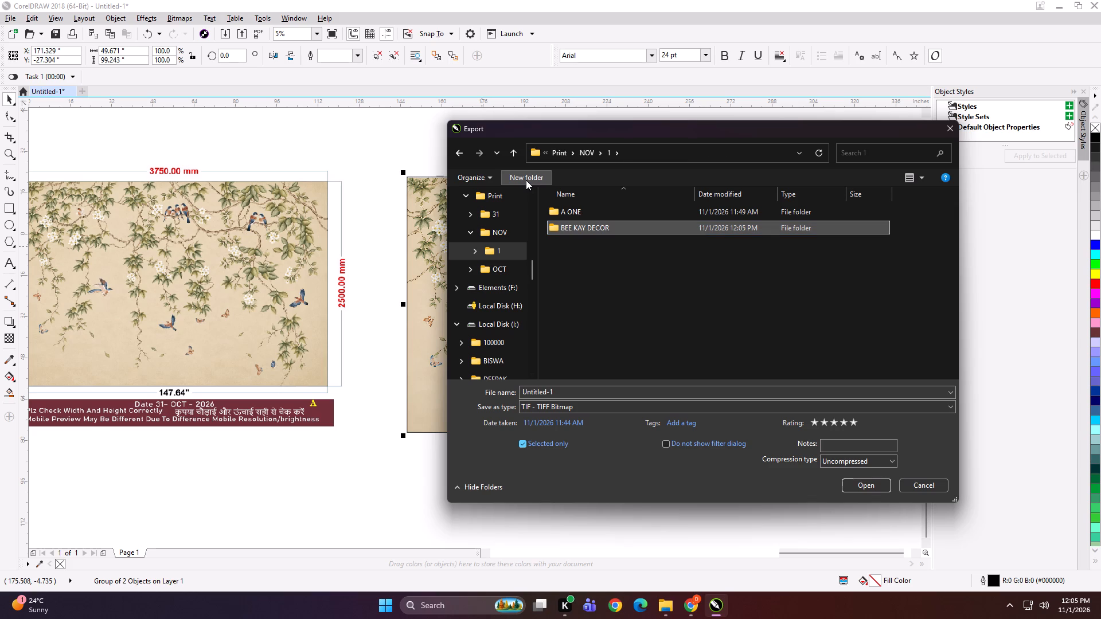
Inside BEE KAY DECOR, enter the export file name 49.6x99 A and create a 147x98 subfolder.
double_click(621, 228)
click(602, 391)
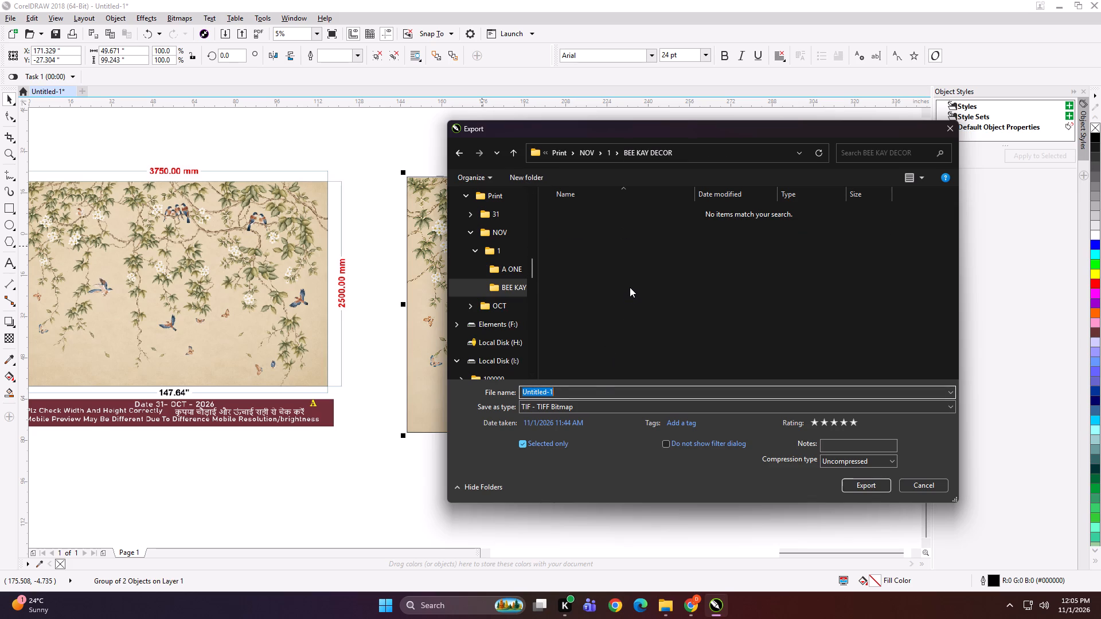
text(49.6x99)
key(space)
key(a)
click(522, 173)
text(147x98)
key(space)
key(Return)
double_click(597, 217)
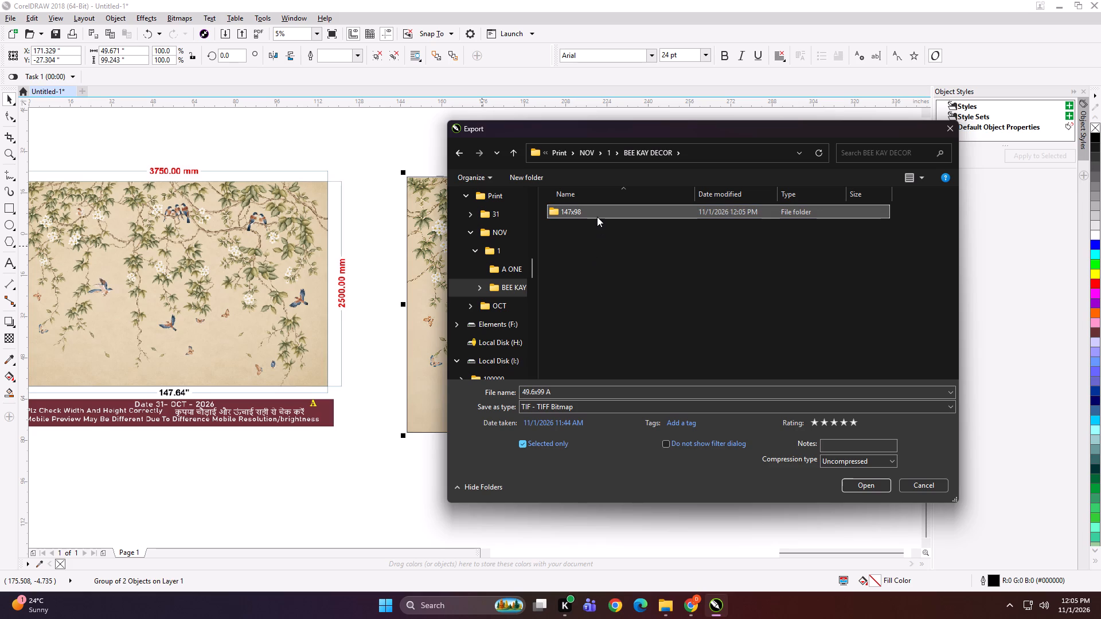
Export the first vine panel into the 147x98 folder as the TIFF 49.6x99 A.
click(596, 386)
click(589, 391)
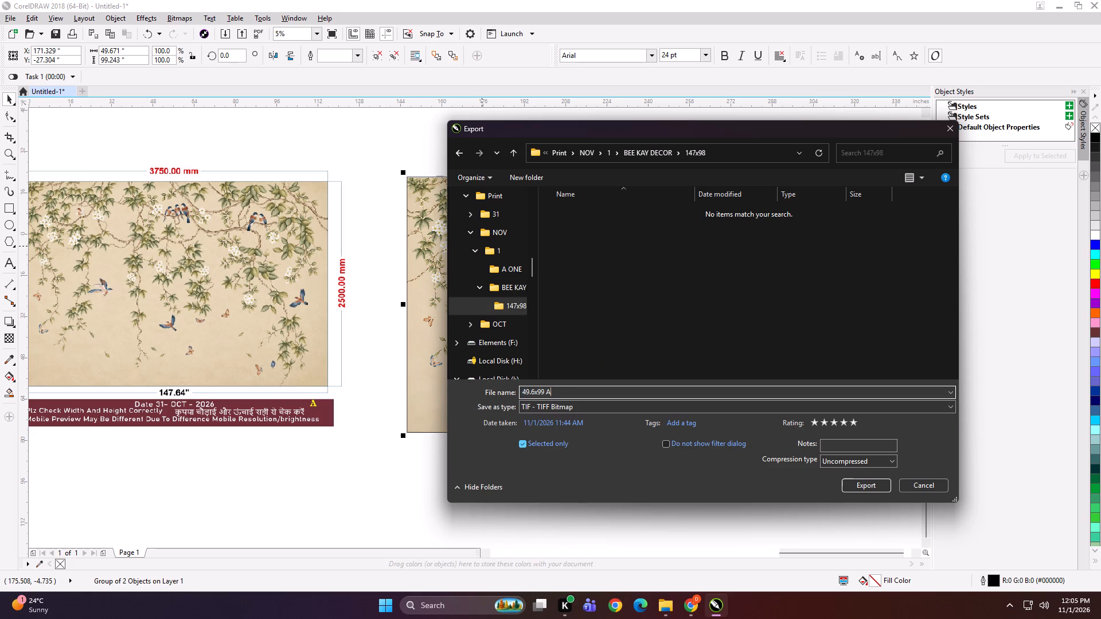
key(space)
key(Return)
key(Return)
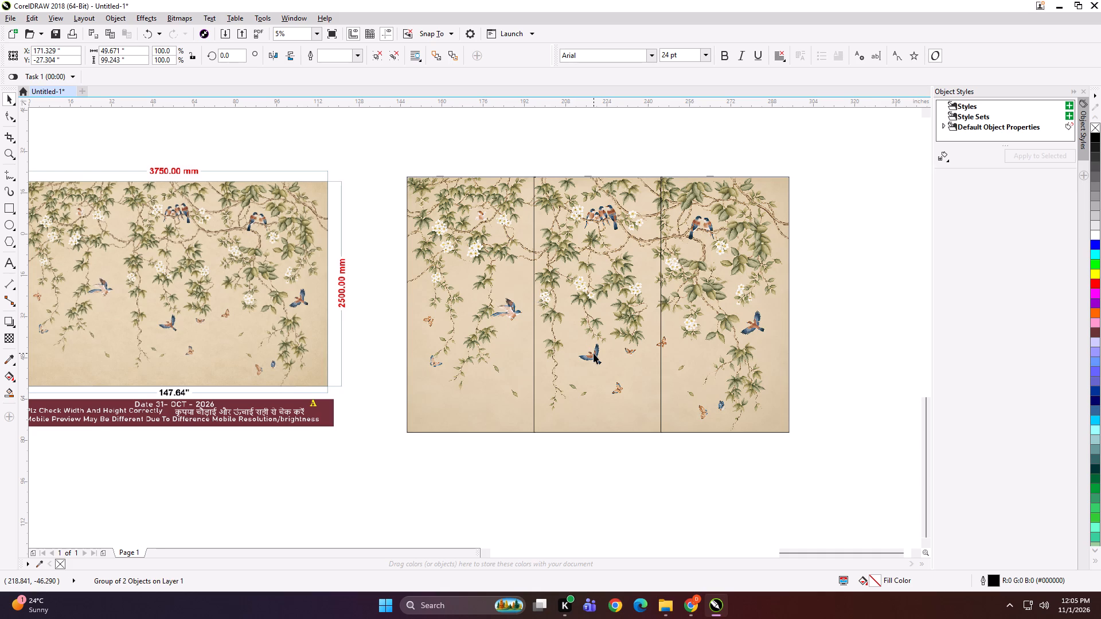
Export the second vine panel into the 147x98 folder as the TIFF 49.6x99 B.
key(ctrl+e)
click(591, 202)
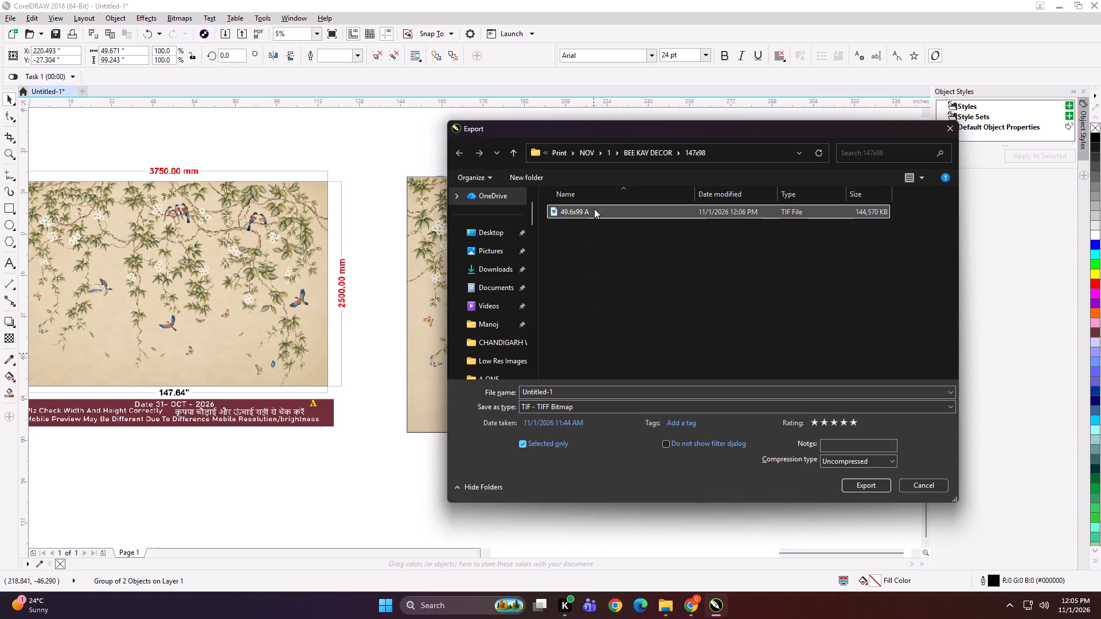
click(595, 209)
double_click(561, 397)
key(b)
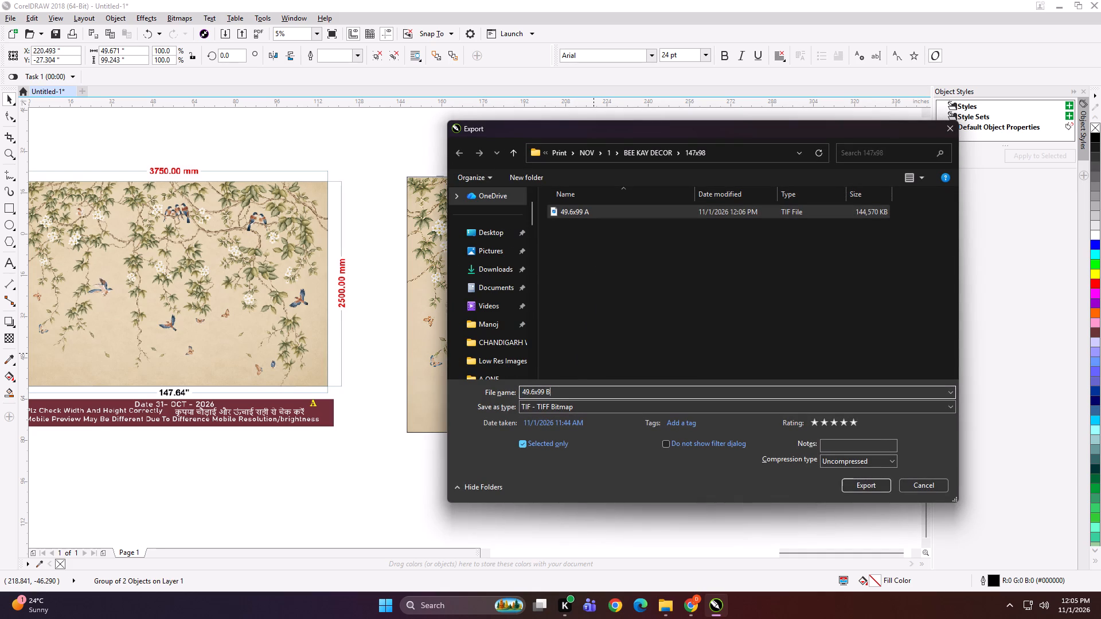
key(Return)
key(Return)
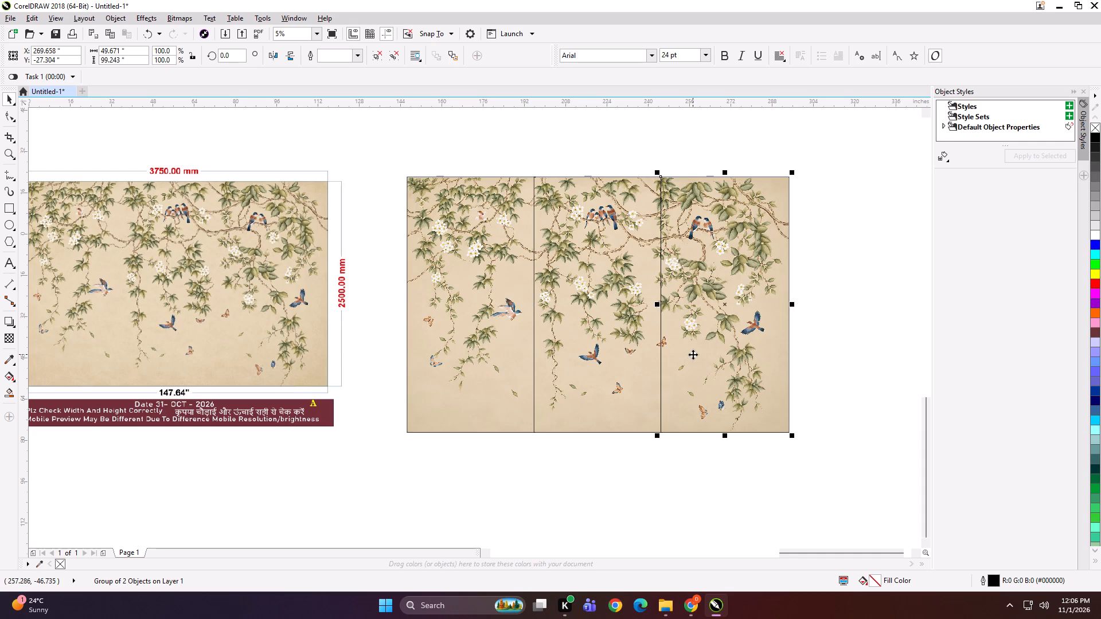
Export the third vine panel into the 147x98 folder as the TIFF 49.6x99 C at 100 dpi in RGB.
key(ctrl+e)
click(595, 222)
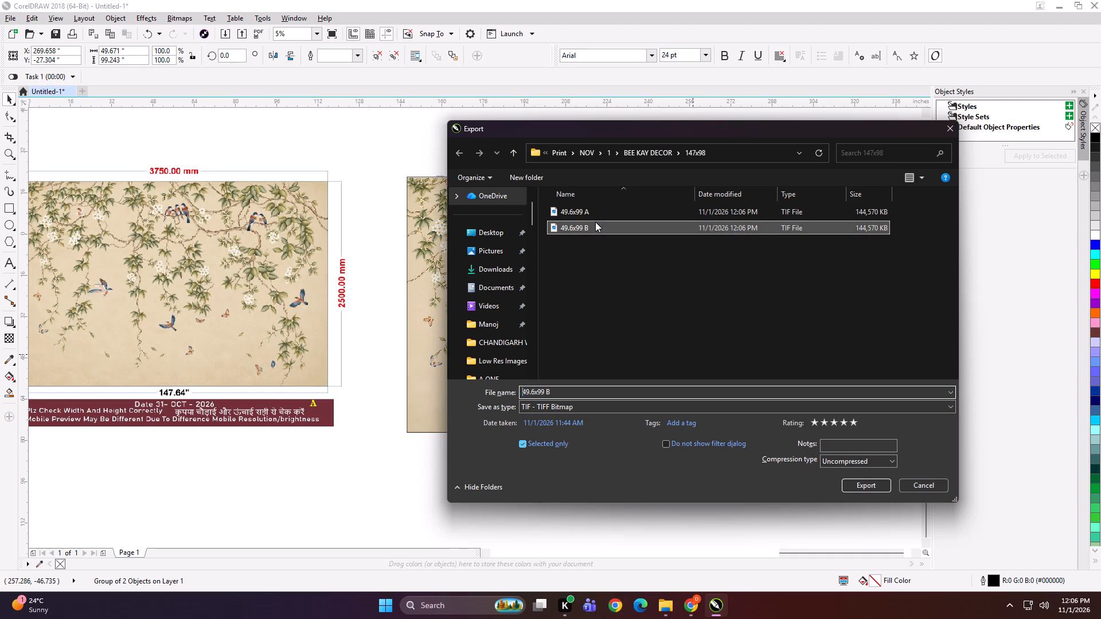
double_click(562, 389)
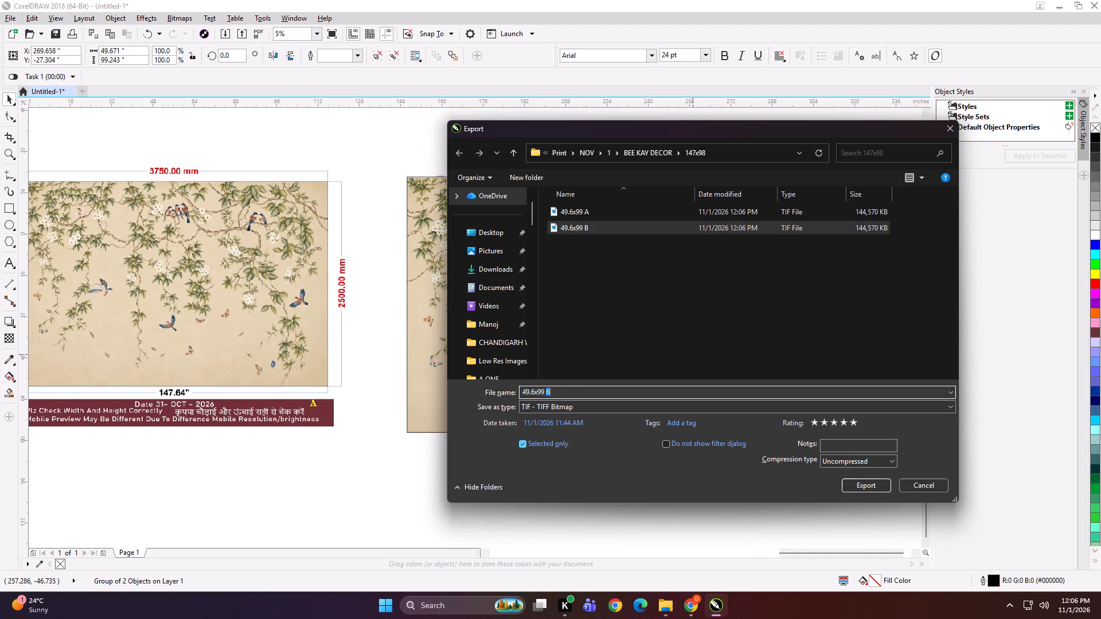
key(c)
key(Return)
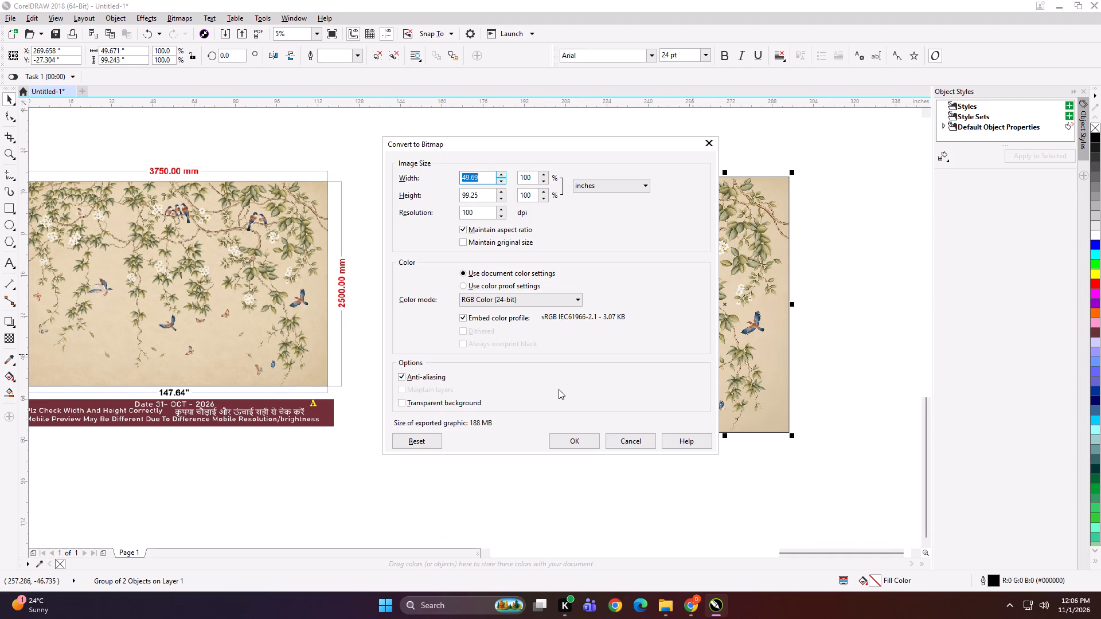
key(Return)
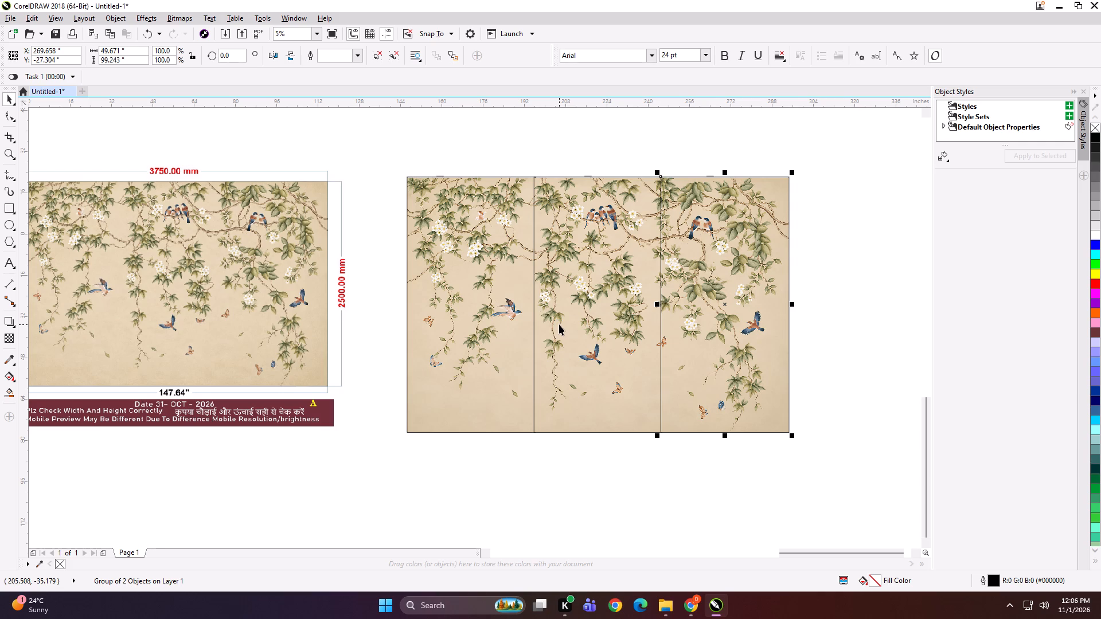
Nudge the third vine panel rightward to open a gap between it and the second panel.
key(Right)
key(Right)
key(Right)
key(Right)
key(Right)
key(Right)
key(Right)
key(Right)
key(Left)
key(Left)
key(Left)
key(Left)
key(Left)
key(Left)
key(Left)
key(Left)
key(Left)
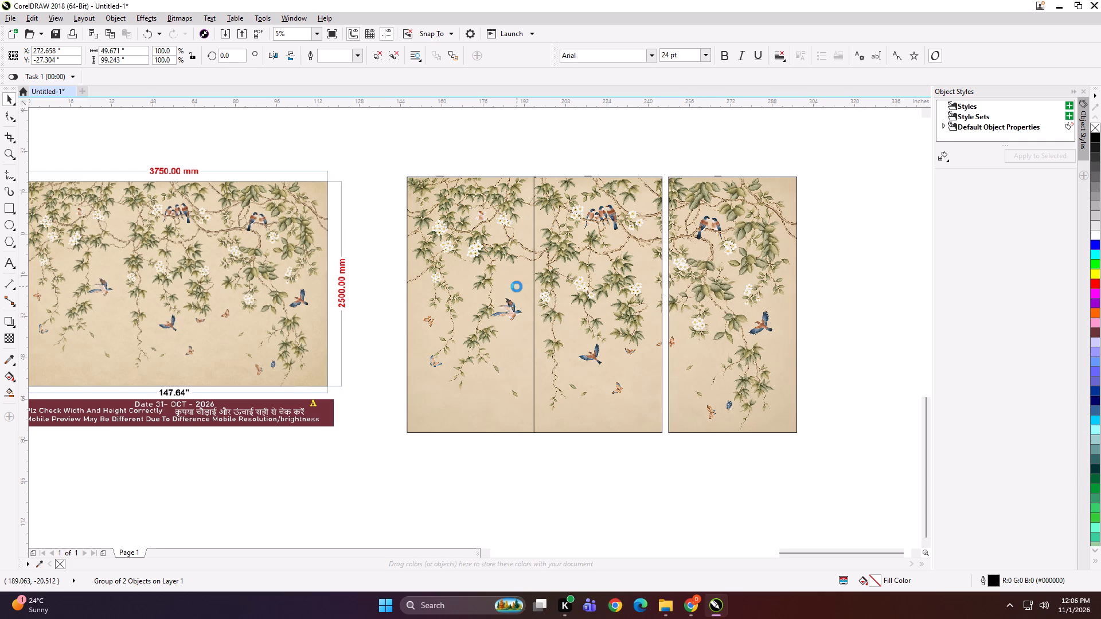
key(Right)
key(Right)
key(Right)
key(Right)
key(Right)
key(Right)
key(Right)
key(Right)
key(Right)
Nudge the first vine panel leftward to open a gap between it and the second panel.
click(509, 295)
key(Left)
key(Left)
key(Left)
key(Left)
key(Left)
key(Left)
key(Left)
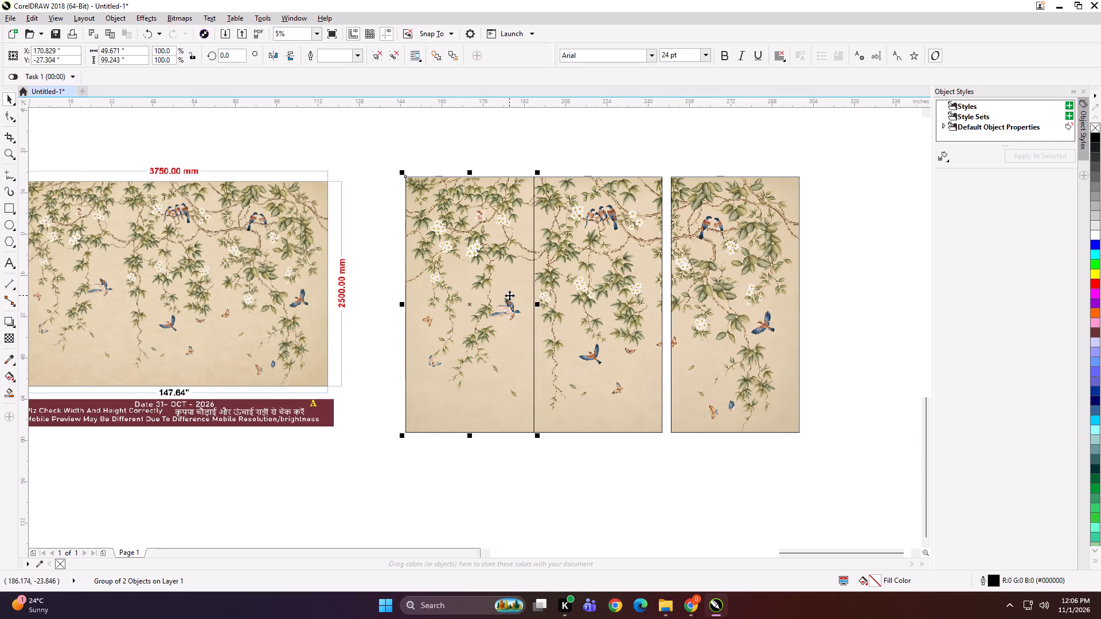
key(Left)
Scale the three vine panels together to about 126 x 80 inches and place them beside the layout preview.
shift+click(588, 300)
shift+double_click(775, 310)
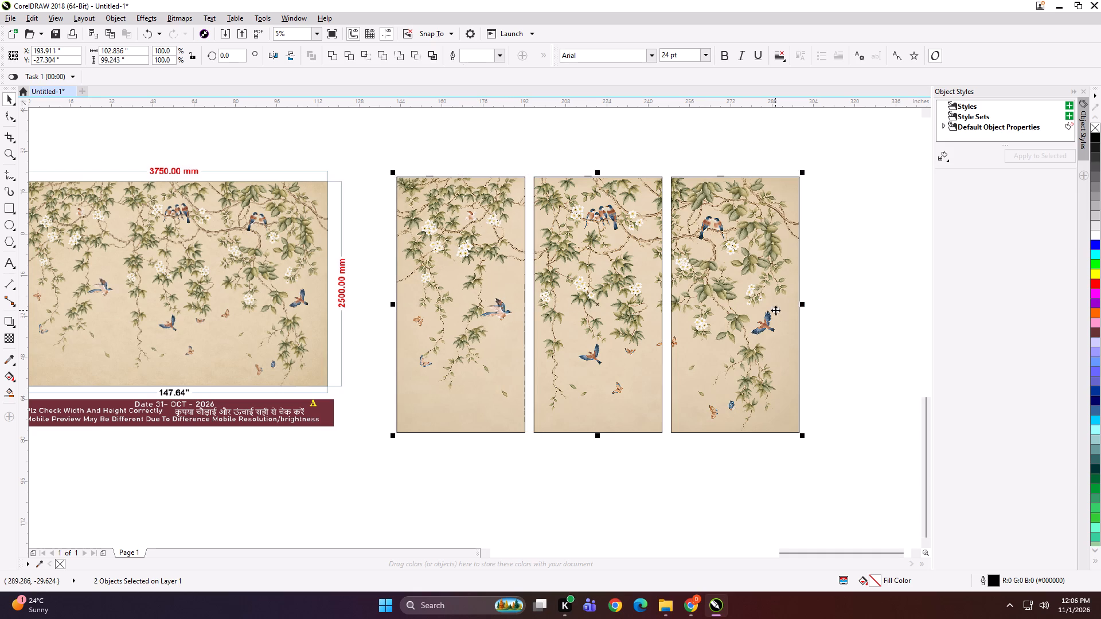
shift+click(758, 368)
drag(807, 440, 787, 449)
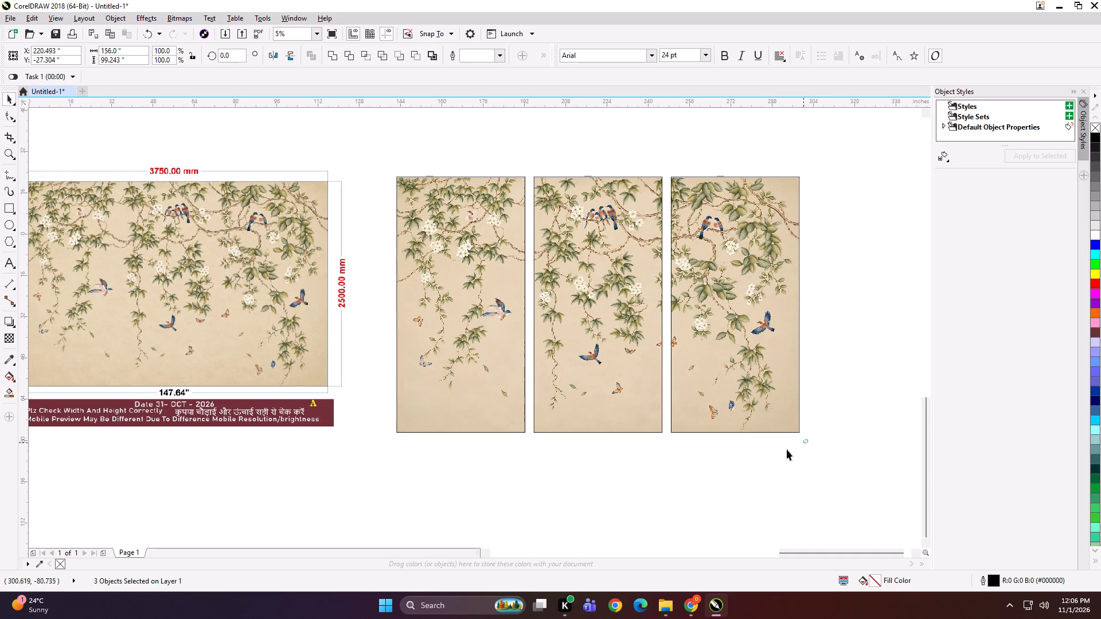
drag(787, 449, 735, 471)
click(526, 340)
click(503, 339)
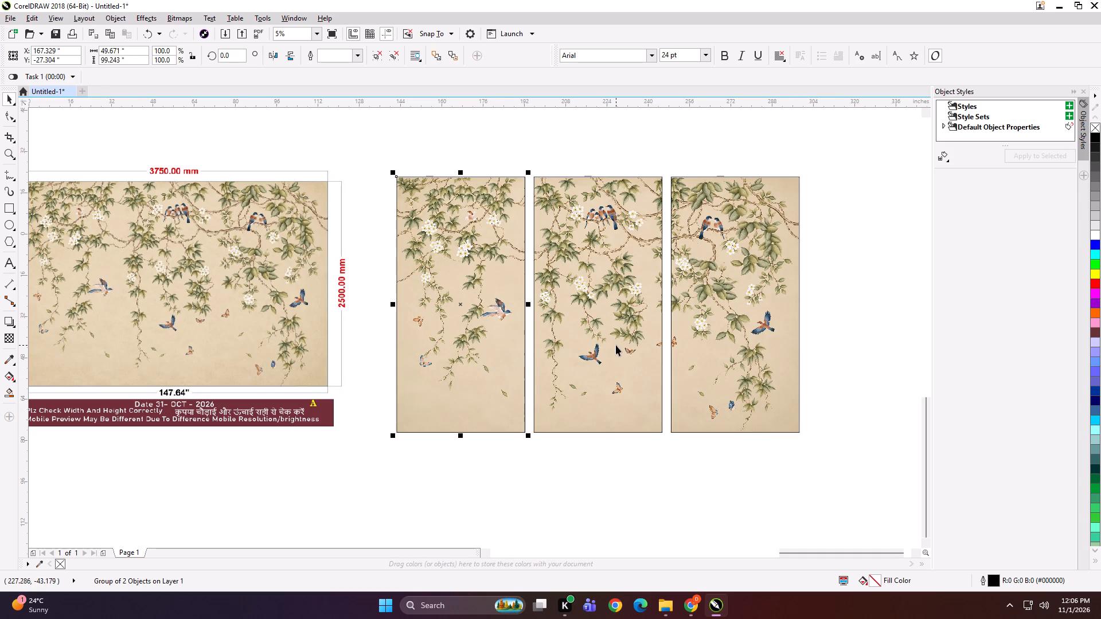
shift+click(717, 346)
shift+click(635, 343)
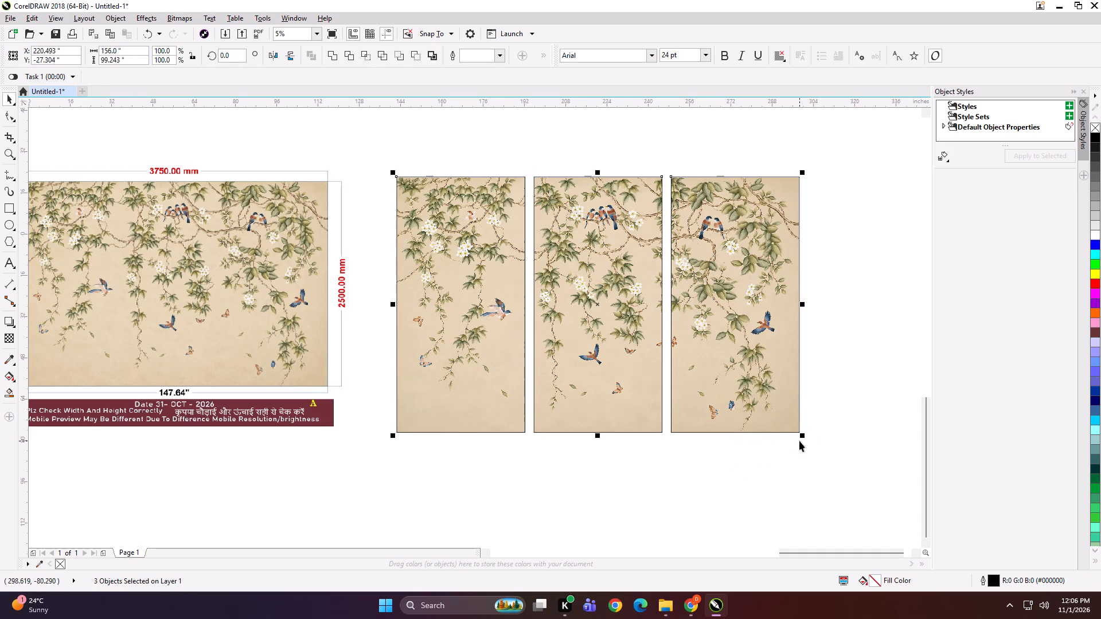
shift+click(802, 438)
shift+drag(802, 438, 742, 433)
drag(802, 436, 762, 432)
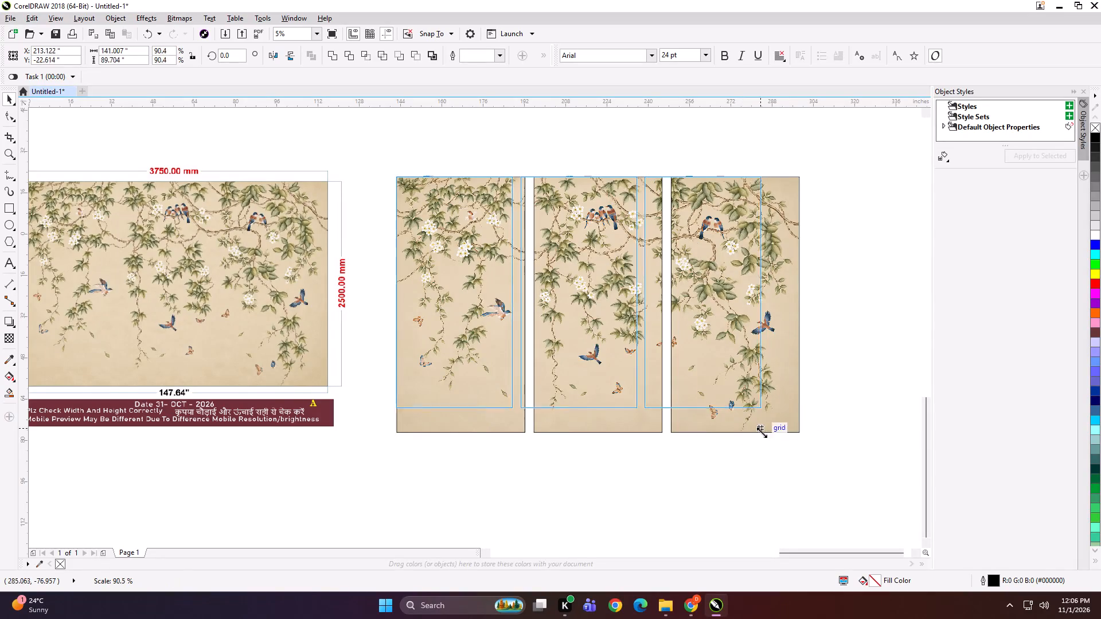
drag(762, 432, 725, 436)
drag(548, 286, 536, 288)
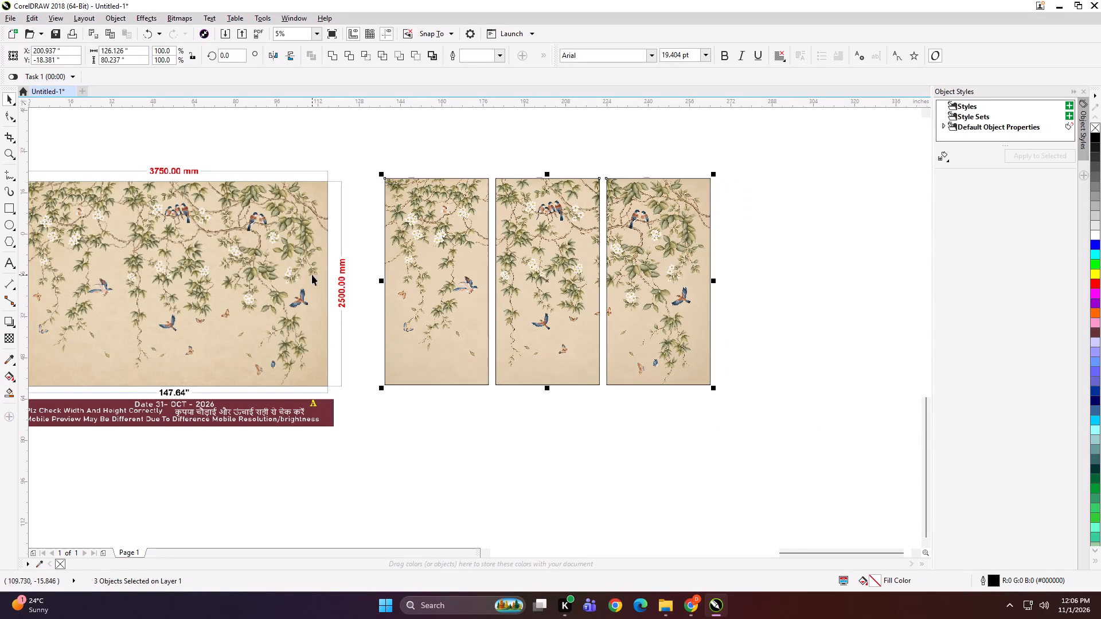
Group the vine panels with their layout preview and scale the group down to about 6.9 x 2.6 inches.
shift+click(312, 275)
key(ctrl+g)
drag(305, 277, 426, 284)
shift+drag(835, 443, 665, 406)
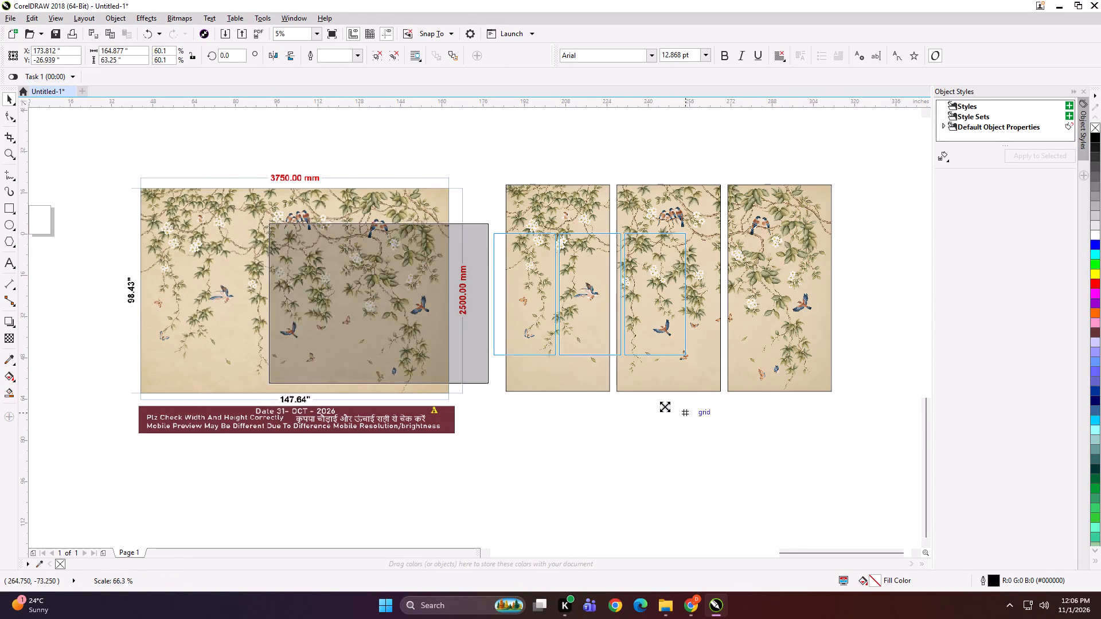
shift+drag(665, 406, 490, 324)
Export the small vine preview group into the 147x98 folder as the TIFF GGH.
scroll(479, 314, up, 2)
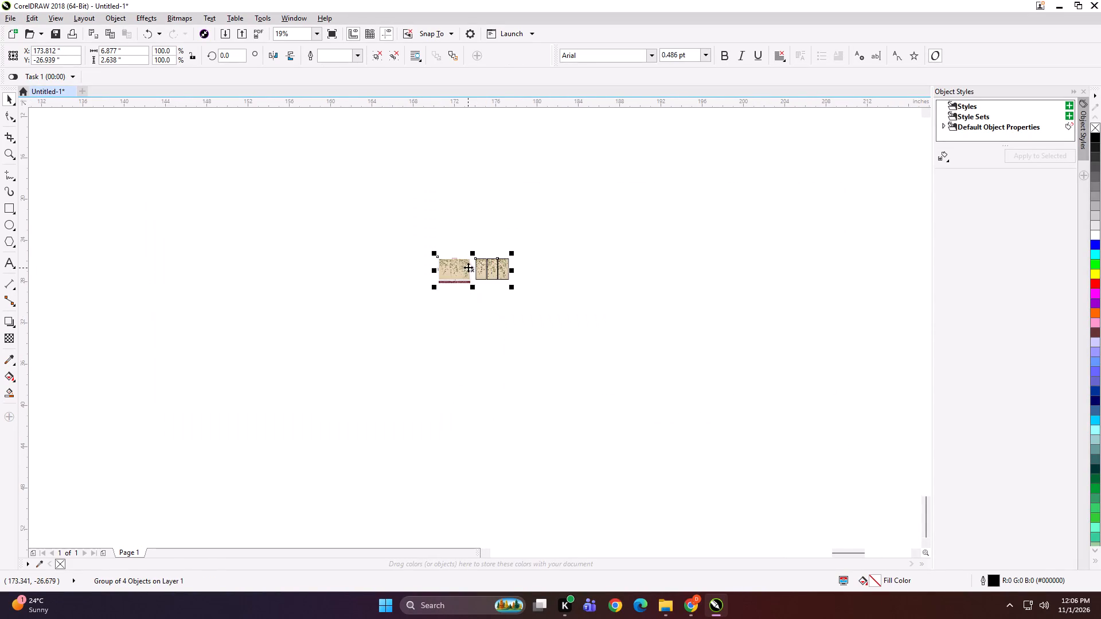
scroll(468, 267, up, 2)
key(ctrl+e)
text(GGH)
key(Return)
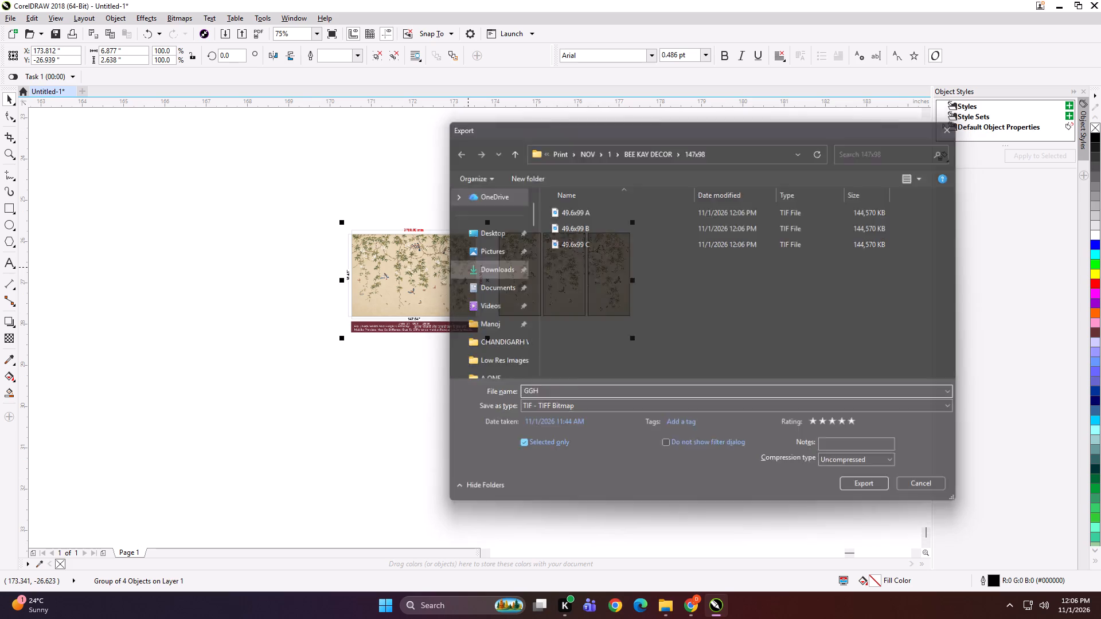
key(Return)
key(Return)
Delete the vine preview group from the drawing.
key(Delete)
key(F4)
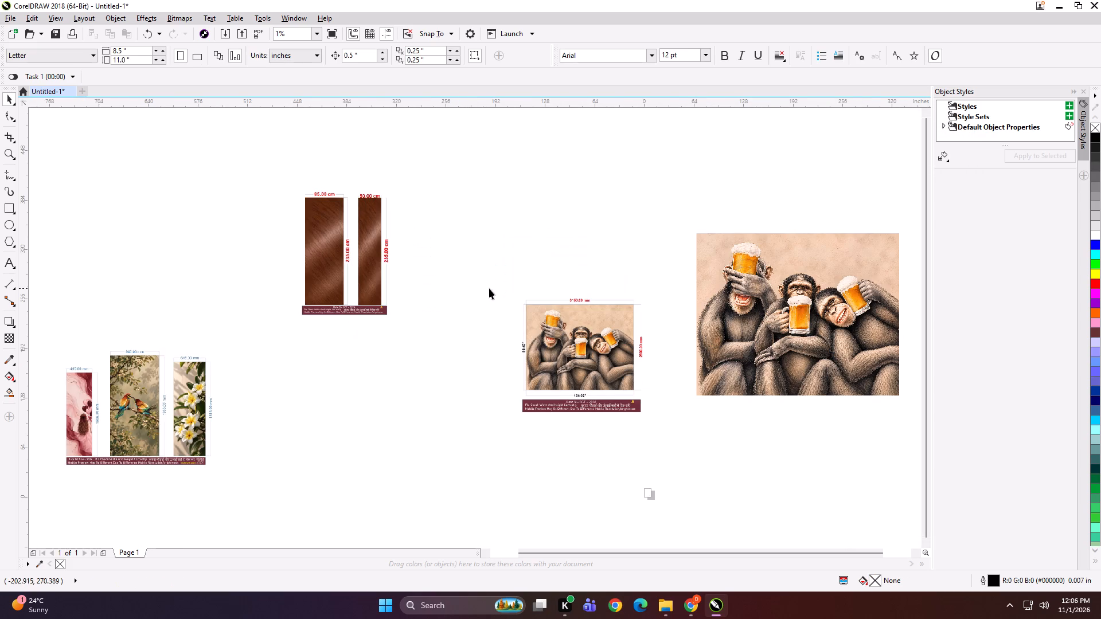
Resize the large monkey image beside its 124.02 x 98.43 inch layout to 124.5 x 99 inches.
scroll(797, 351, up, 1)
scroll(161, 323, down, 1)
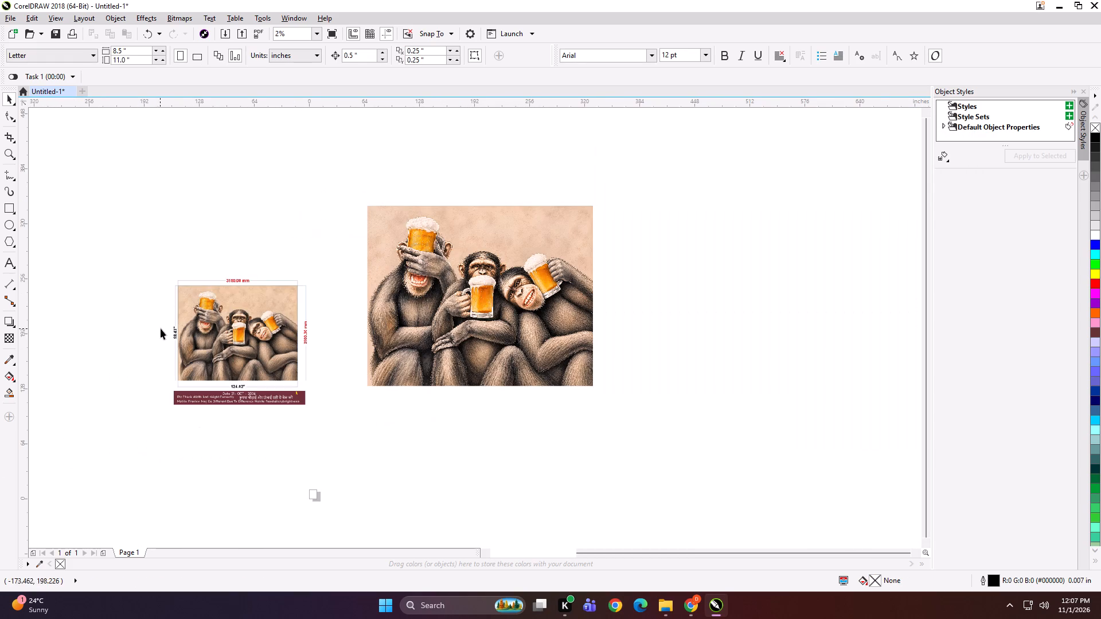
click(433, 331)
drag(450, 311, 435, 337)
shift+click(257, 354)
key(shift+F2)
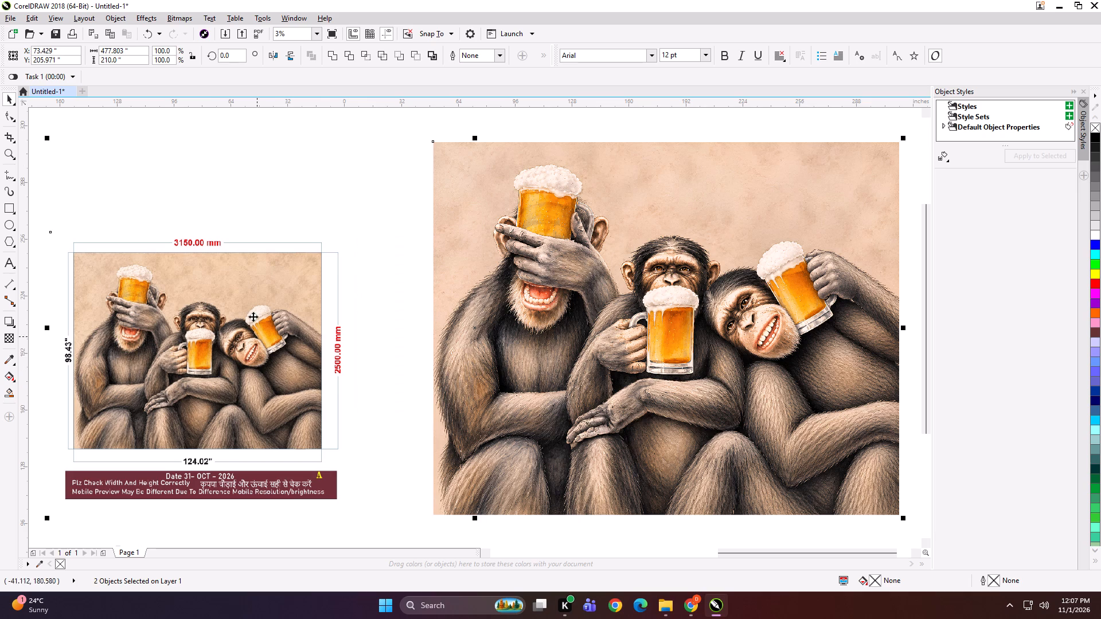
click(296, 170)
click(572, 225)
click(134, 46)
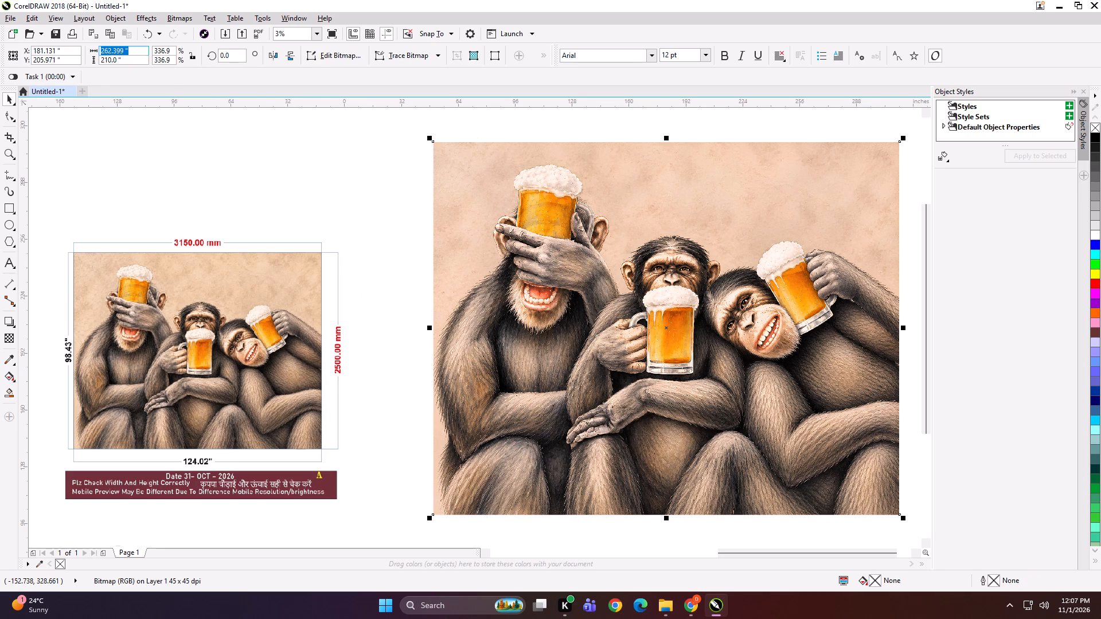
key(ctrl+a)
text(12)
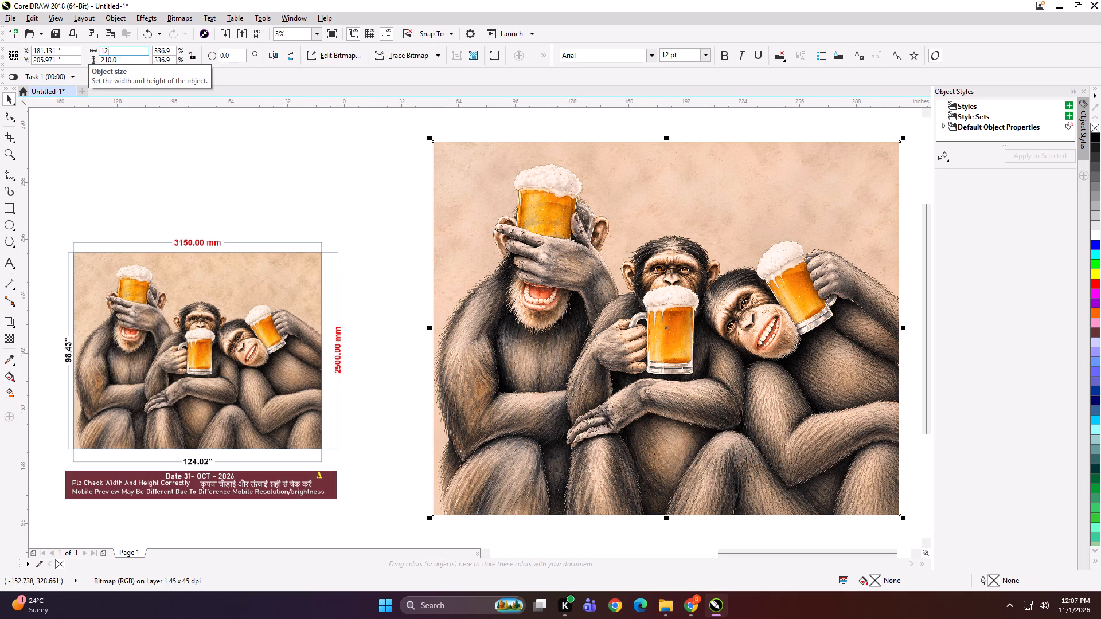
text(4.5)
key(Tab)
text(99)
key(Return)
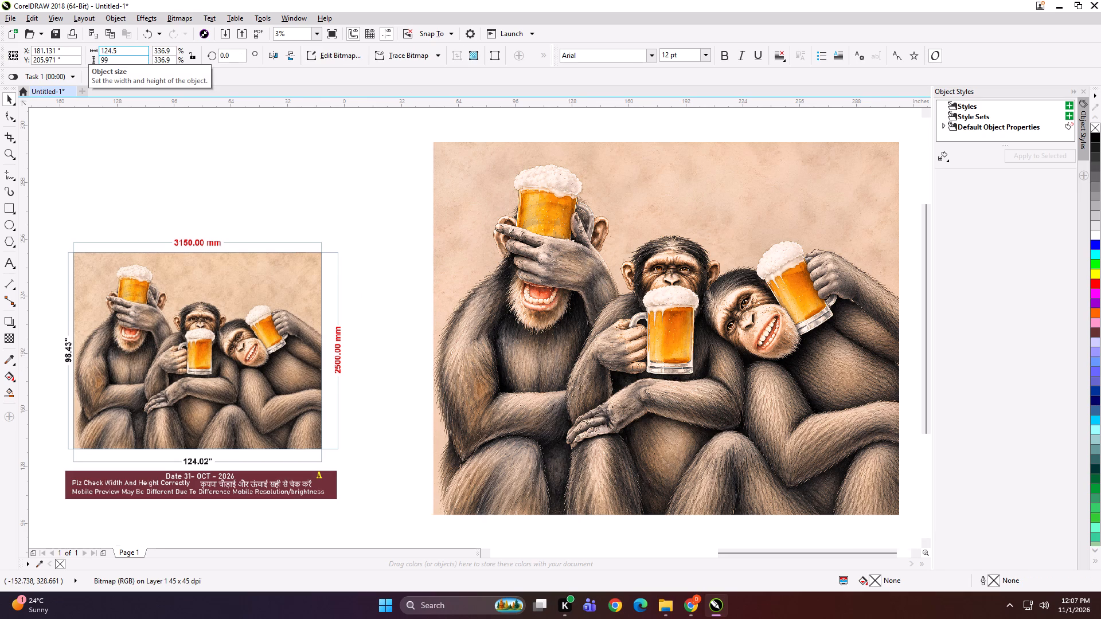
Add a 49 x 99 inch panel rectangle over the monkey image, aligned to the image's left edge.
shift+double_click(6, 208)
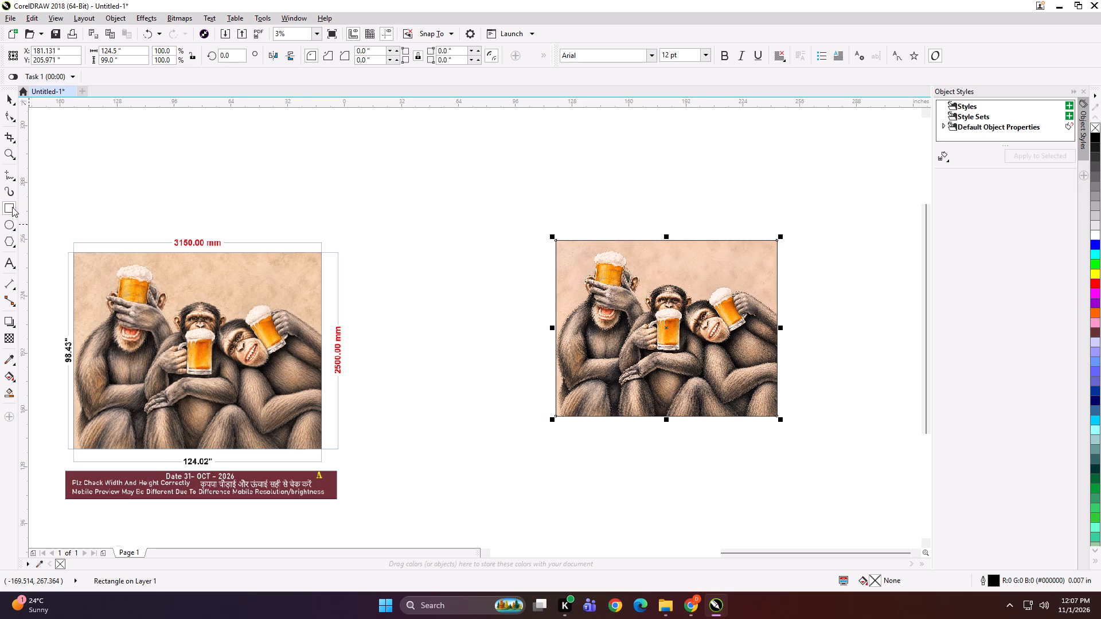
key(space)
click(137, 50)
key(ctrl+a)
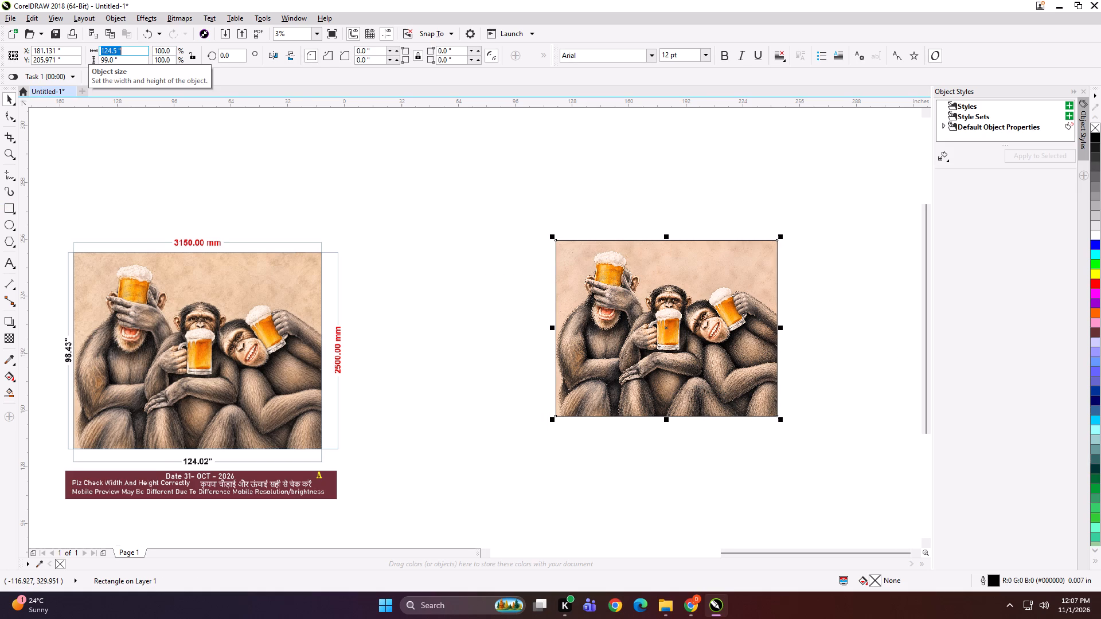
text(49)
key(Return)
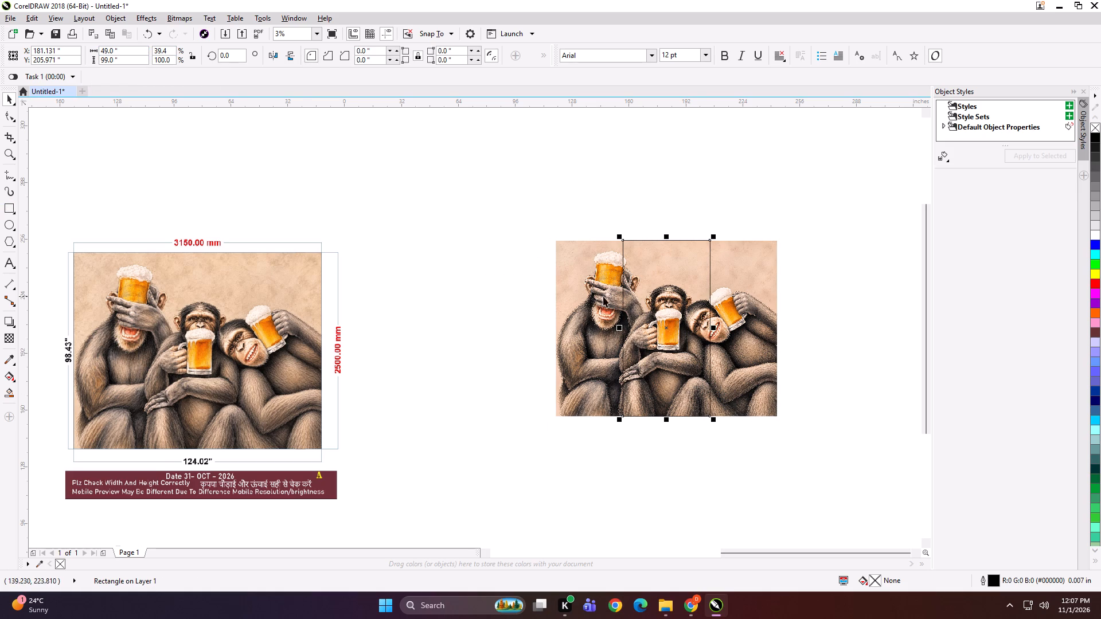
click(608, 199)
click(650, 316)
shift+click(596, 301)
key(l)
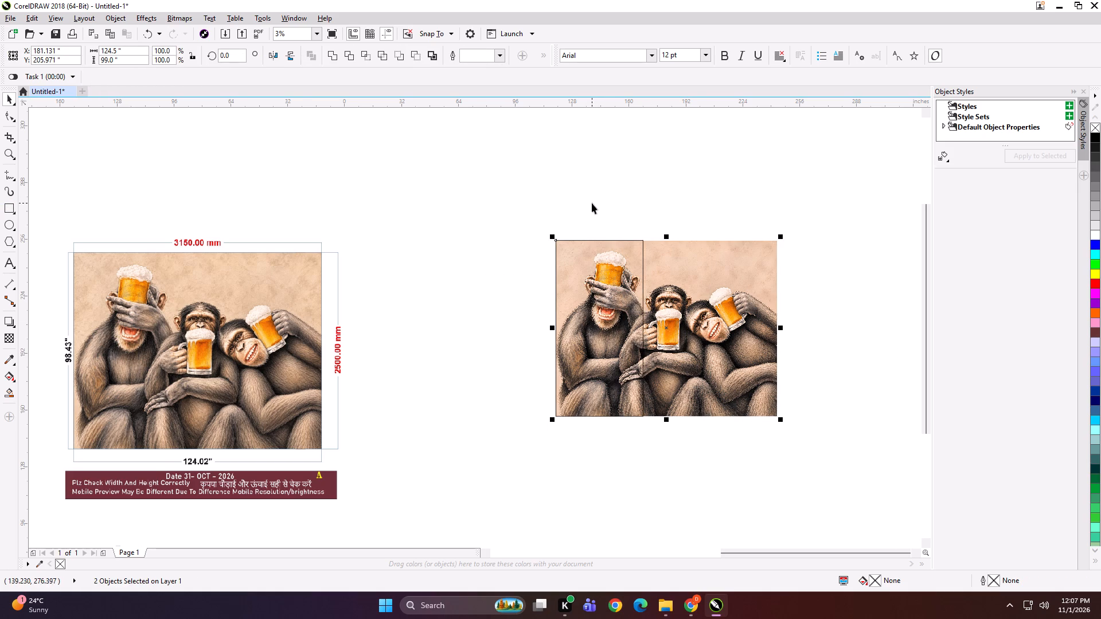
Mirror a copy of the panel rectangle to its right side and nudge it left to overlap by 0.5 inch.
click(592, 203)
click(592, 291)
drag(549, 328, 692, 323)
ctrl+right_click(692, 323)
key(Left)
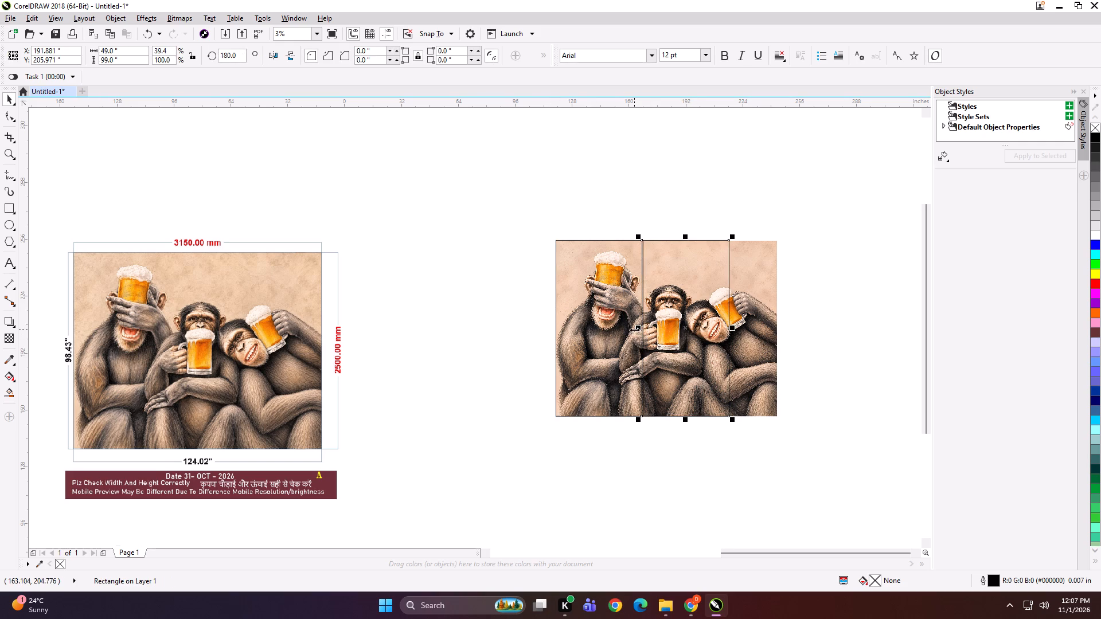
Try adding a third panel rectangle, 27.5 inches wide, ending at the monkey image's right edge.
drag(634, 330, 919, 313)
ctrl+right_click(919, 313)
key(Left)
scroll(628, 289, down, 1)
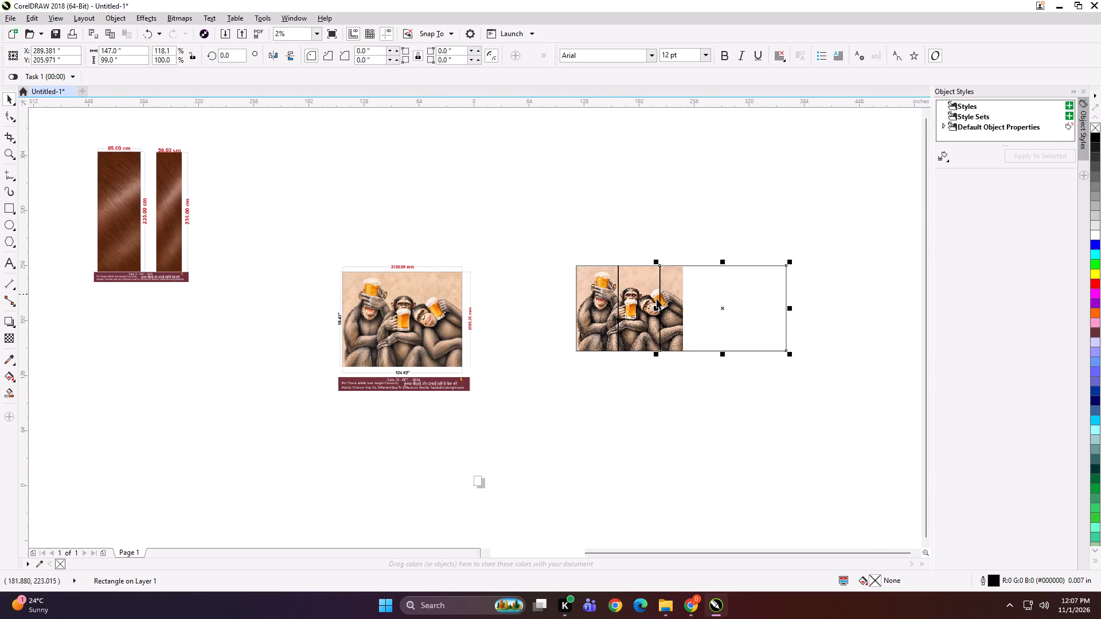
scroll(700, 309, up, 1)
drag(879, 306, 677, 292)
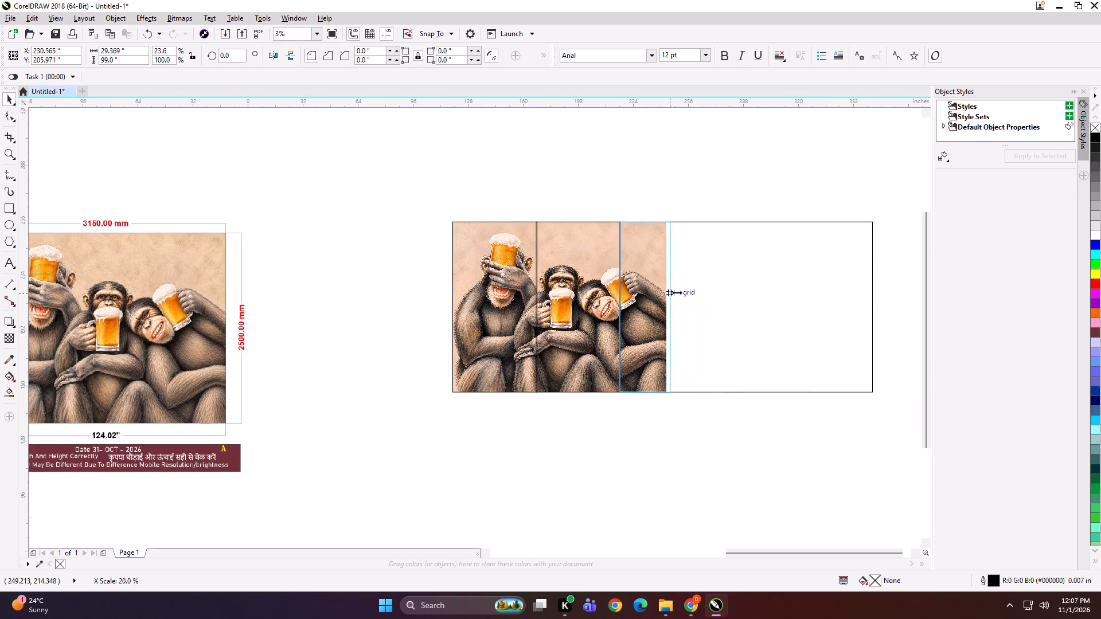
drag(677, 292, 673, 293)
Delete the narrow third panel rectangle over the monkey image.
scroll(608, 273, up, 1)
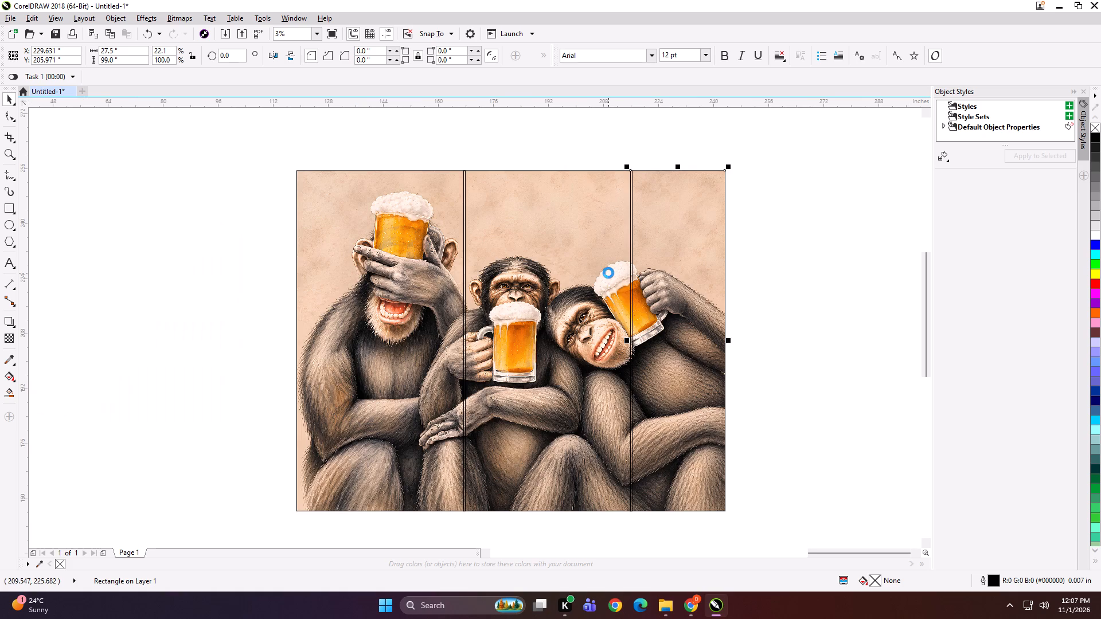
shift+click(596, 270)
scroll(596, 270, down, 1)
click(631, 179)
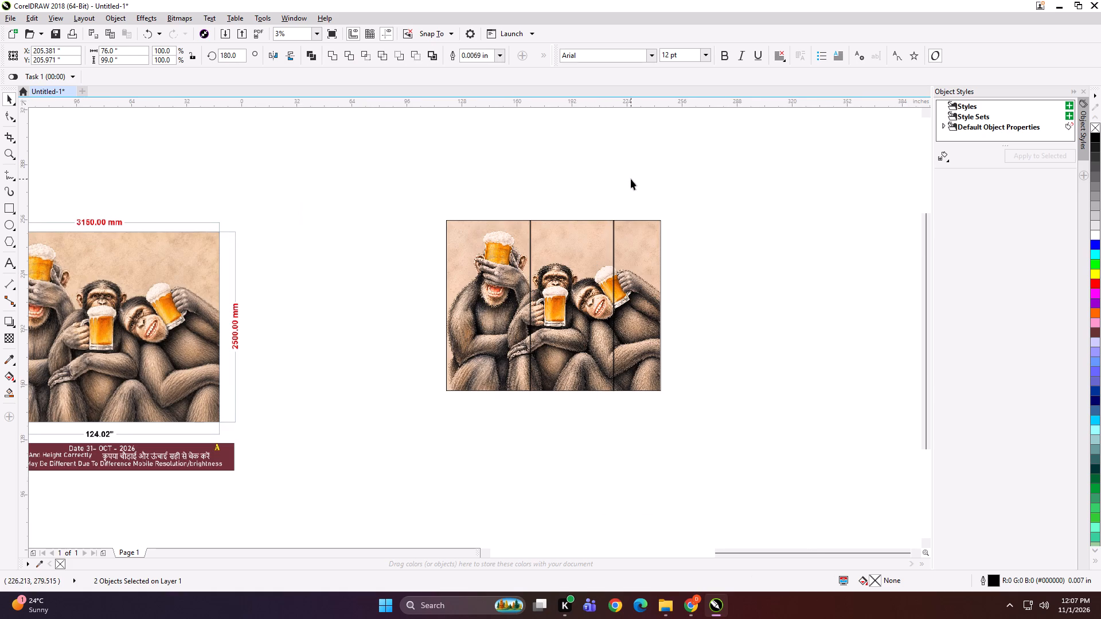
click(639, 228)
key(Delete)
Set the middle panel rectangle's width to 41 inches.
click(596, 249)
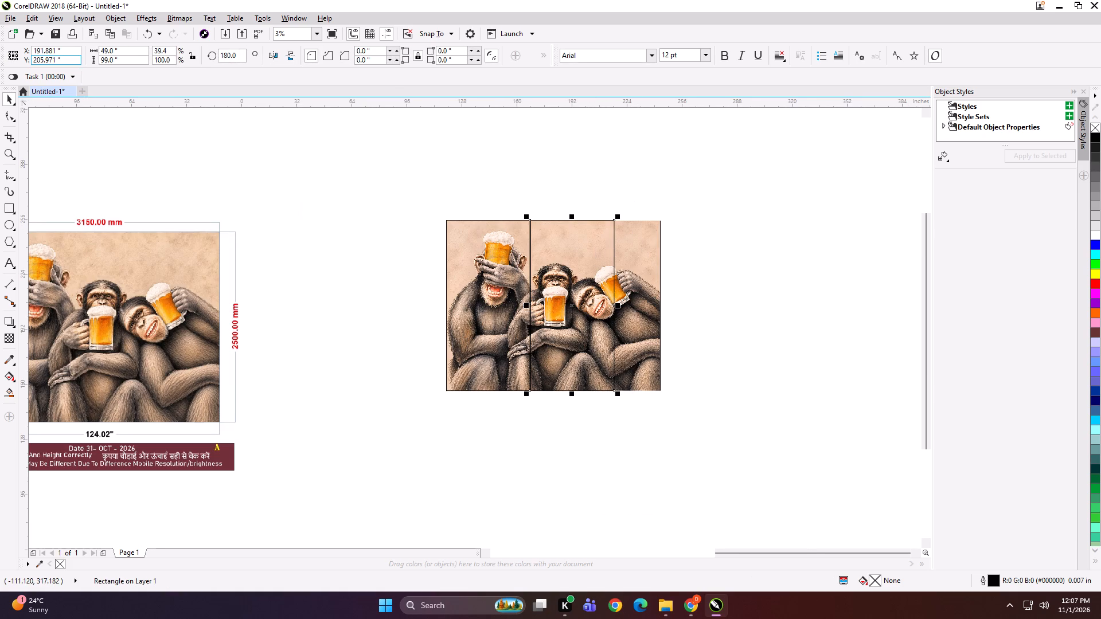
drag(124, 49, 88, 51)
text(41)
key(Return)
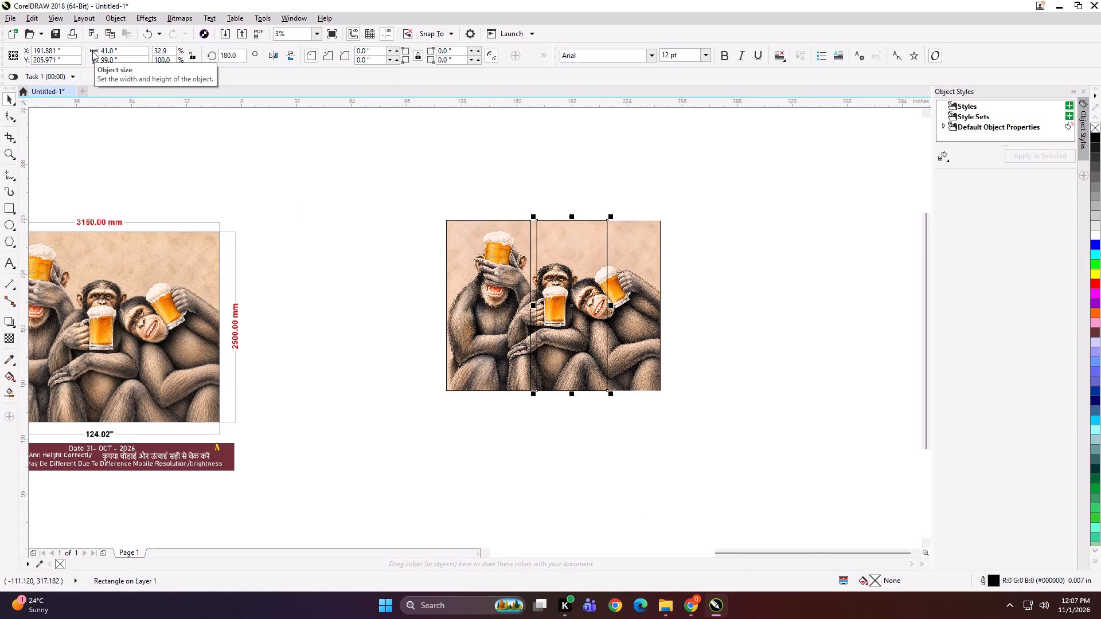
Reposition the 41-inch rectangle to the right of the first panel rectangle, overlapping it by 0.5 inch.
shift+click(473, 249)
text(TR)
click(485, 181)
click(481, 291)
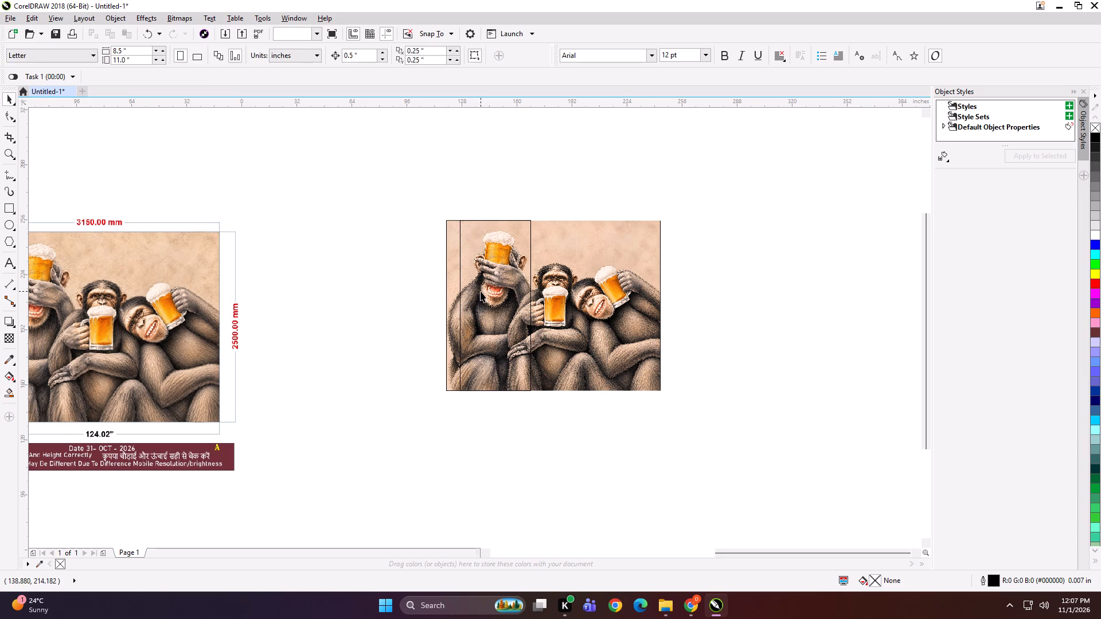
drag(454, 307, 553, 293)
scroll(553, 293, up, 1)
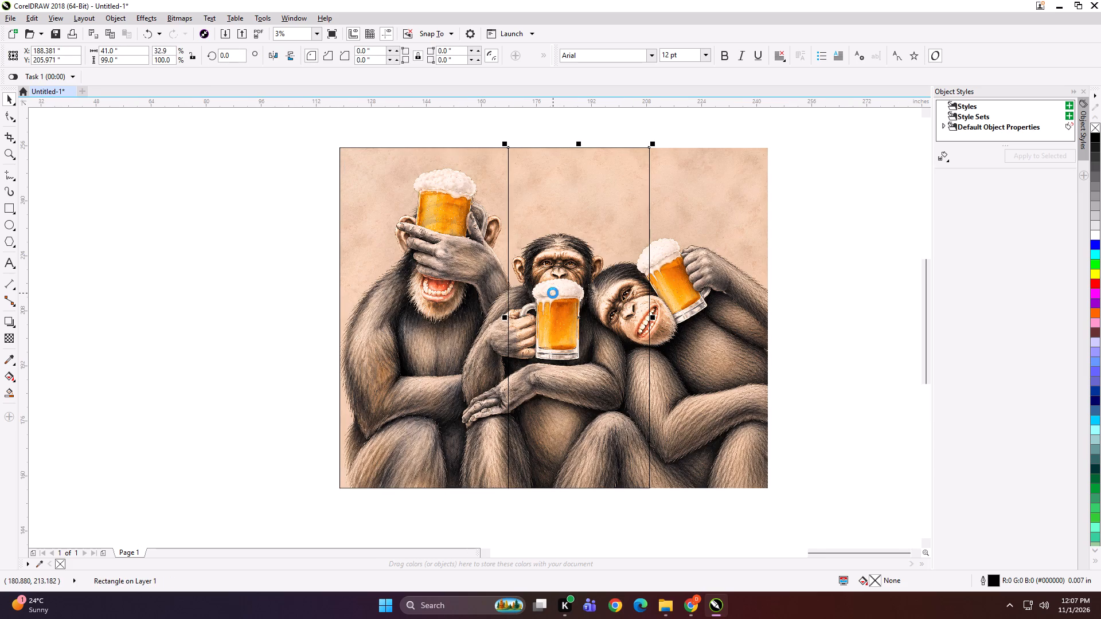
key(Left)
Mirror a copy of the middle rectangle to the right, overlap it by 0.5 inch, and narrow it to 35.5 inches at the image's edge.
drag(503, 318, 699, 299)
ctrl+right_click(699, 299)
key(Left)
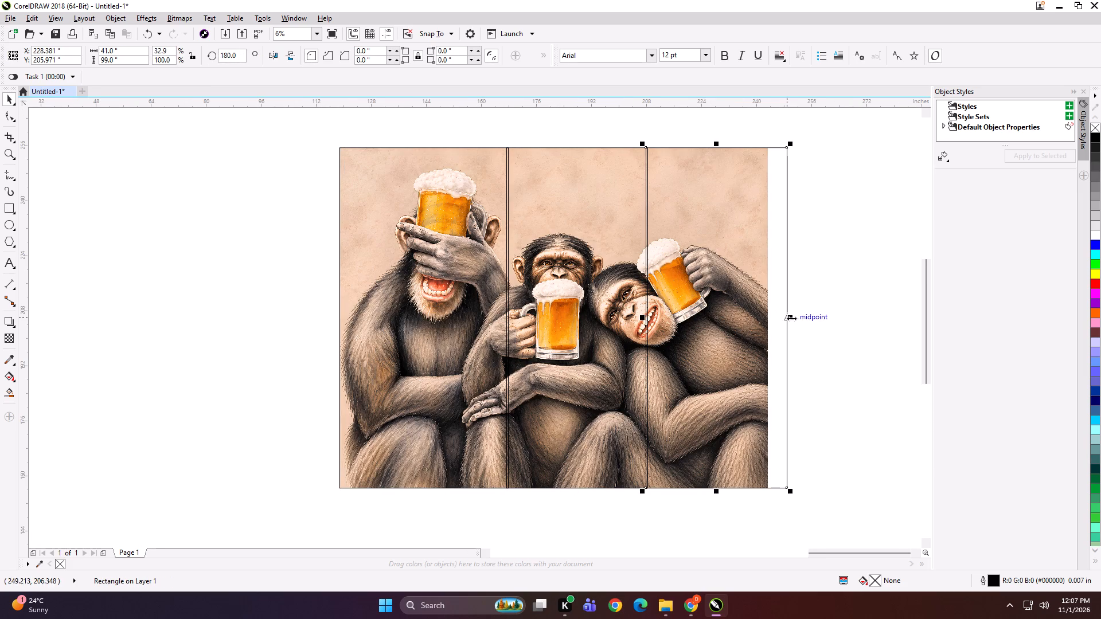
drag(792, 318, 775, 317)
scroll(655, 286, down, 1)
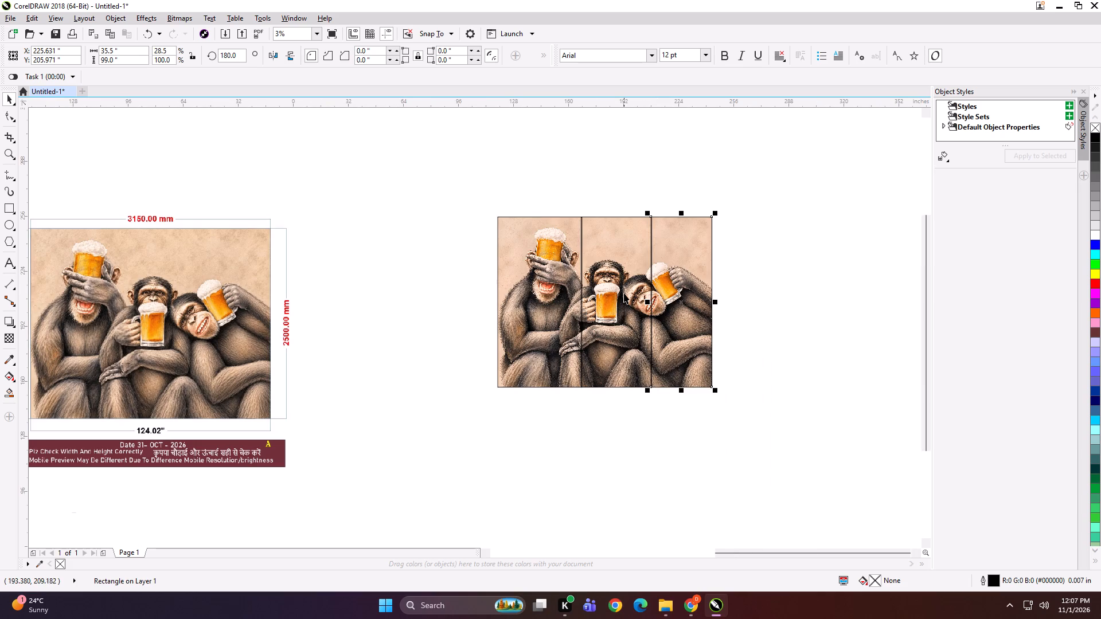
Group the three panel rectangles, place the monkey image inside them with PowerClip, and ungroup them into separate panels.
shift+click(624, 293)
shift+click(555, 284)
key(ctrl+g)
click(592, 425)
alt+click(604, 344)
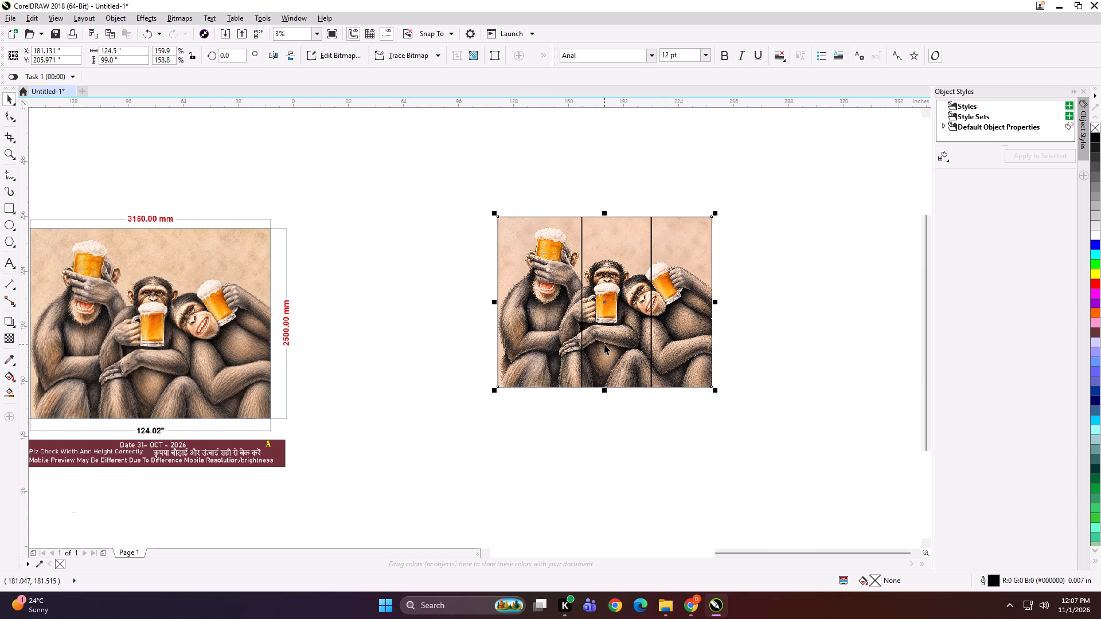
key(shift+Return)
click(604, 344)
key(ctrl+u)
click(733, 312)
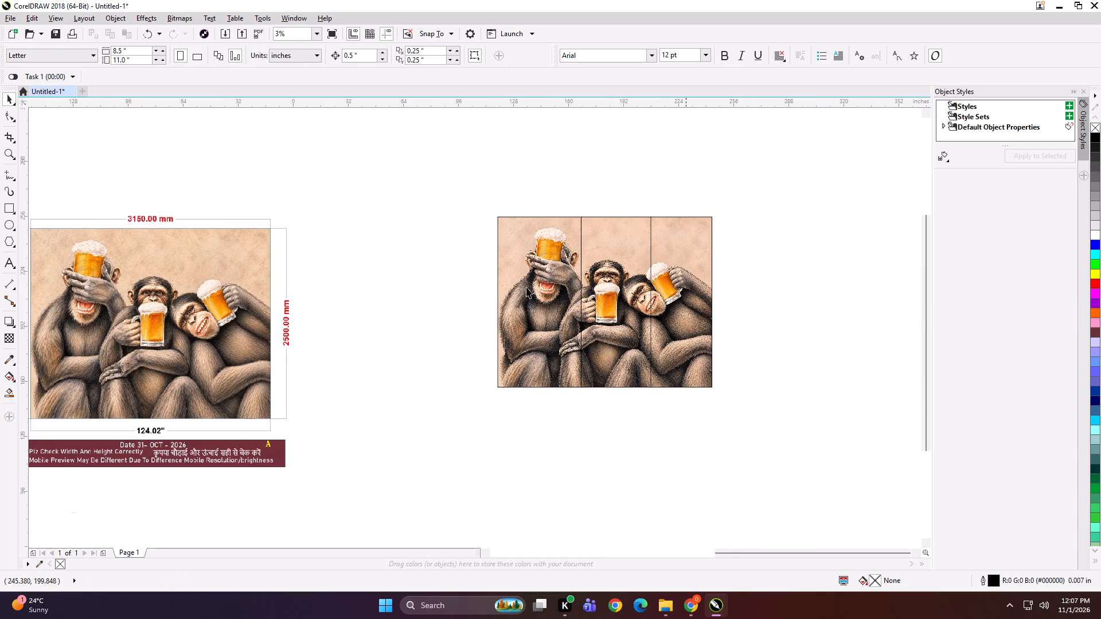
Add the text label "124*98 PANEL 1" on the top edge of the first panel and copy it.
click(12, 264)
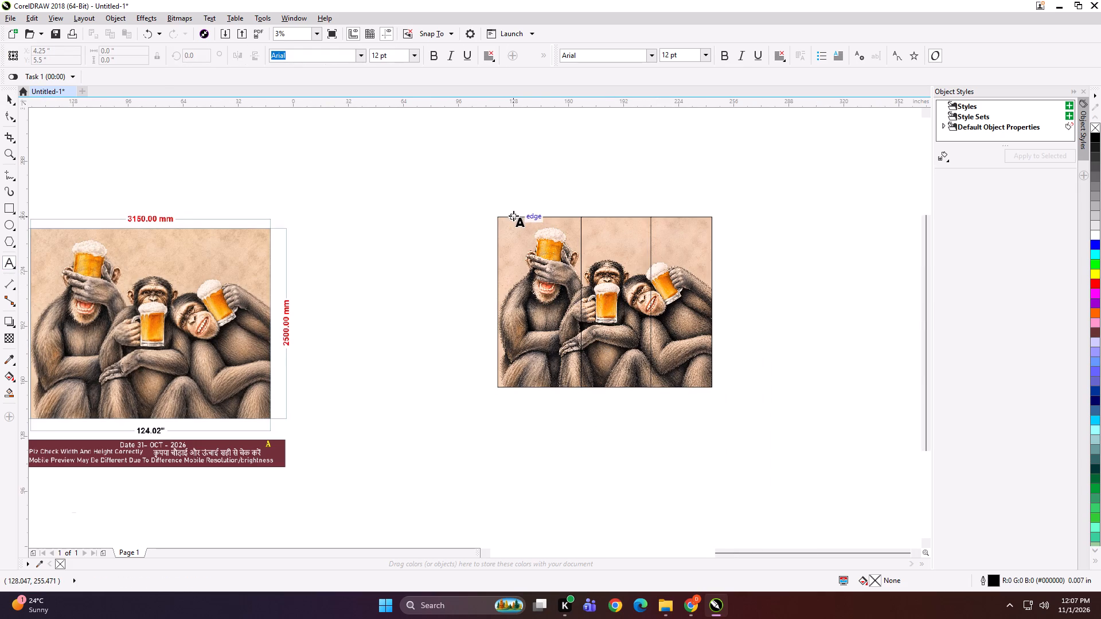
click(513, 216)
text(124*98 PANEL 1)
key(ctrl+a)
key(ctrl+c)
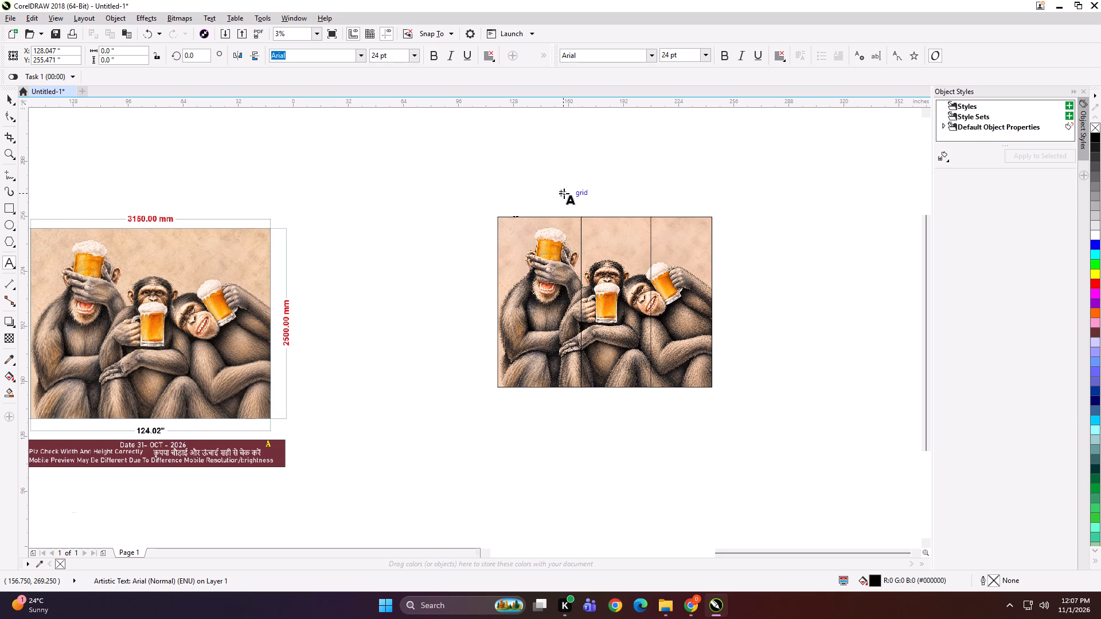
Paste the label on the top edges of the middle and right panels, changing the endings to PANEL 2 and PANEL 3.
click(596, 214)
scroll(596, 214, up, 4)
key(ctrl+v)
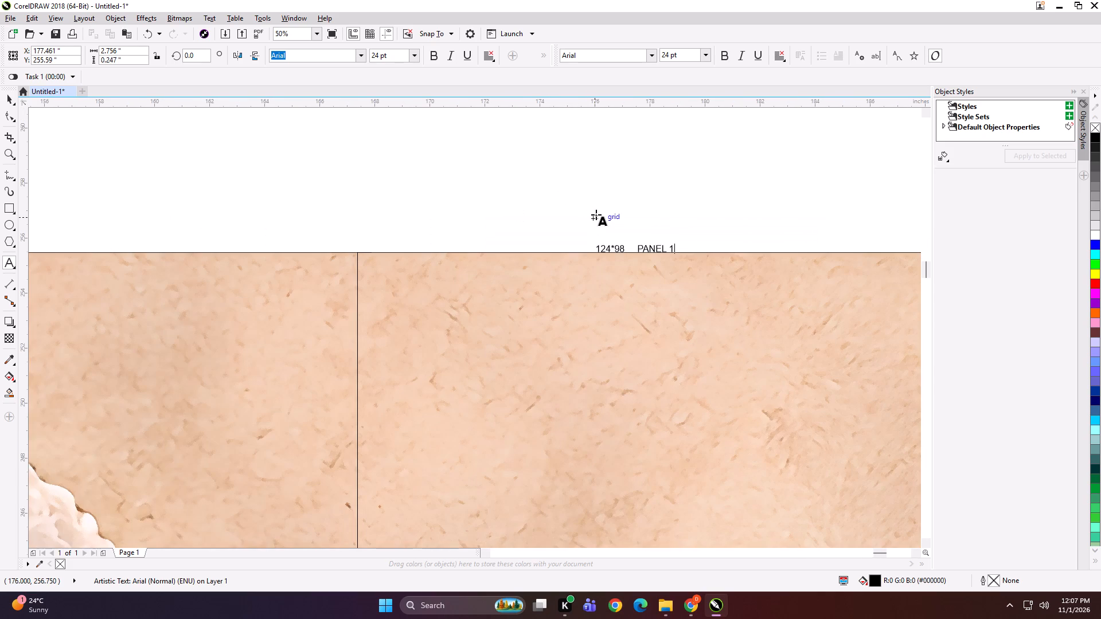
key(BackSpace)
key(2)
scroll(455, 209, down, 1)
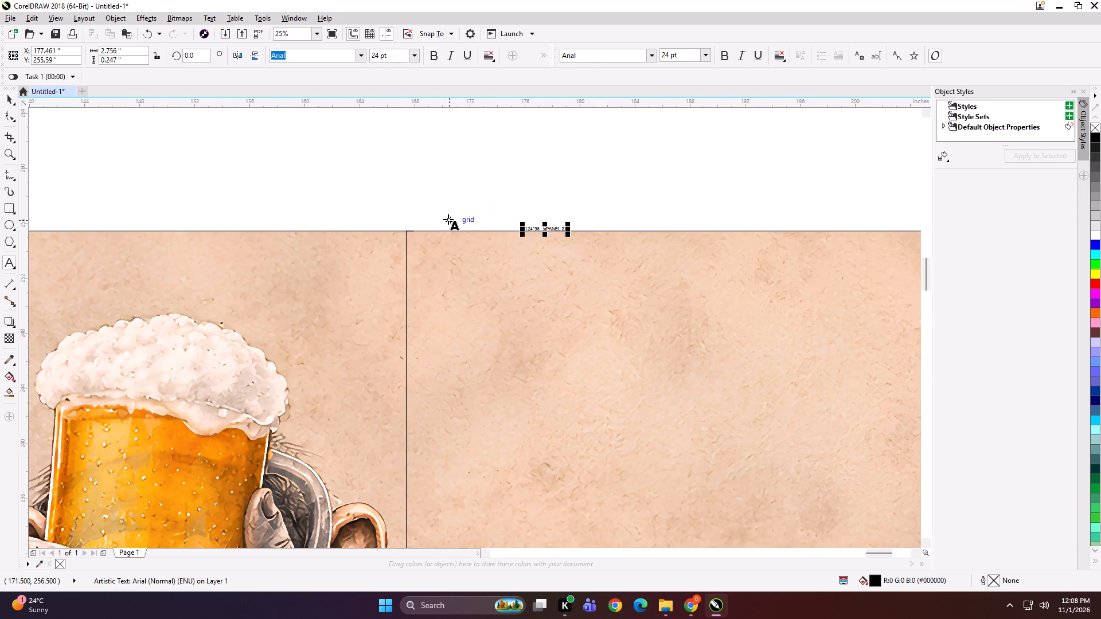
scroll(448, 219, down, 1)
click(762, 224)
key(ctrl+v)
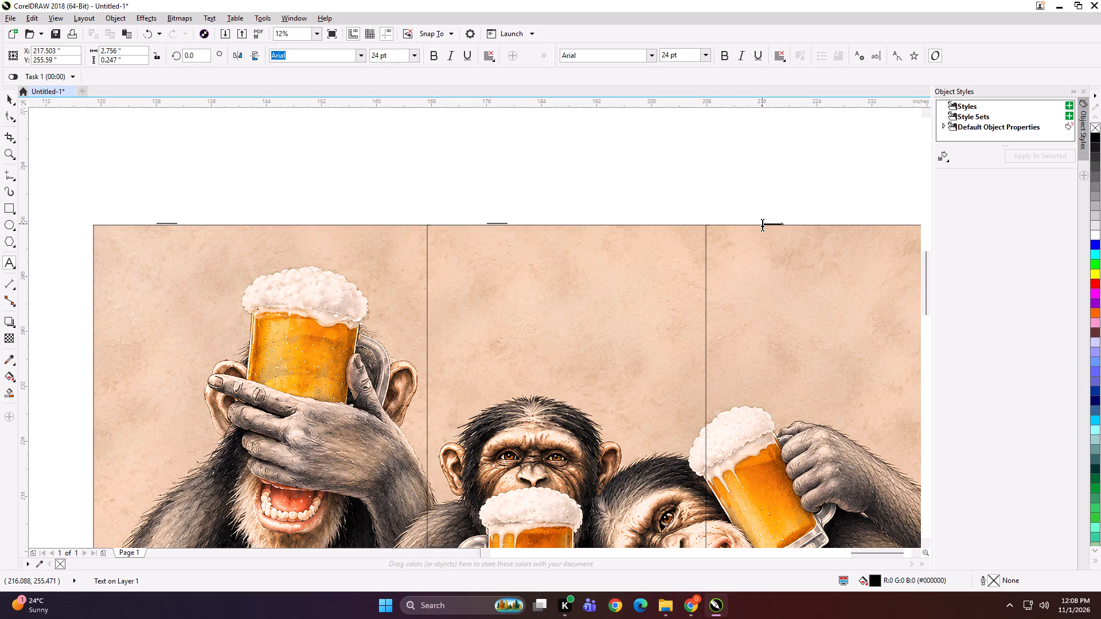
key(BackSpace)
key(3)
scroll(762, 224, up, 3)
scroll(622, 205, down, 4)
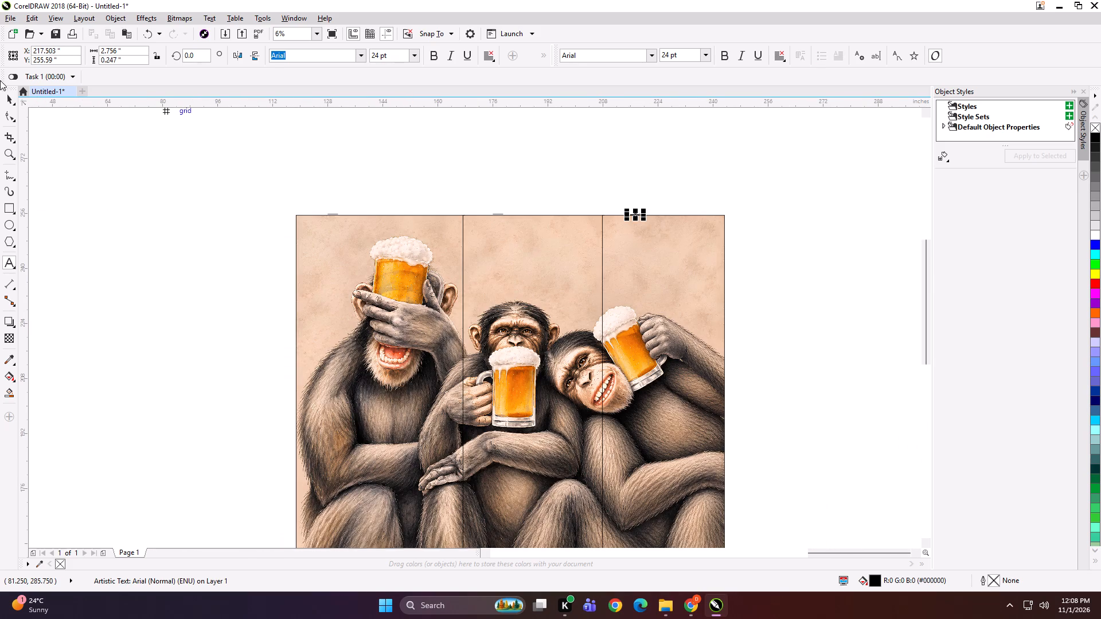
Group each of the three monkey panels with its own label, starting from the right panel.
click(11, 99)
shift+click(661, 306)
key(ctrl+g)
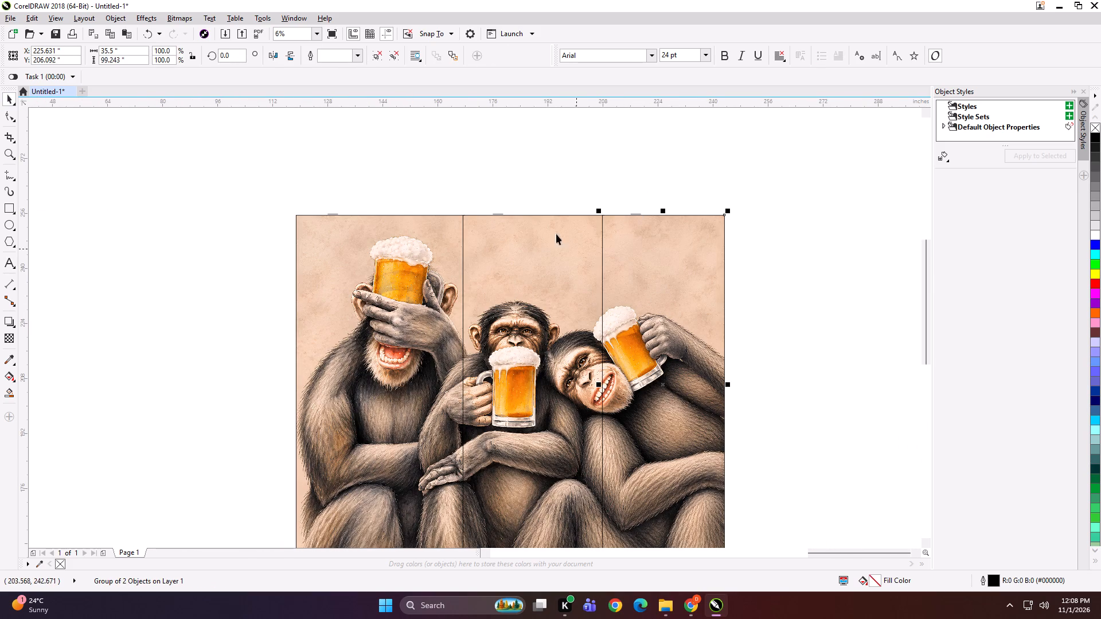
drag(466, 173, 530, 293)
shift+click(530, 293)
key(ctrl+g)
drag(475, 163, 277, 305)
shift+click(353, 292)
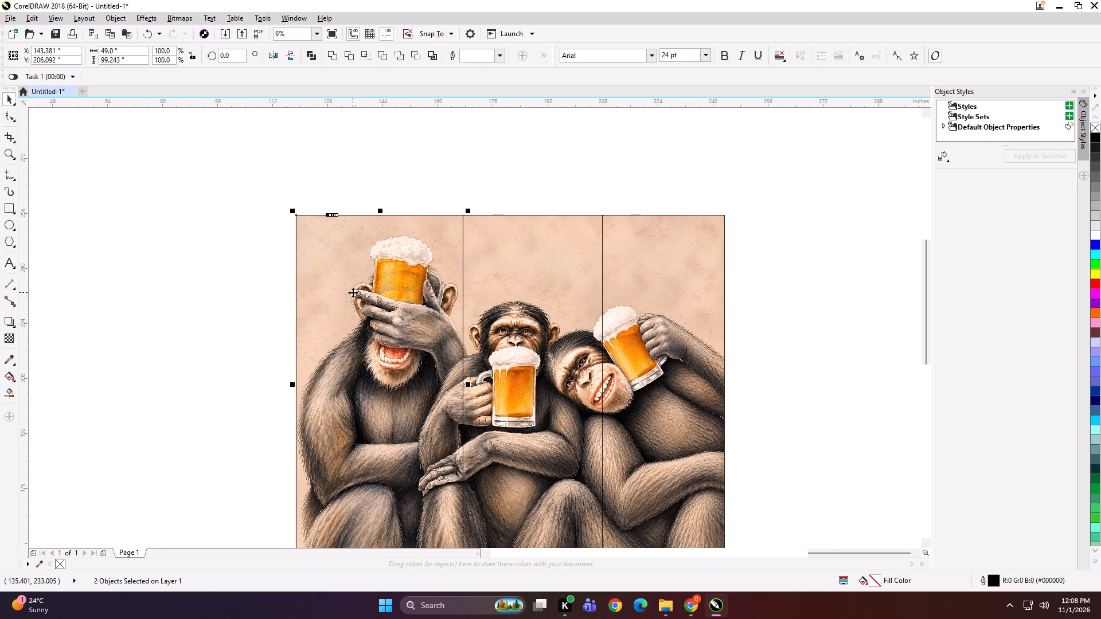
key(ctrl+g)
Move the dimensioned monkey layout preview closer to the three panels.
scroll(499, 271, down, 1)
scroll(459, 293, down, 1)
scroll(275, 336, up, 1)
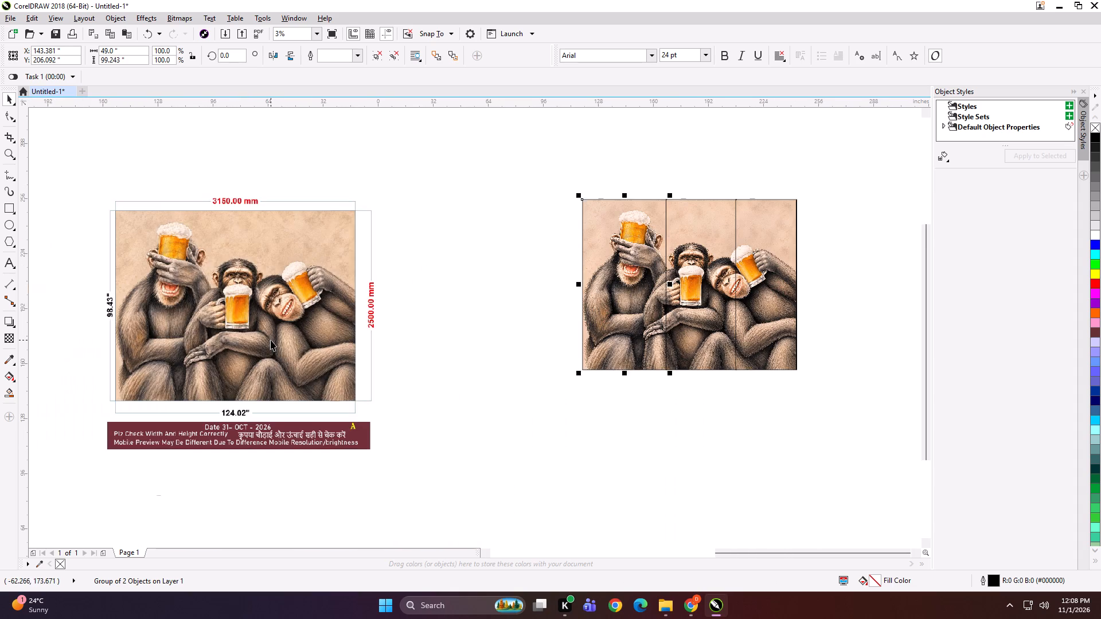
click(271, 340)
drag(271, 340, 322, 322)
drag(352, 314, 439, 289)
Start exporting the first panel and create a folder named 124x98 inside BEE KAY DECOR.
click(567, 268)
click(596, 266)
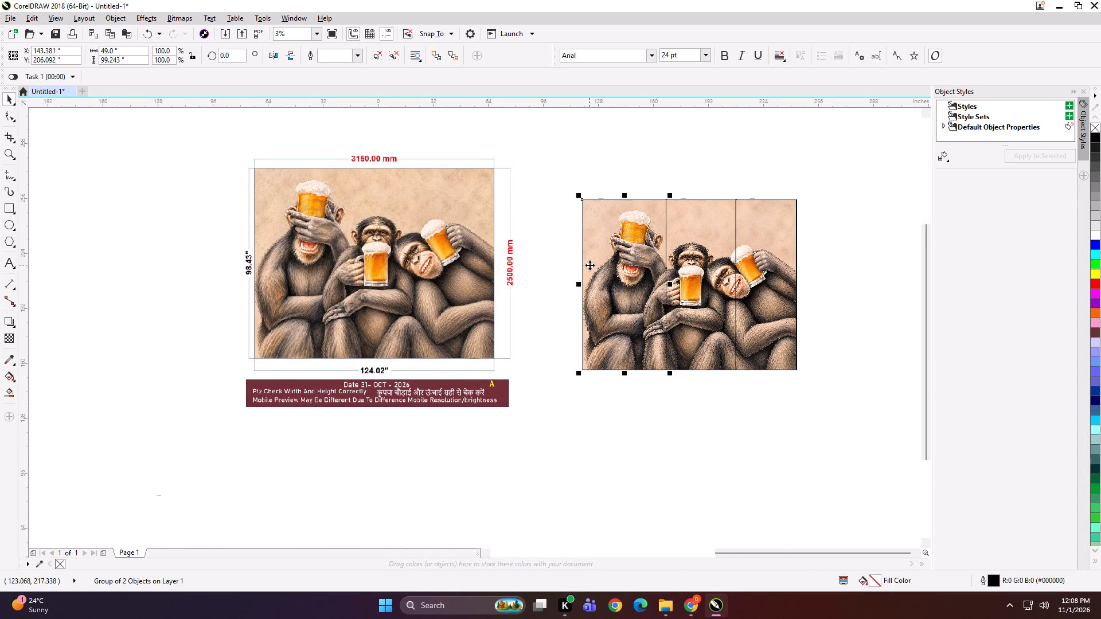
key(ctrl+e)
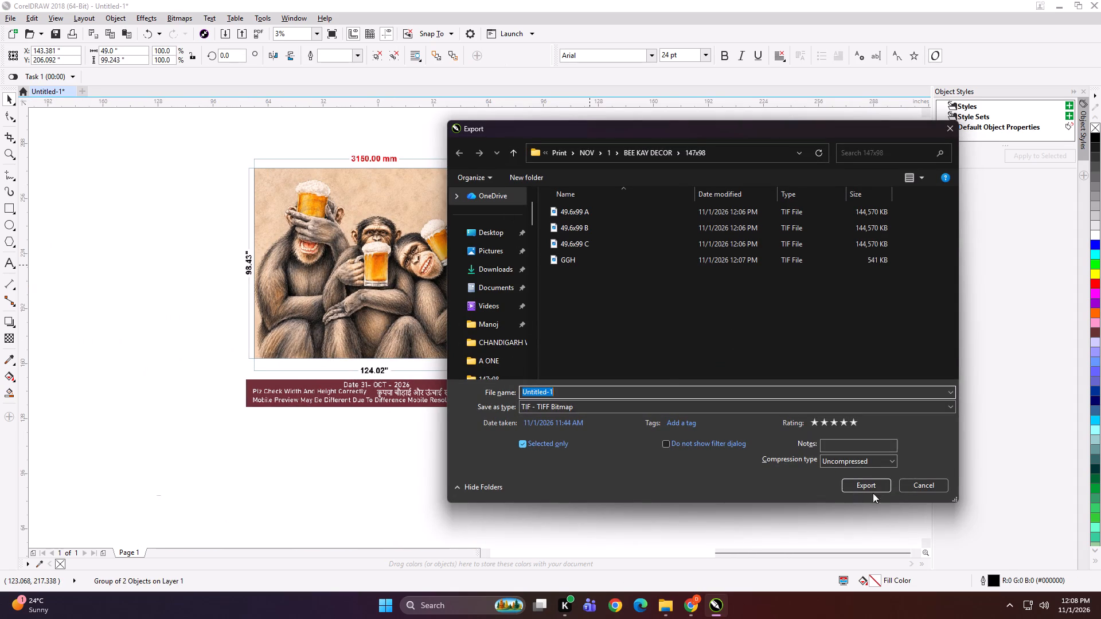
click(905, 483)
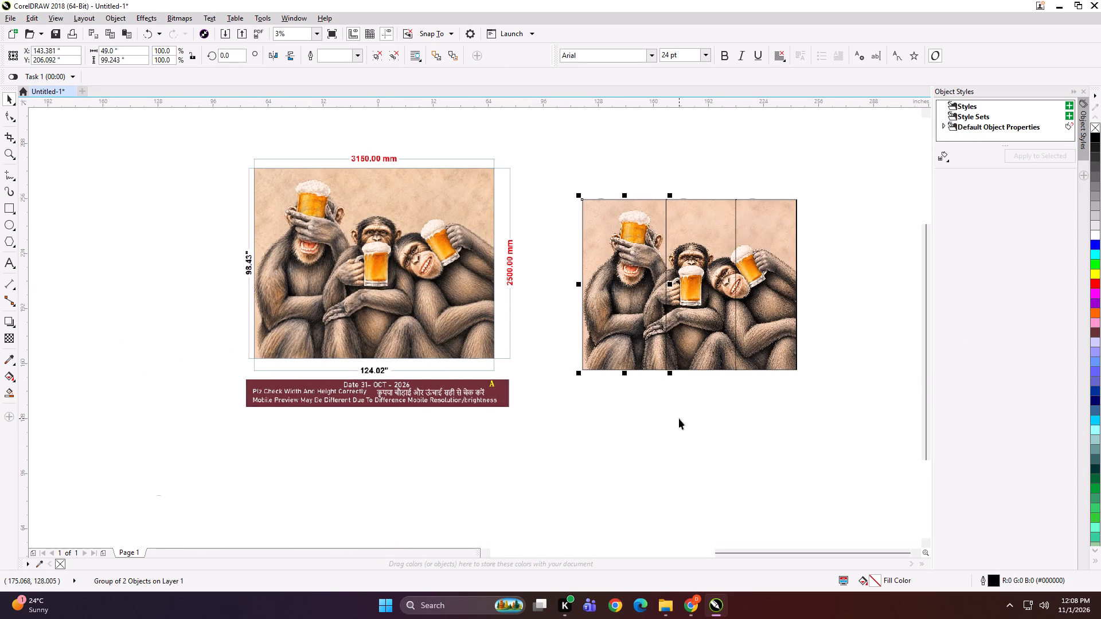
key(ctrl+e)
click(514, 154)
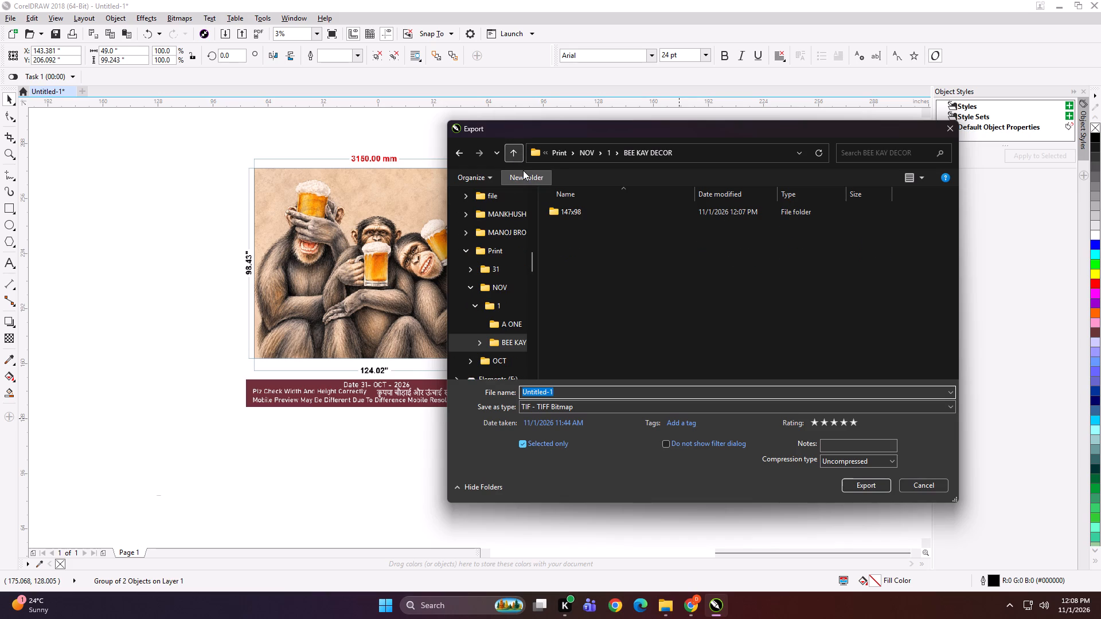
click(525, 172)
text(124x98)
key(space)
key(Return)
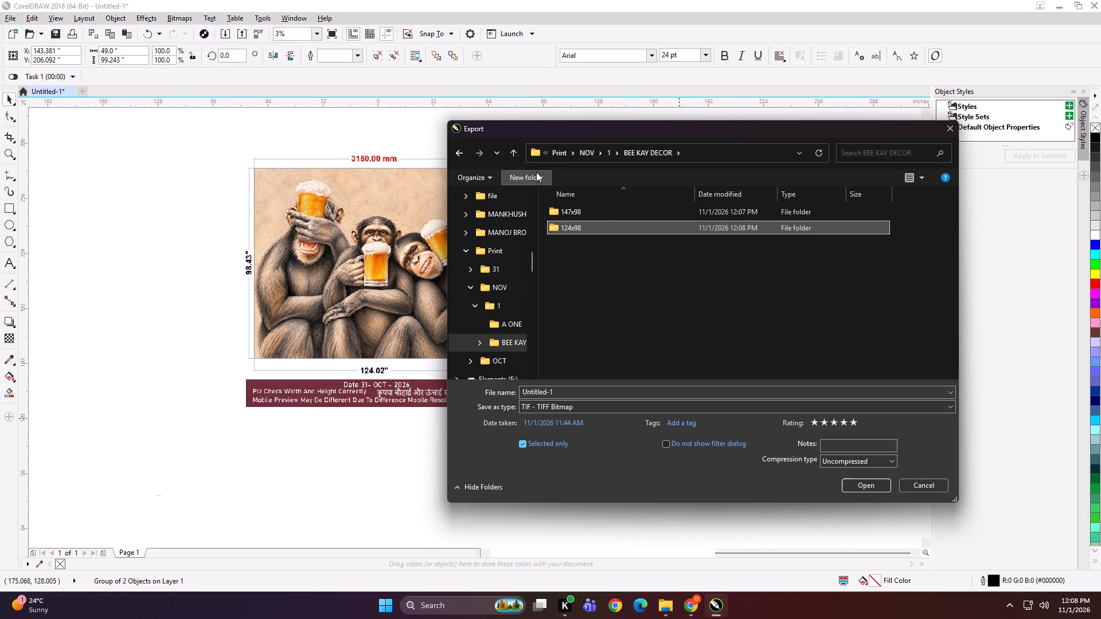
Export the first panel as a TIFF named "49x99 A" into the 124x98 folder.
double_click(602, 223)
click(585, 387)
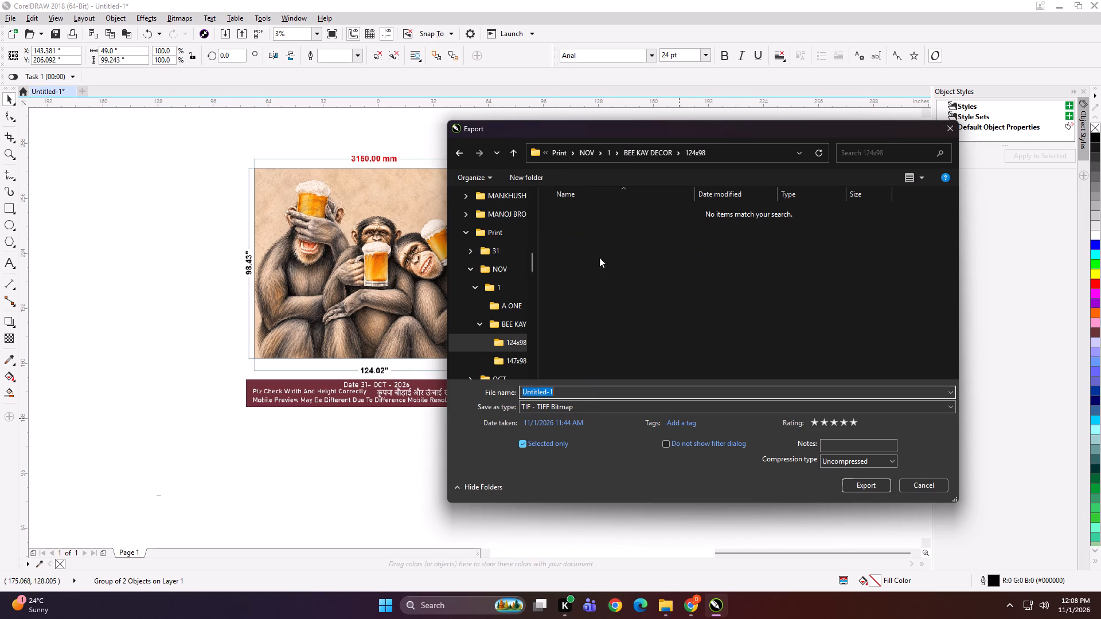
text(49x9 A)
key(space)
key(Return)
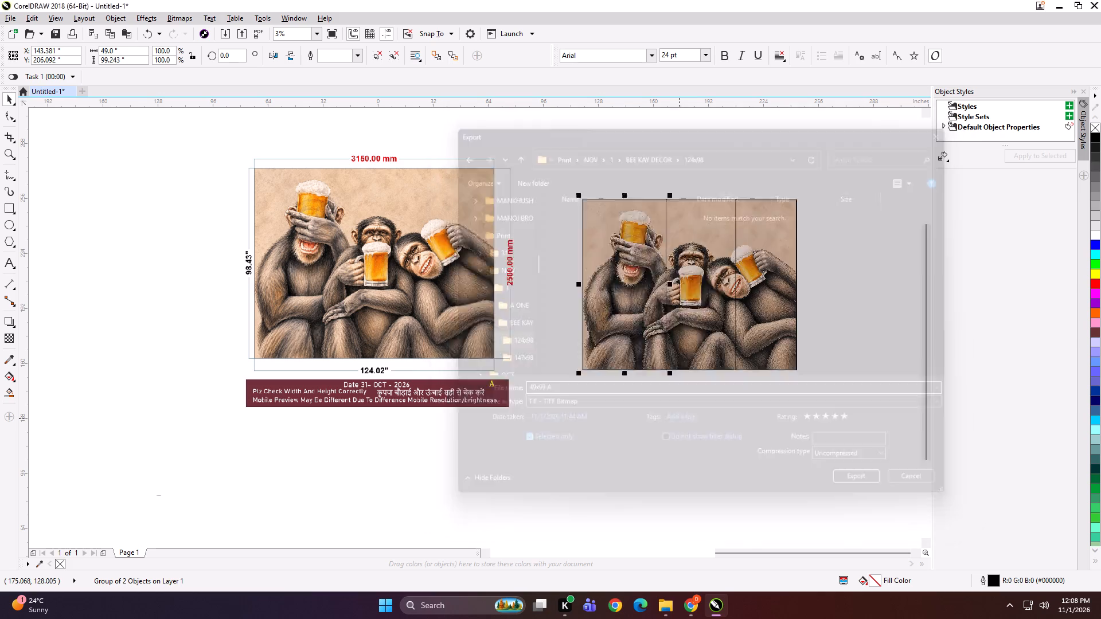
key(Return)
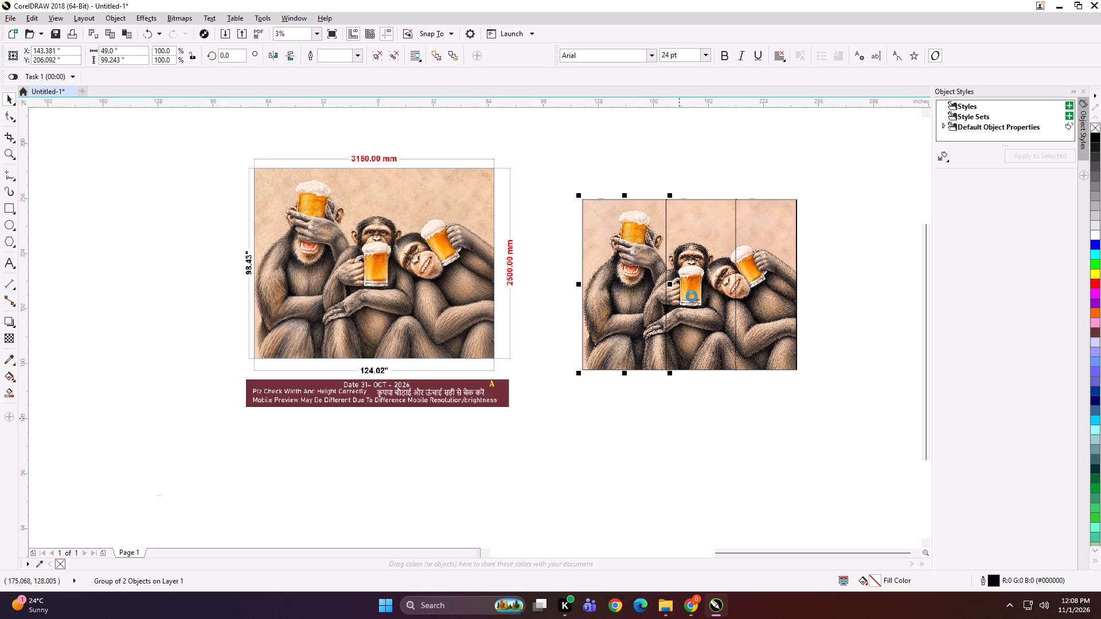
Export the middle panel as a TIFF named "41x99 B" in the 124x98 folder.
key(ctrl+e)
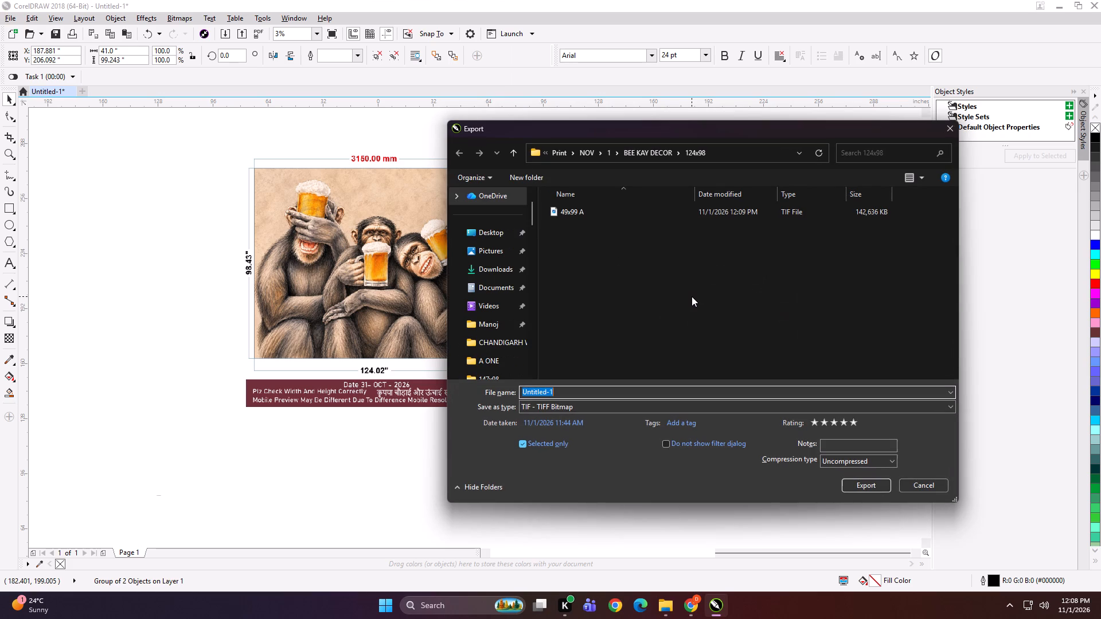
text(41x99 B)
key(Return)
key(Return)
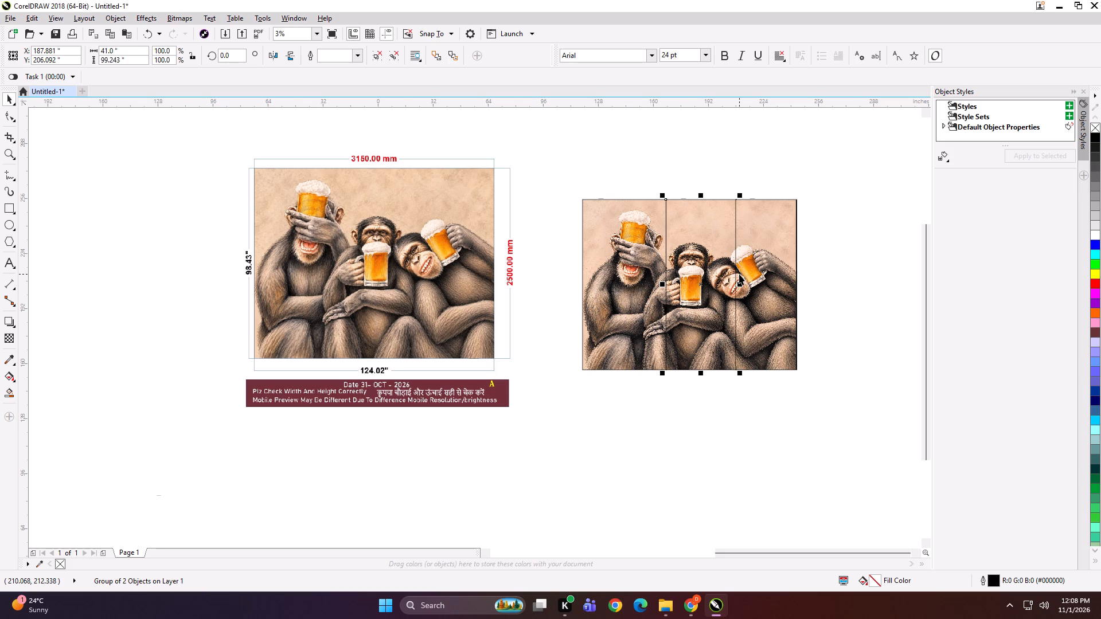
Export the right panel as a TIFF named "35.5x99 C" in the 124x98 folder.
click(739, 274)
key(ctrl+e)
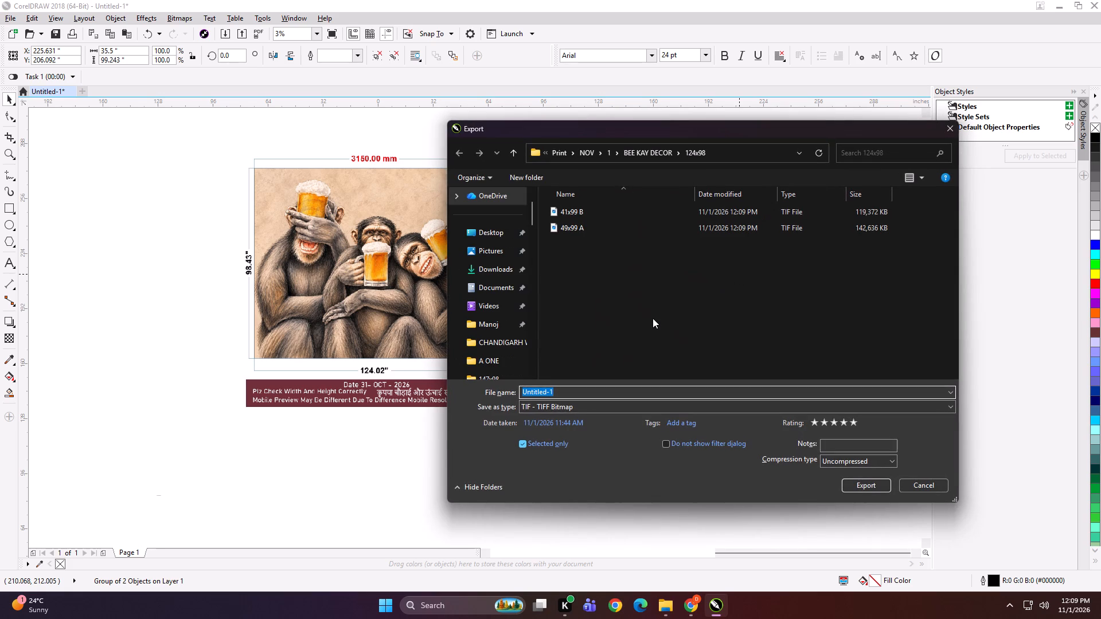
text(35.5x)
text(99 C)
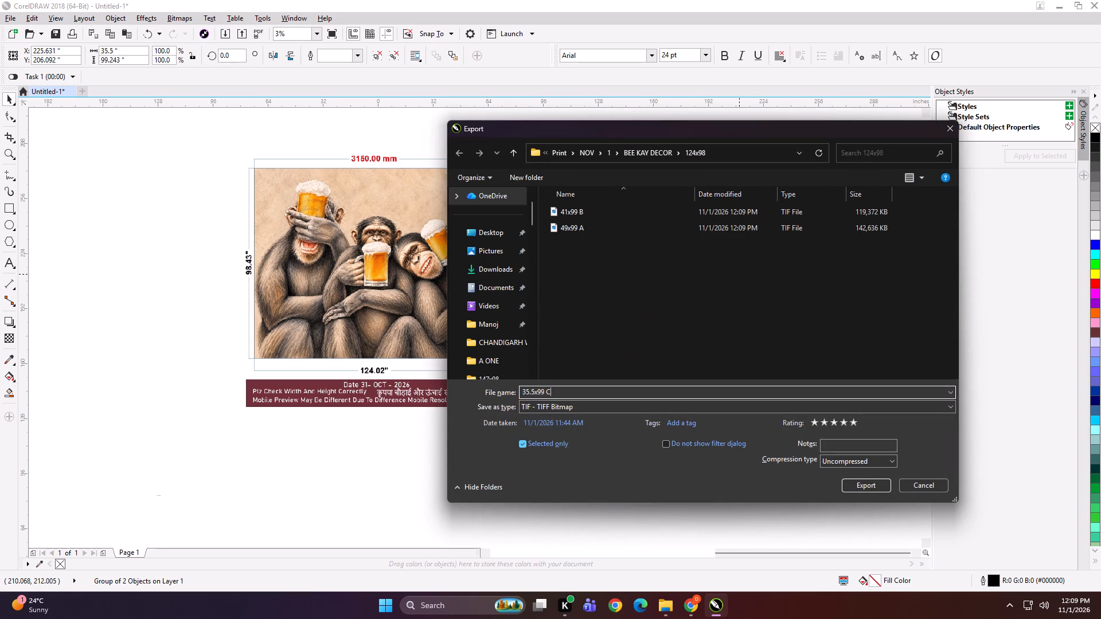
key(Return)
key(Return)
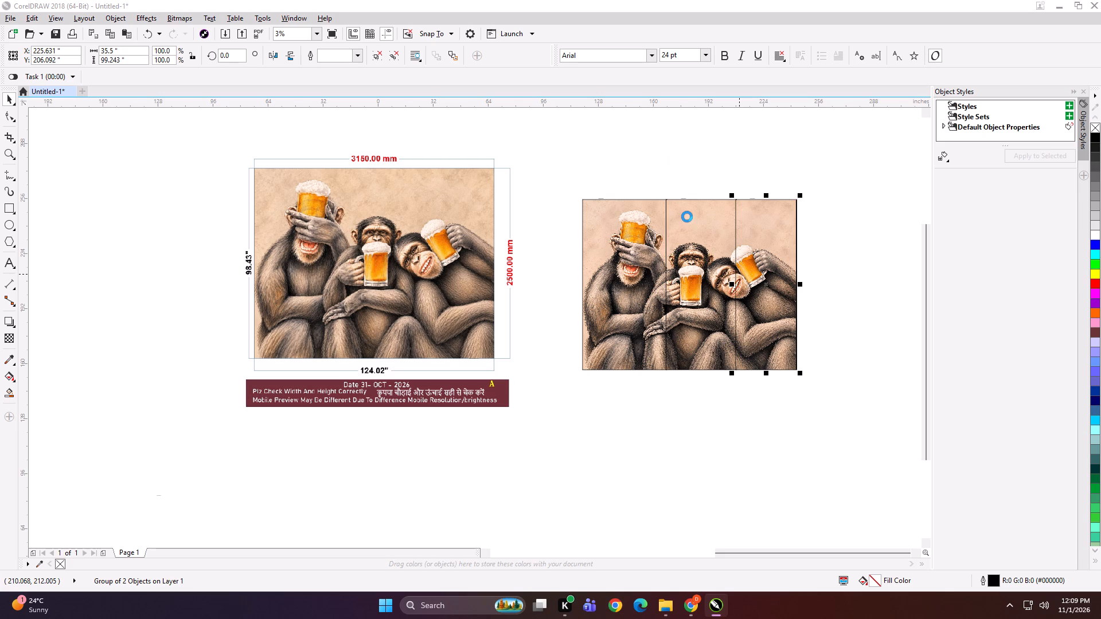
Nudge the middle and right panels together to the right, leaving a gap of about 5 inches after the first panel.
drag(637, 148, 885, 496)
key(Right)
key(Right)
key(Right)
key(Right)
key(Right)
key(Right)
key(Right)
key(Right)
key(Right)
key(Right)
key(Right)
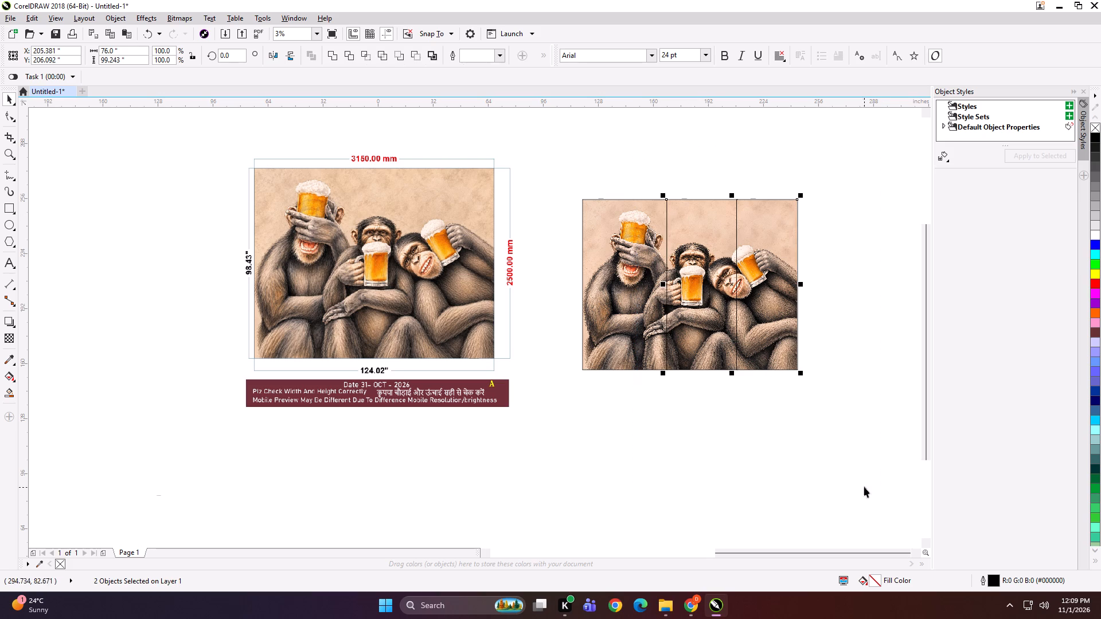
Nudge the right panel further right, leaving a gap of about 5 inches after the middle panel.
drag(699, 159, 880, 470)
key(Right)
key(Right)
key(Right)
key(Right)
key(Right)
key(Right)
key(Right)
key(Right)
key(Right)
key(Right)
key(Right)
key(Right)
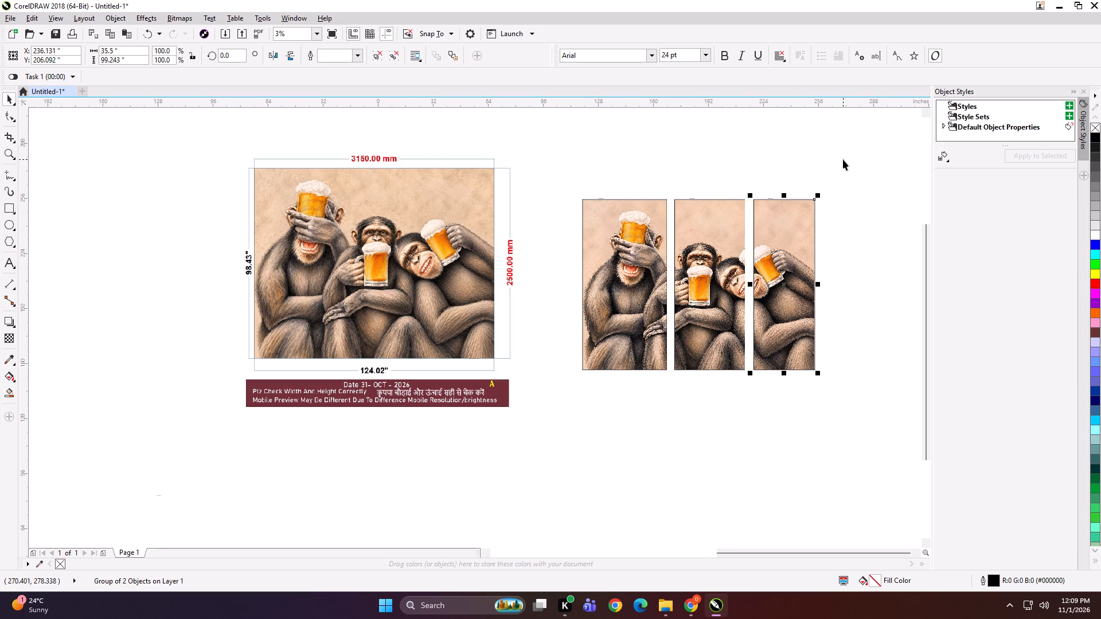
Move the three separated panels beside the layout preview and enlarge them to about 113 inches high.
drag(843, 159, 580, 445)
drag(622, 317, 570, 288)
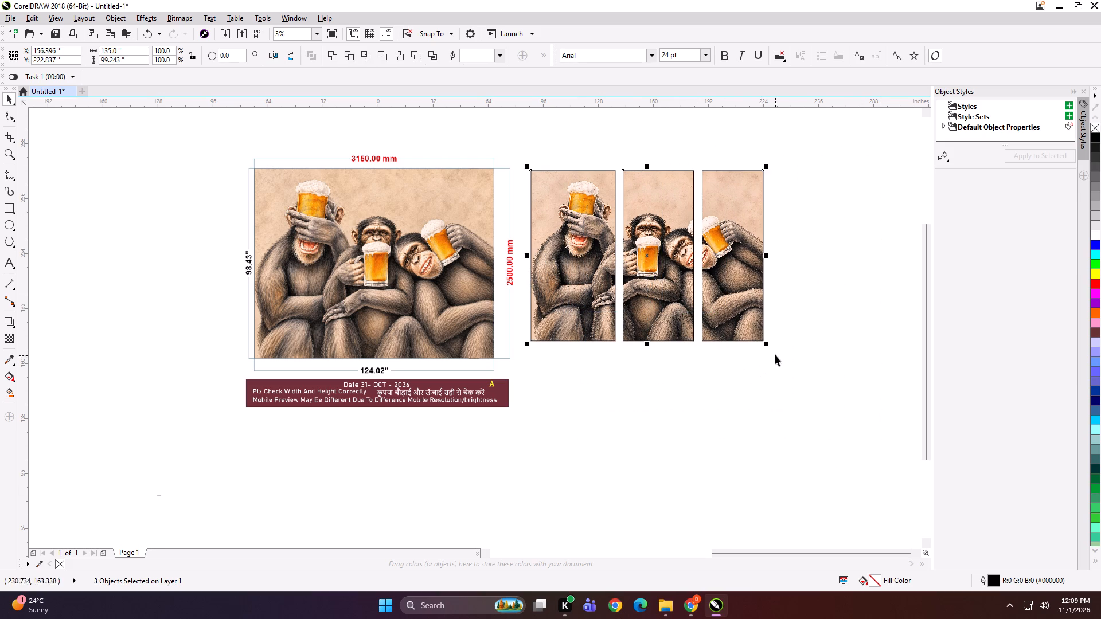
drag(766, 347, 807, 371)
Group the layout preview with the first and right panels.
shift+click(693, 362)
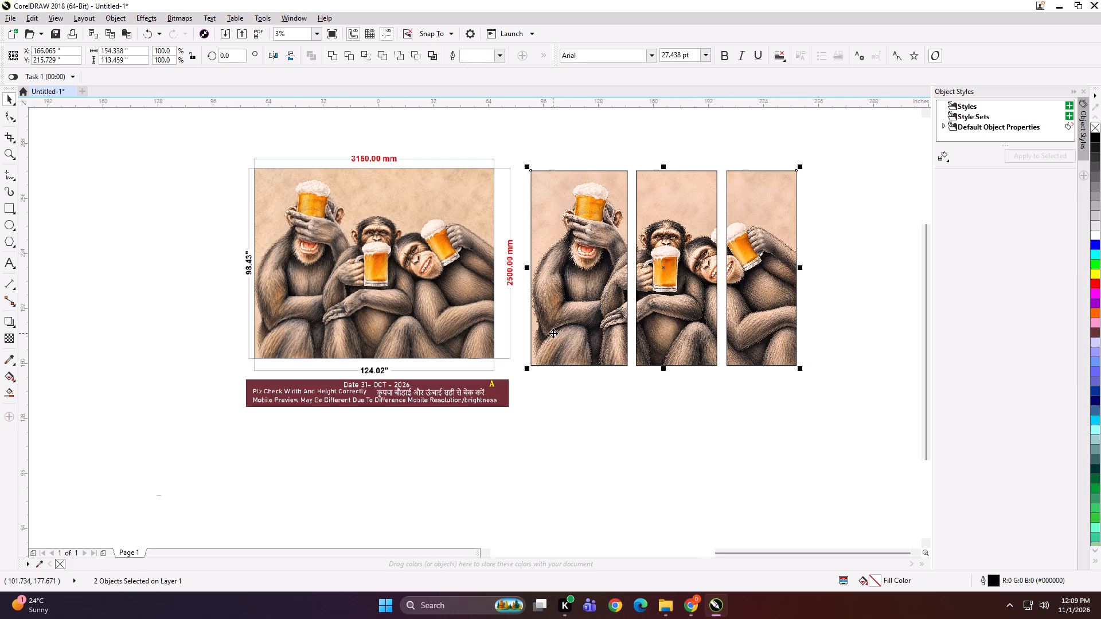
shift+click(459, 324)
key(ctrl+g)
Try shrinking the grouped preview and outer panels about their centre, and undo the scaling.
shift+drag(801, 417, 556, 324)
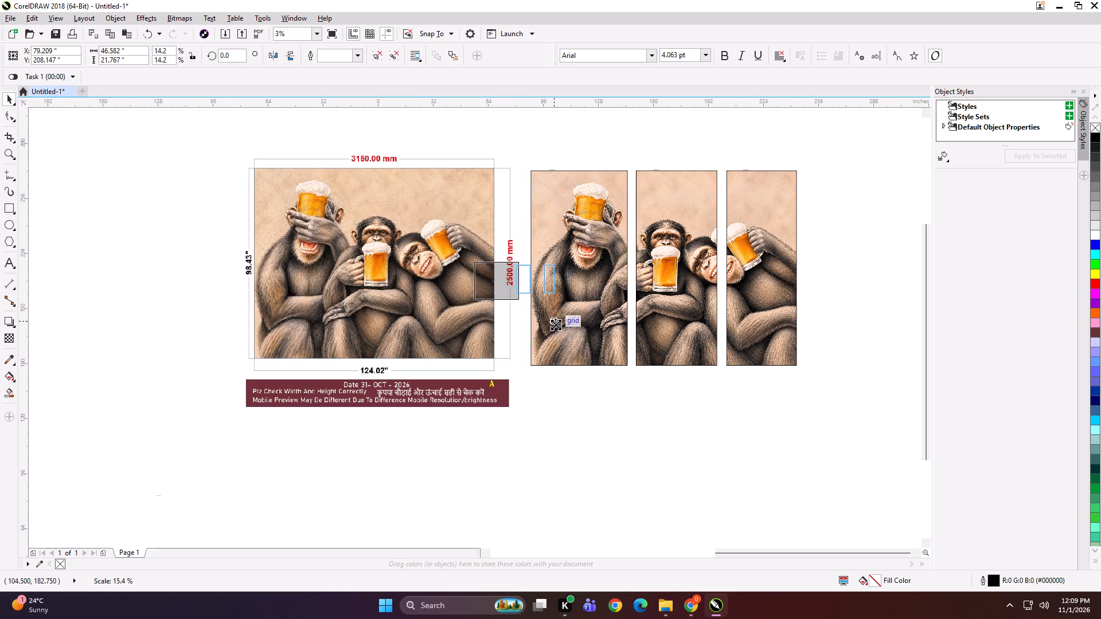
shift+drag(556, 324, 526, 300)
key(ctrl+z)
Group the middle panel with the preview group and shrink everything about its centre to about 4.1 by 1.9 inches.
shift+click(646, 305)
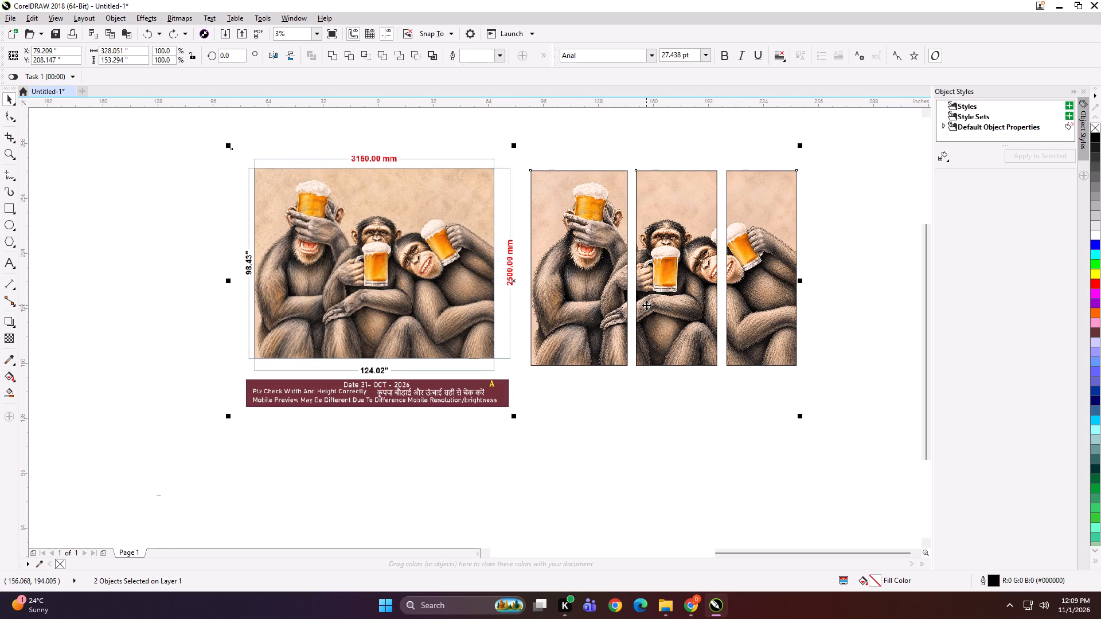
key(ctrl+g)
shift+drag(801, 416, 581, 343)
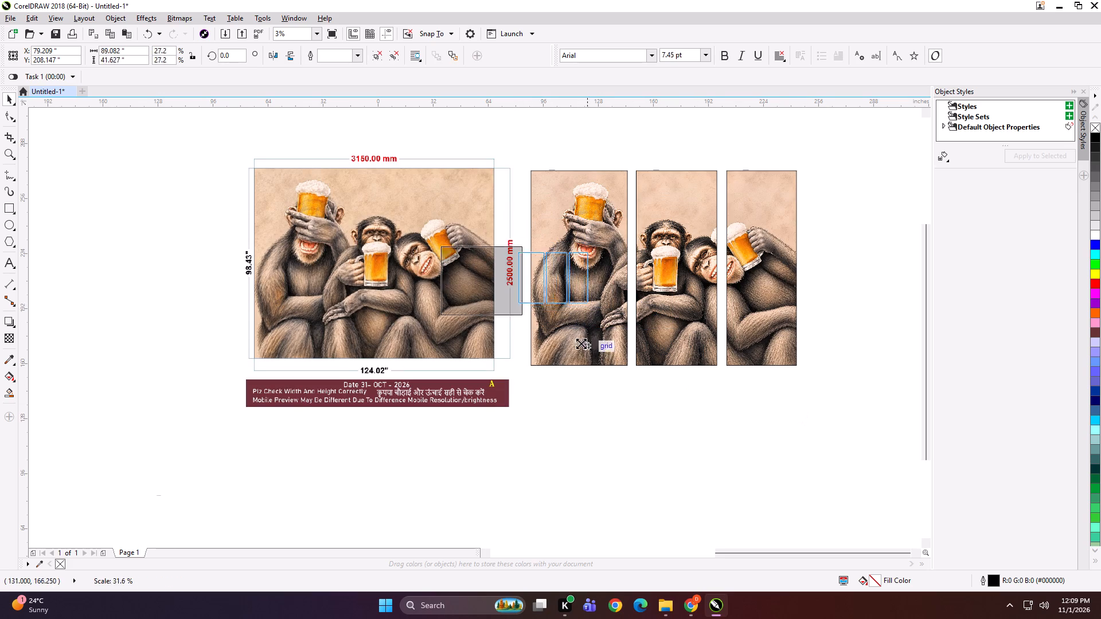
shift+drag(581, 343, 524, 301)
scroll(510, 272, up, 4)
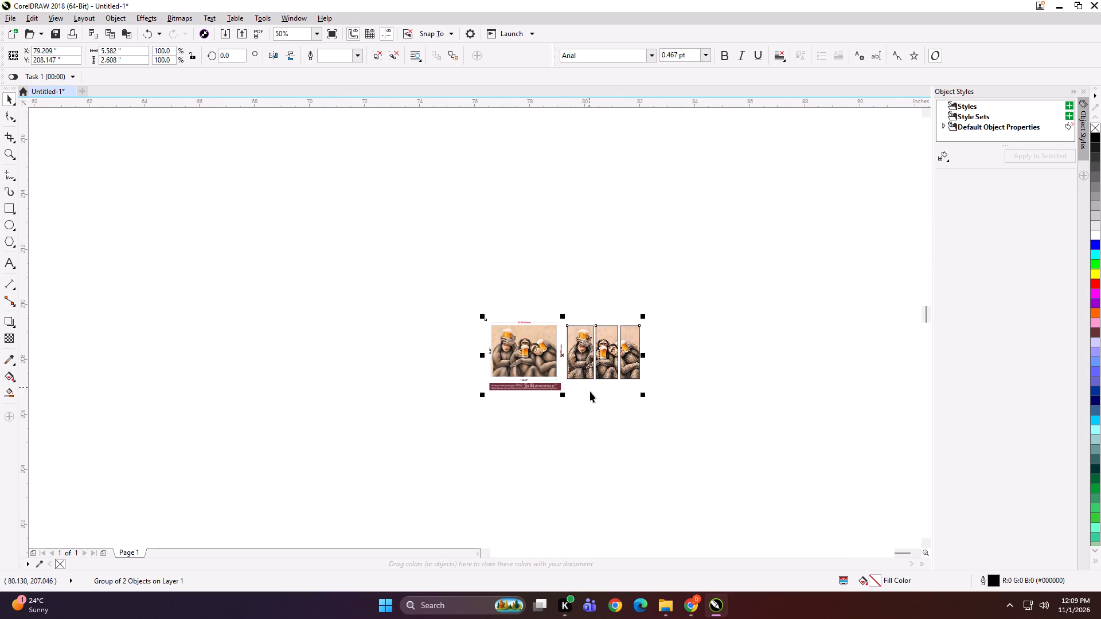
scroll(591, 391, up, 1)
scroll(560, 340, up, 1)
shift+drag(821, 444, 808, 441)
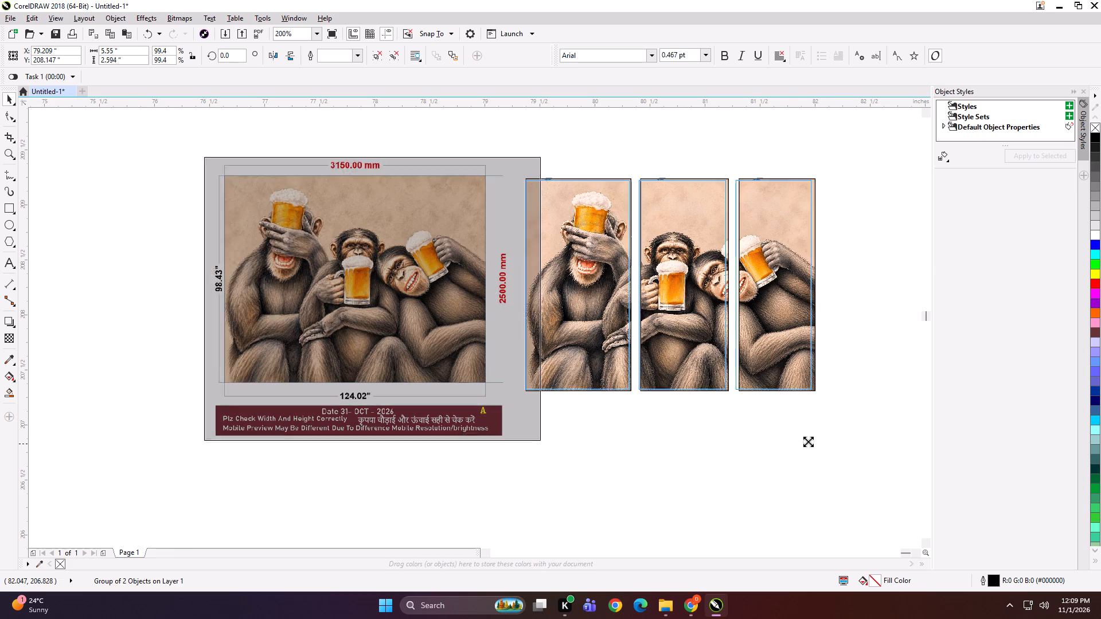
shift+drag(808, 441, 740, 416)
Export the shrunken preview-and-panels group as a TIFF named "SFDG".
key(ctrl+e)
text(SFDG)
key(Return)
key(Return)
key(Return)
Delete the monkey preview-and-panels group from the page.
key(Delete)
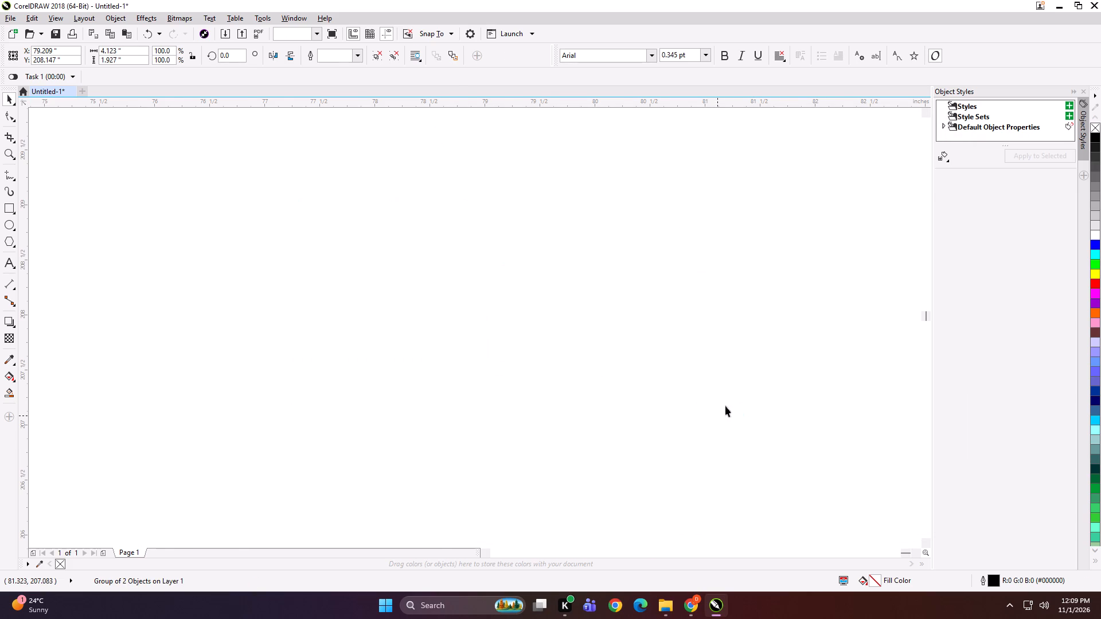
Move the three-image layout with the birds and flowers upward, beside the brown texture layout.
key(F4)
click(653, 352)
drag(233, 442, 224, 307)
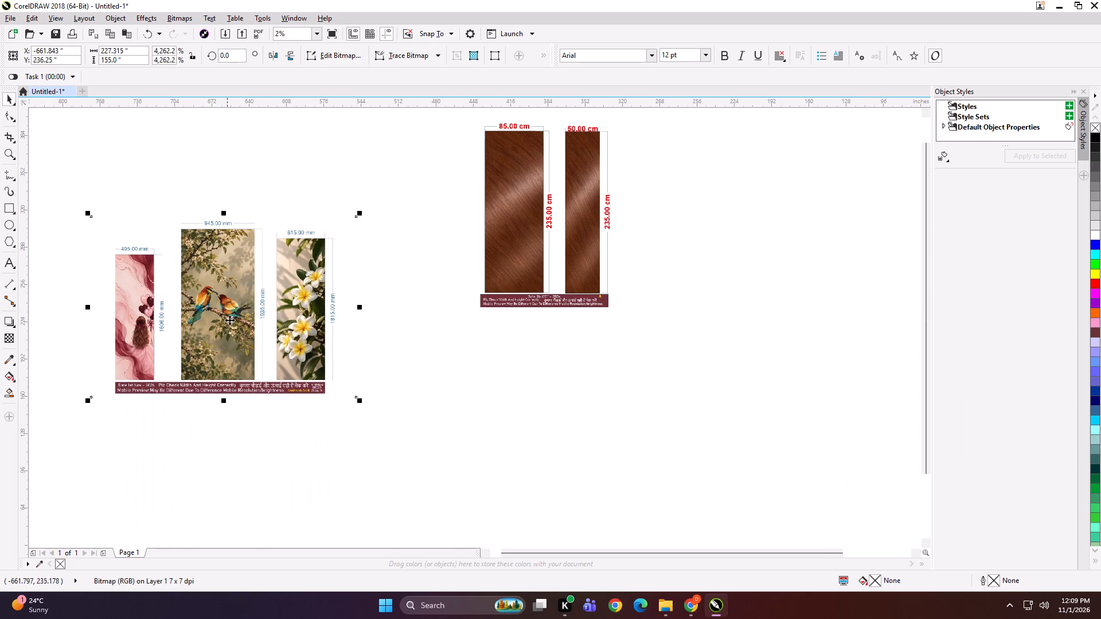
click(507, 414)
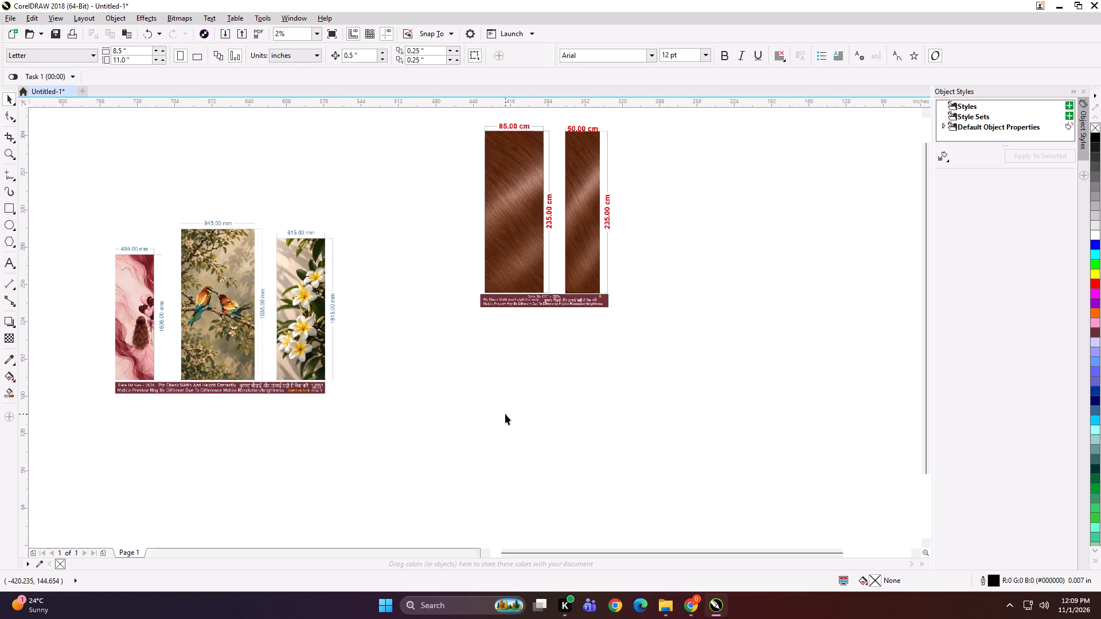
Move the two-piece brown texture layout directly above the birds-and-flowers layout.
scroll(545, 449, down, 1)
drag(321, 318, 208, 249)
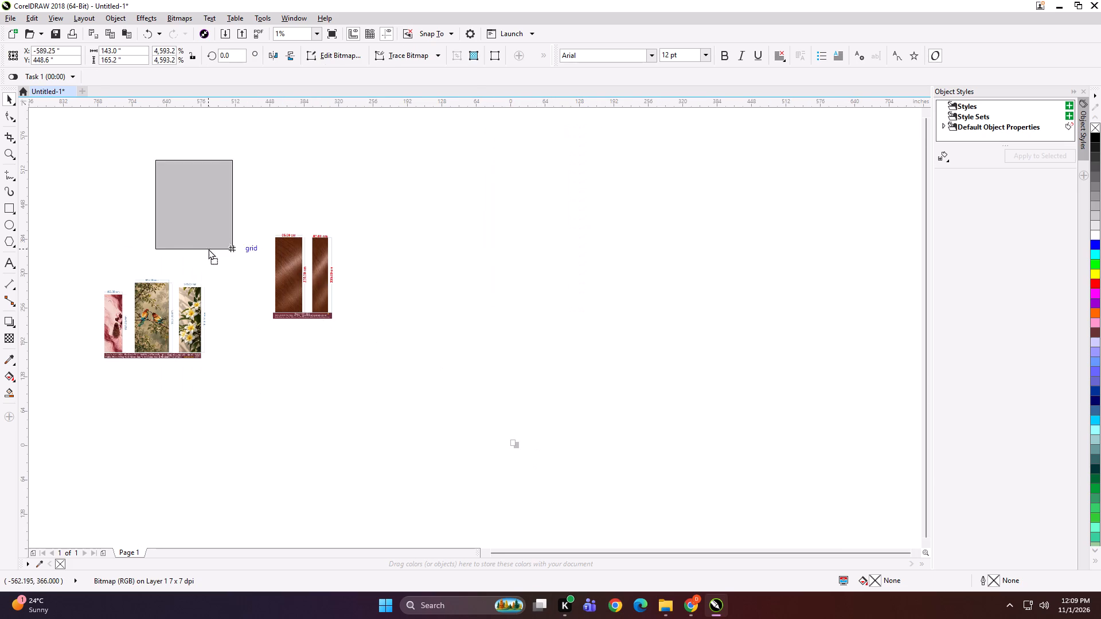
drag(208, 249, 169, 253)
click(310, 282)
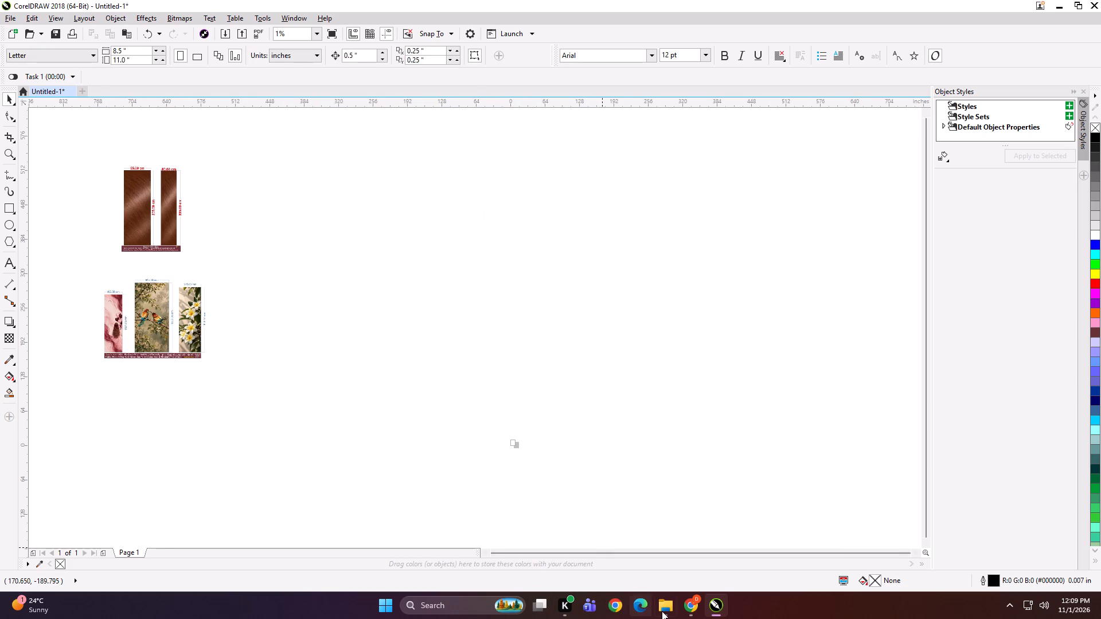
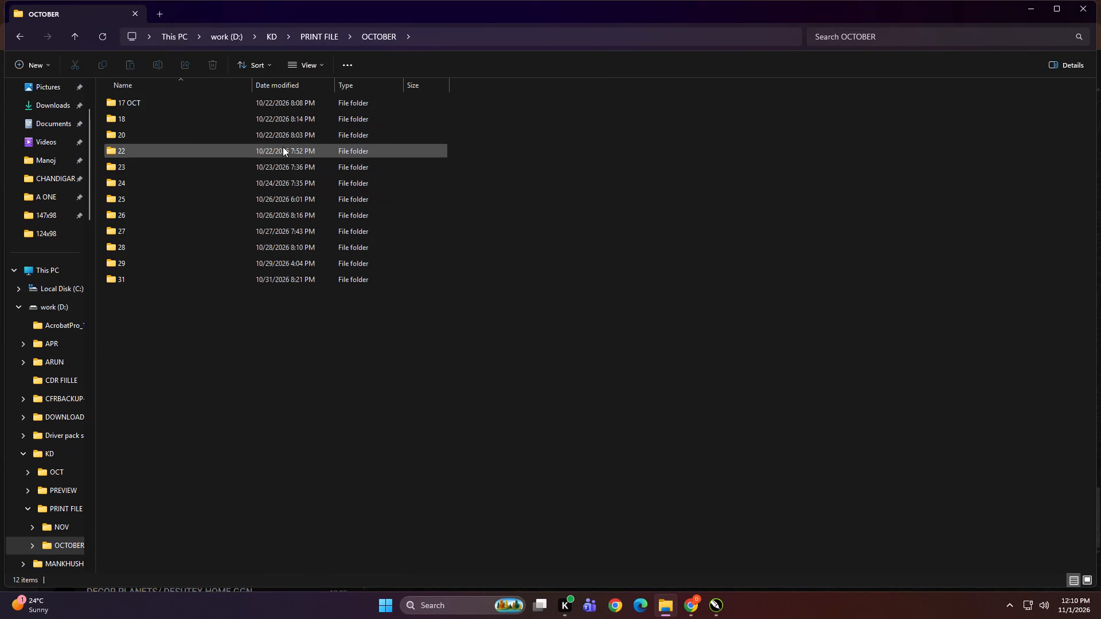
Look through the NOV > 1 folder inside KD > PRINT FILE for its customer folders.
click(279, 466)
key(BackSpace)
click(279, 373)
double_click(190, 159)
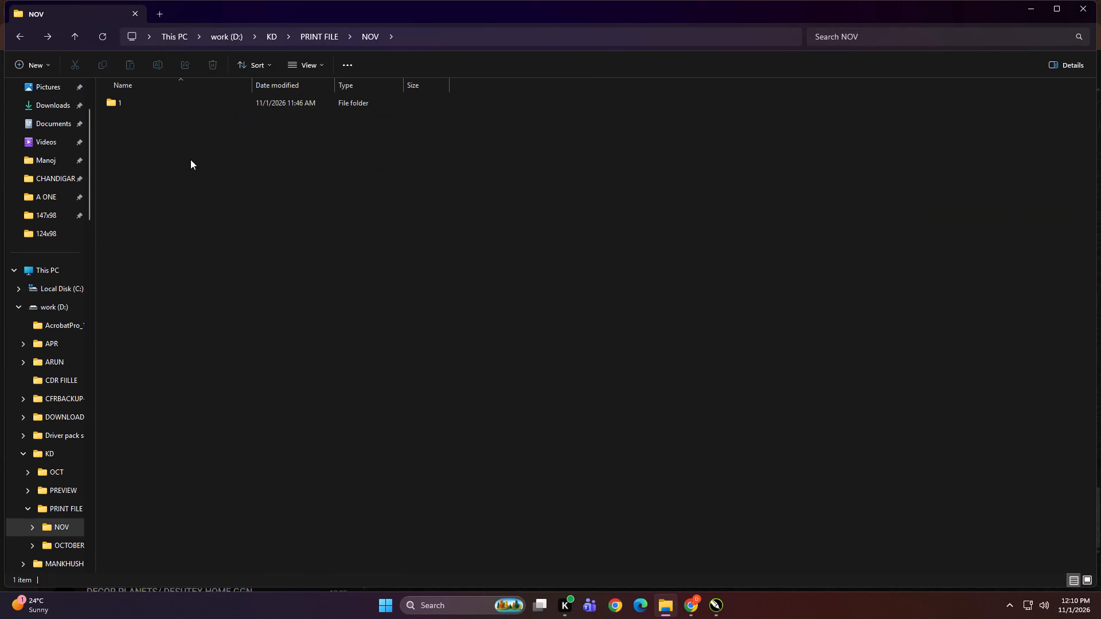
click(152, 112)
double_click(151, 107)
click(151, 103)
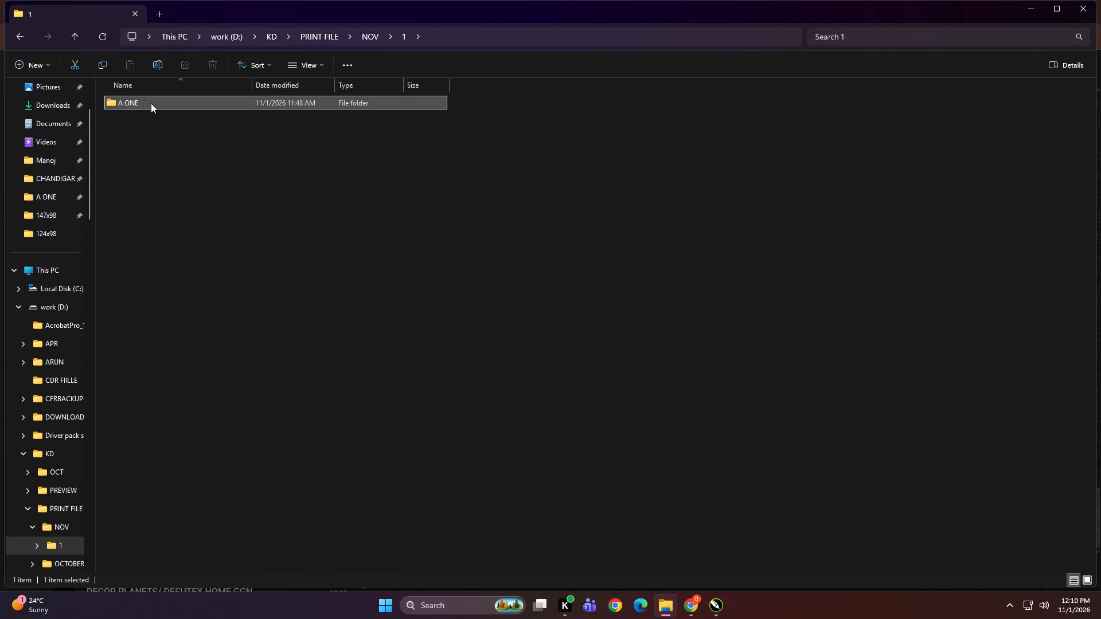
click(334, 207)
Switch to CorelDRAW and undo the last move of the two-piece brown texture layout.
click(711, 608)
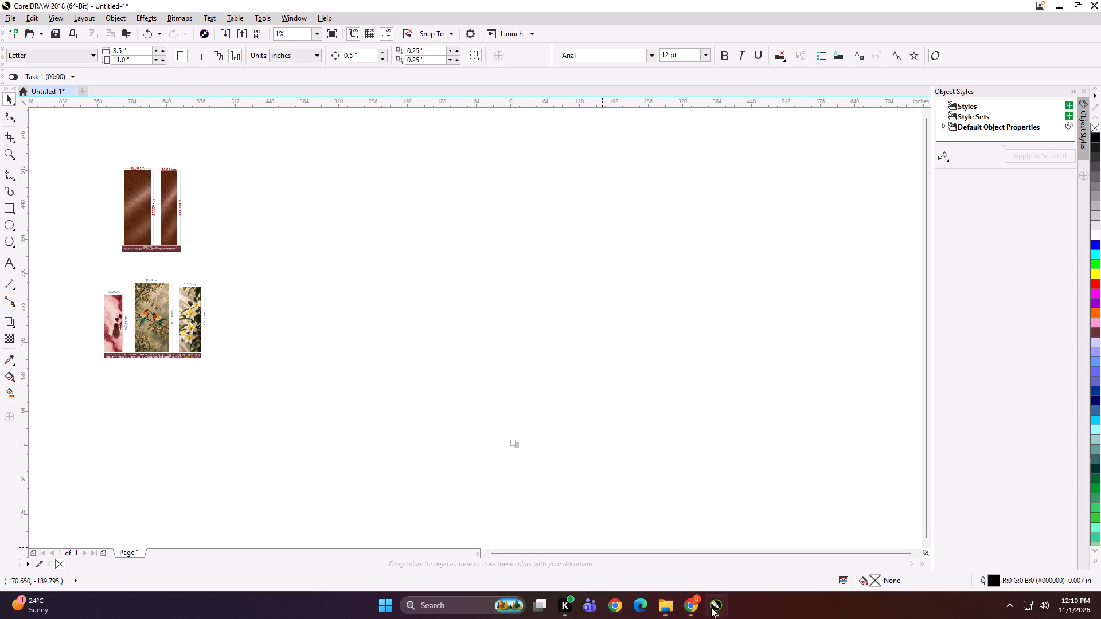
key(ctrl+z)
Check the destination folder used for the TIFF exports, without exporting the layout.
key(ctrl+e)
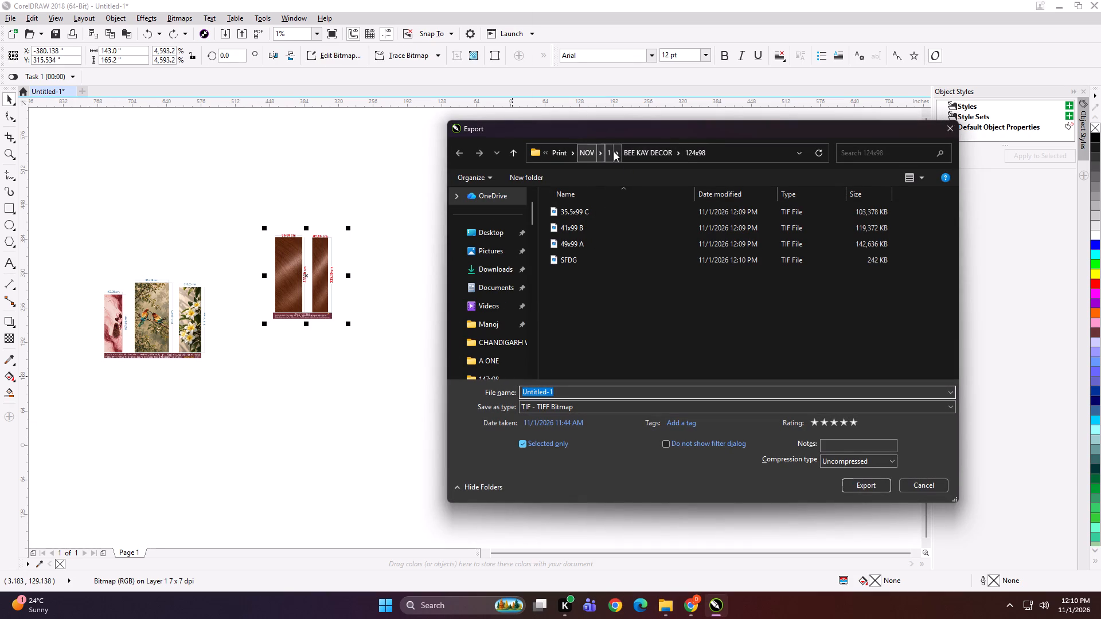
click(915, 487)
click(404, 390)
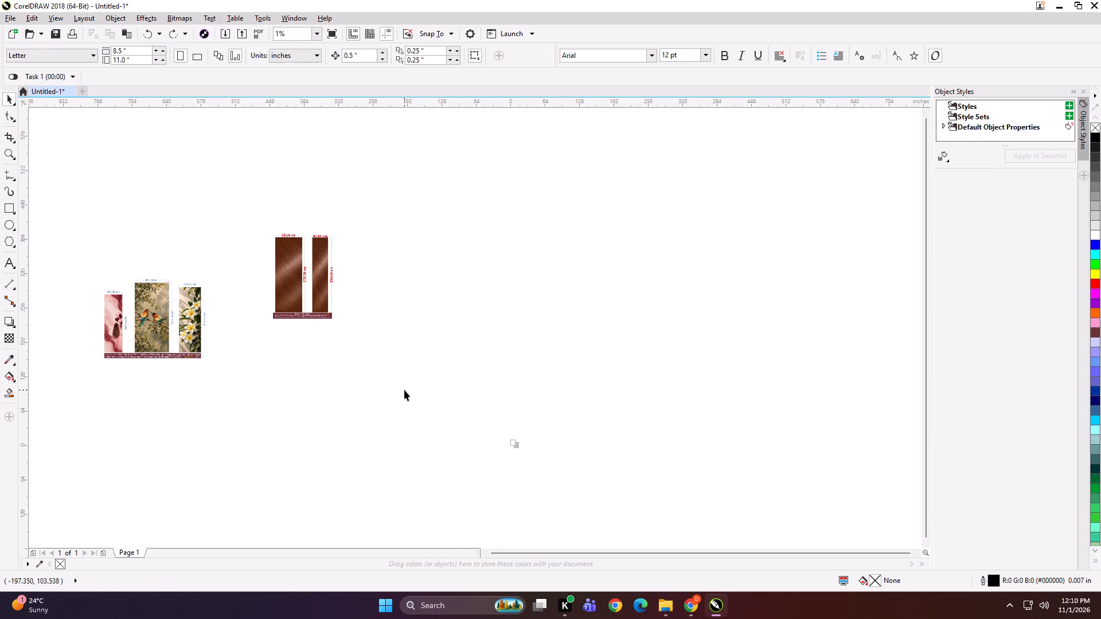
Switch to File Explorer and recheck the contents of PRINT FILE > NOV > 1 for the BEE KAY DECOR folder.
click(673, 613)
click(423, 299)
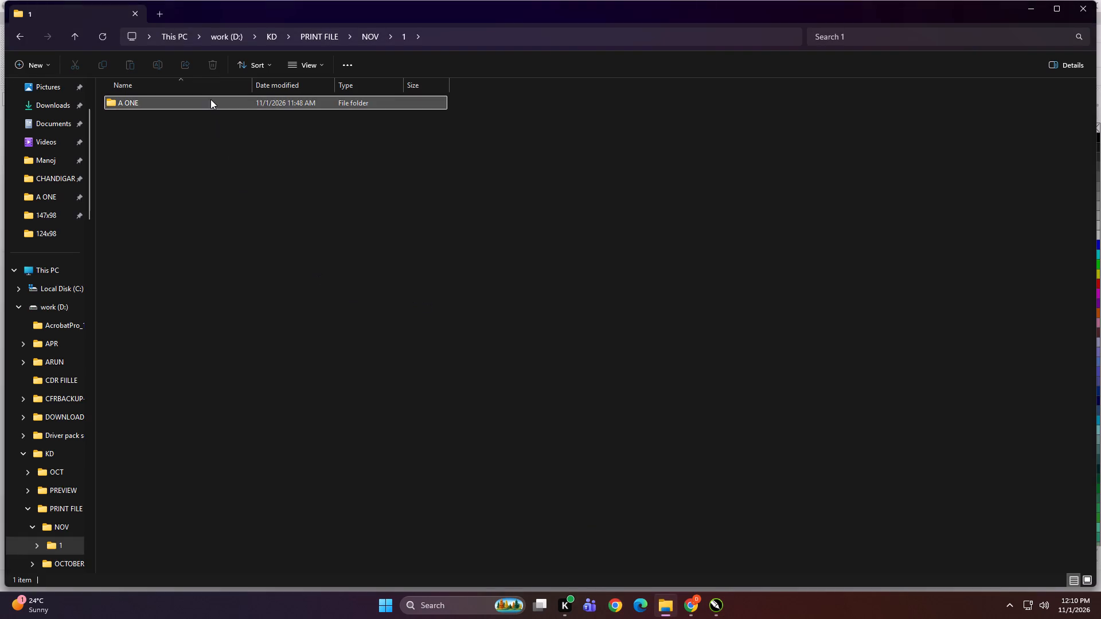
triple_click(210, 99)
click(340, 257)
key(BackSpace)
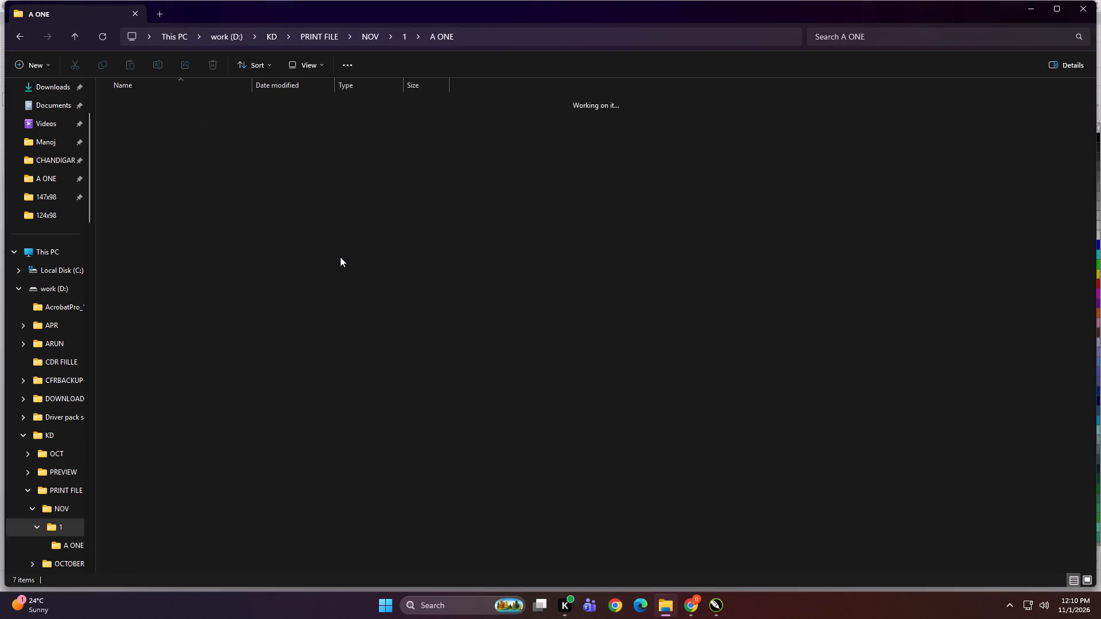
key(BackSpace)
key(BackSpace)
click(314, 308)
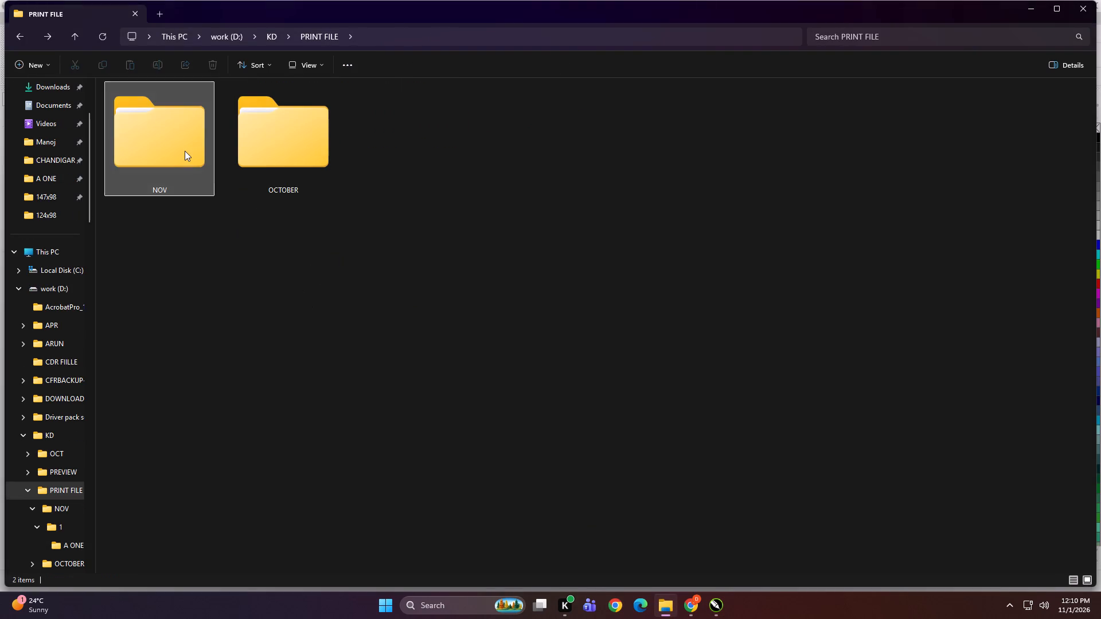
triple_click(185, 151)
double_click(158, 103)
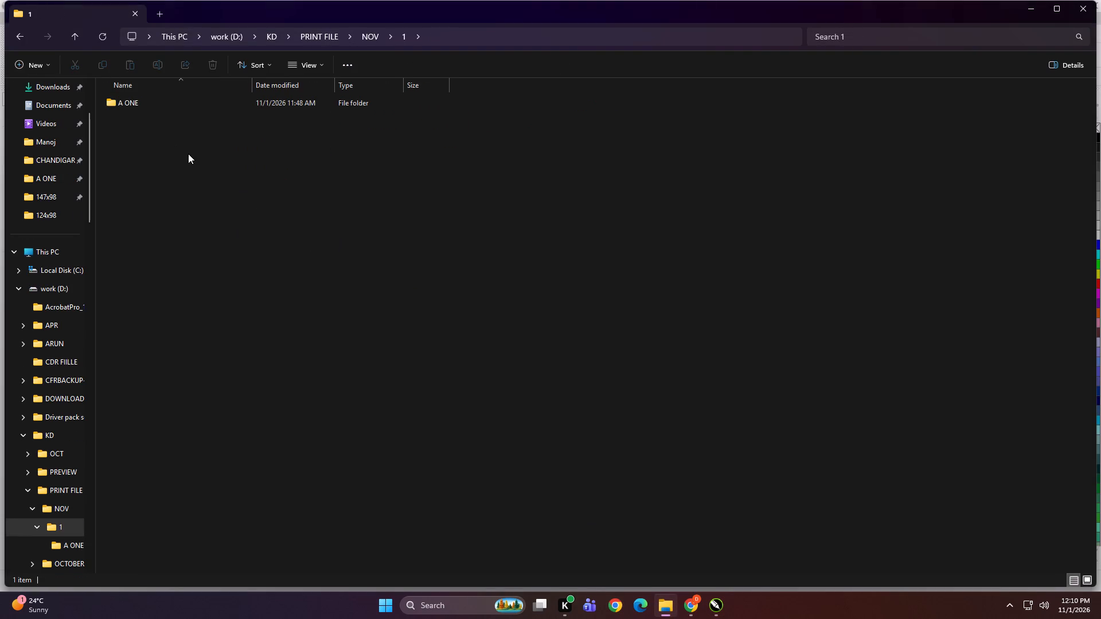
click(1085, 10)
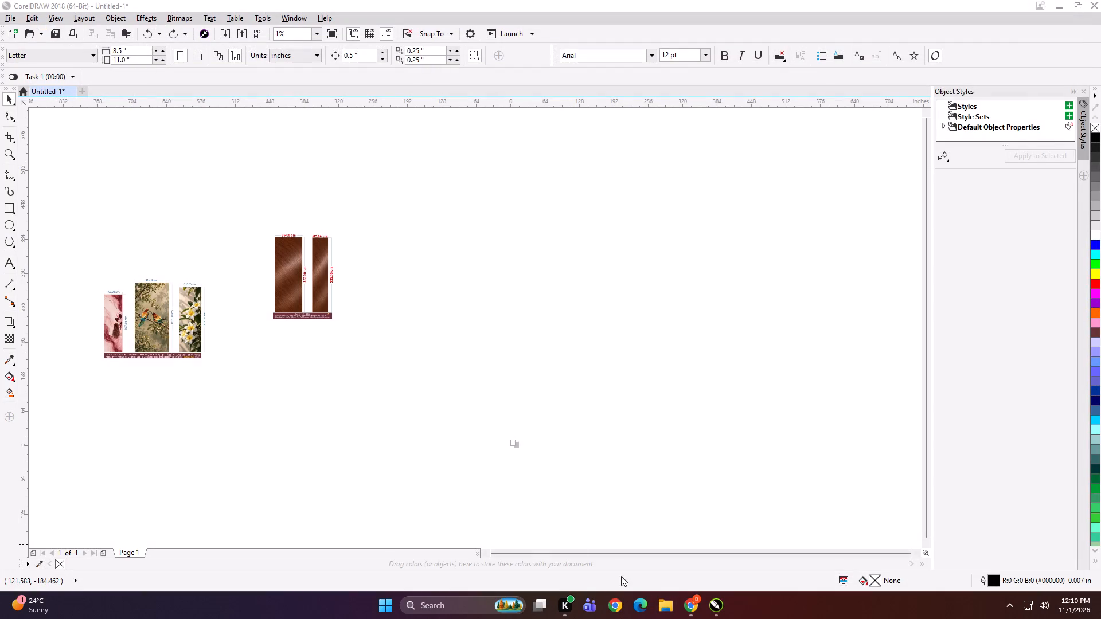
Browse from This PC through work (D:) > KD > PRINT FILE > NOV > 1, looking for the BEE KAY DECOR folder.
click(659, 605)
click(46, 367)
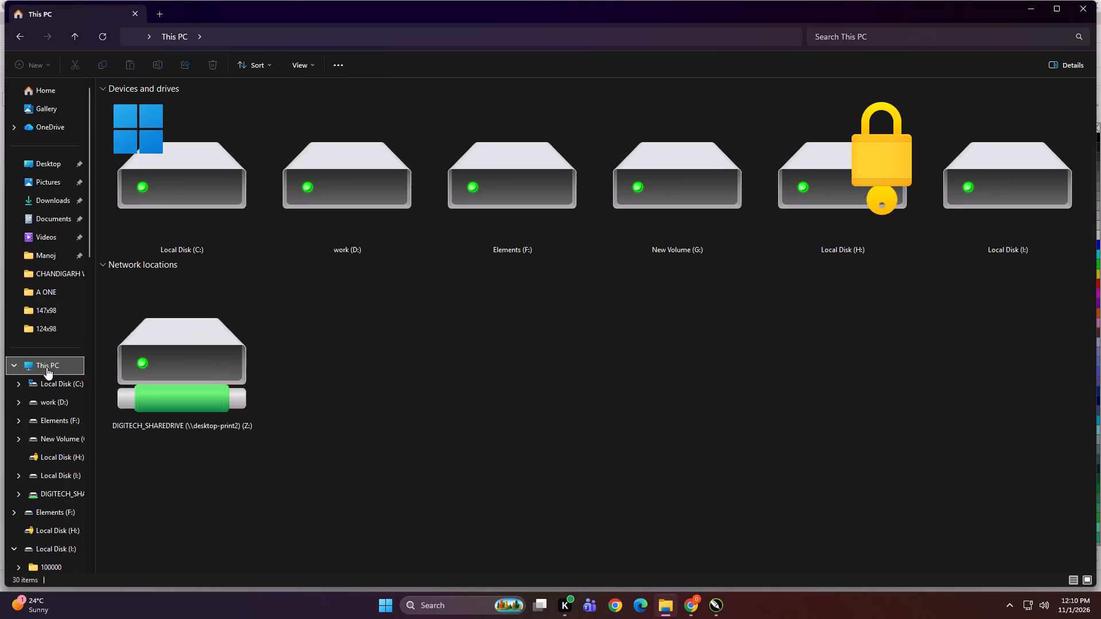
double_click(339, 226)
double_click(579, 123)
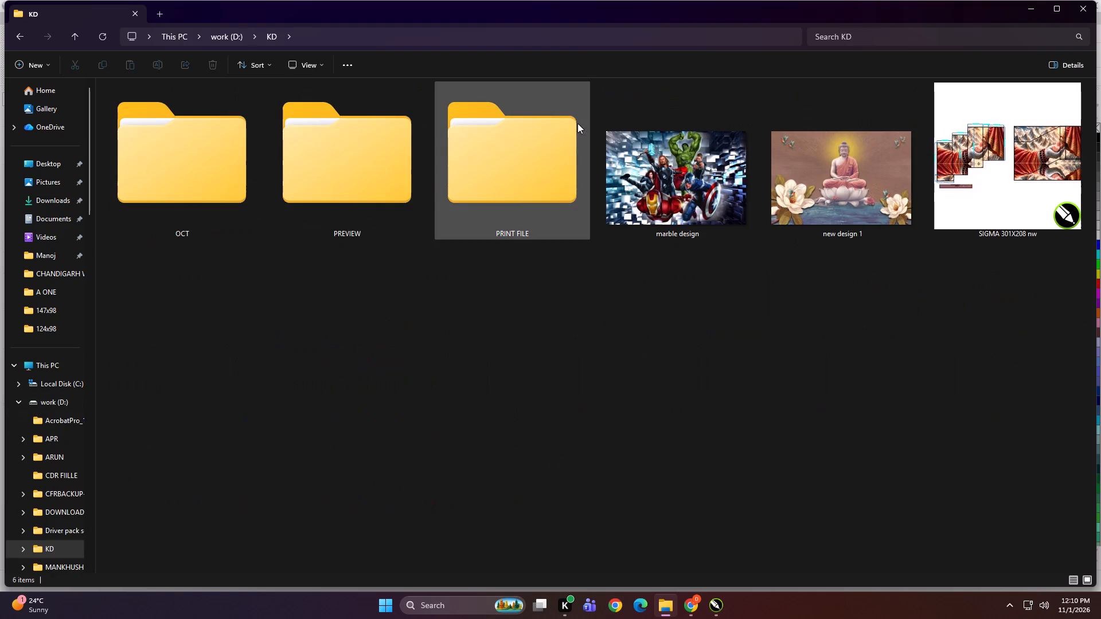
double_click(514, 158)
double_click(206, 136)
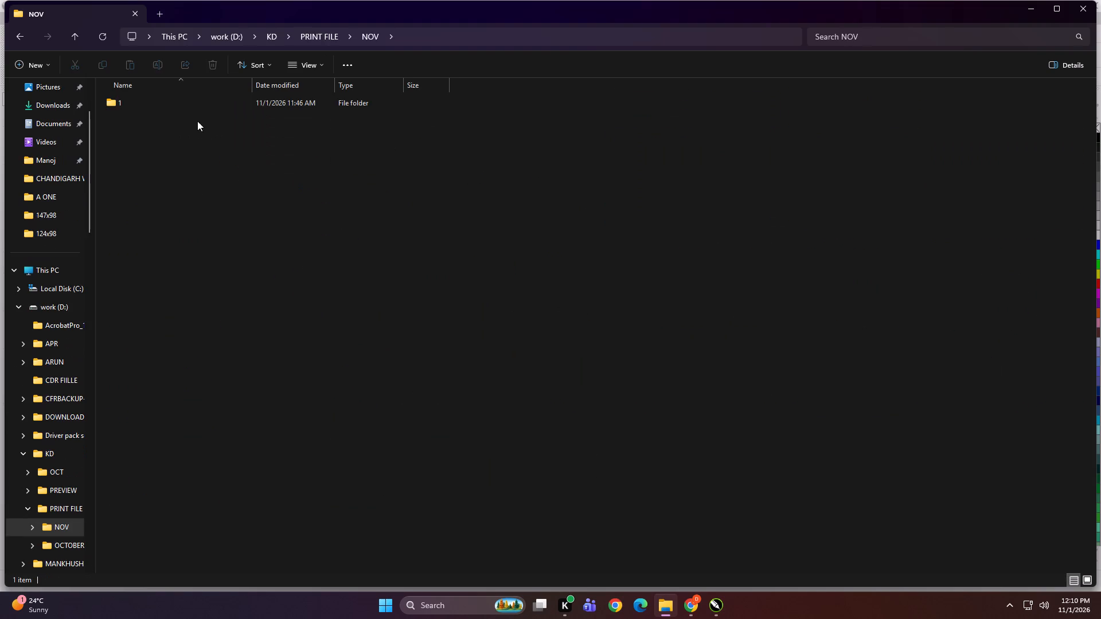
double_click(184, 105)
click(255, 211)
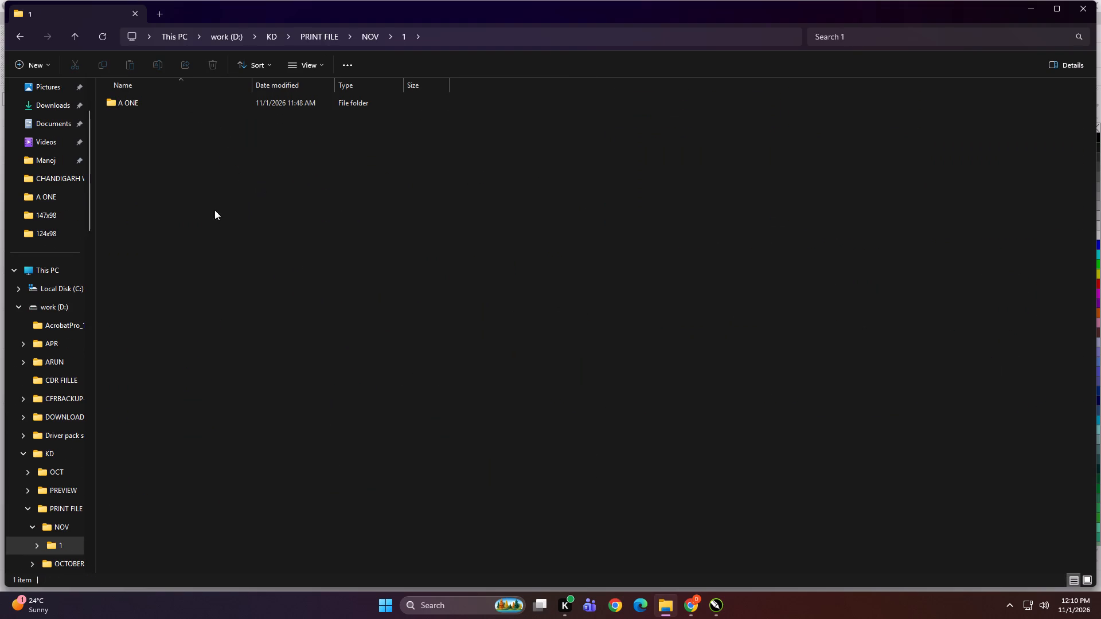
click(76, 33)
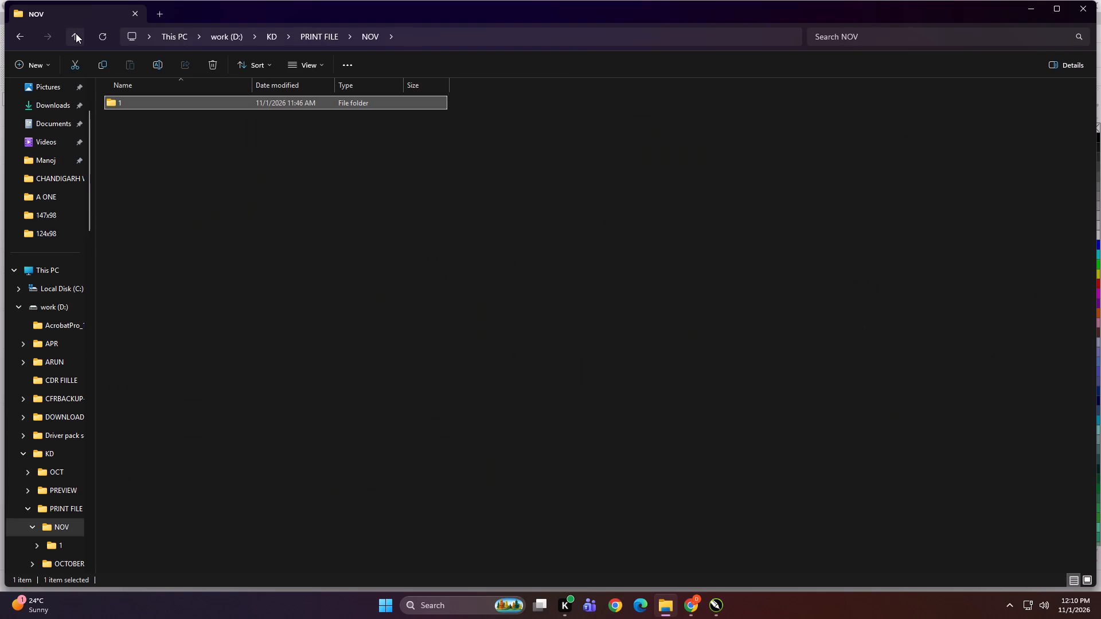
click(243, 256)
key(BackSpace)
click(390, 297)
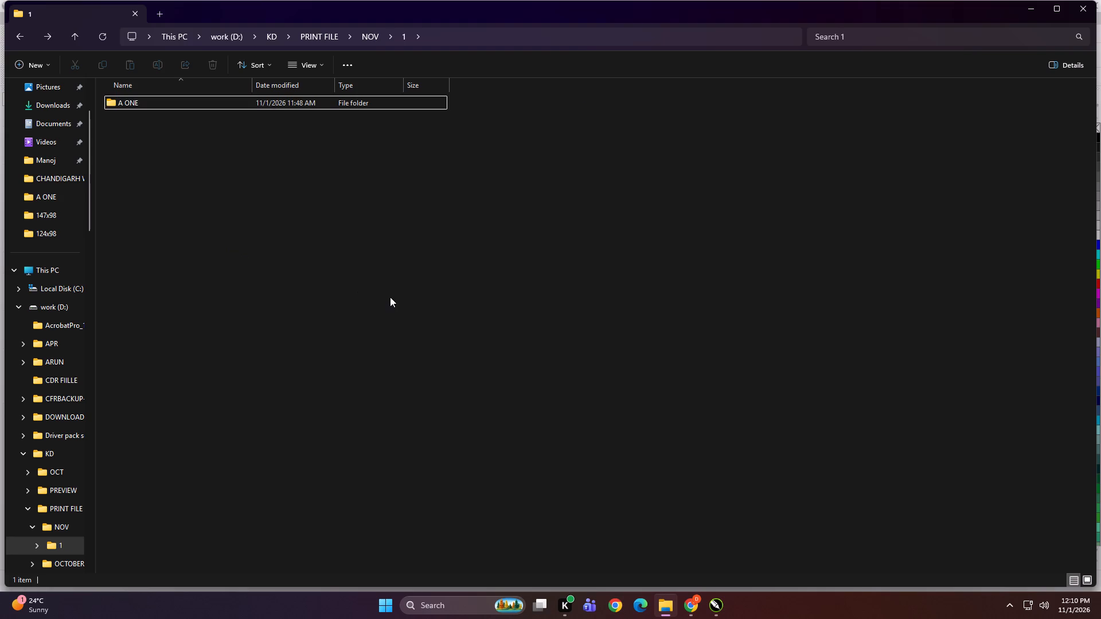
key(BackSpace)
Switch to CorelDRAW and undo the last move of the three-image birds-and-flowers layout.
click(718, 614)
click(535, 363)
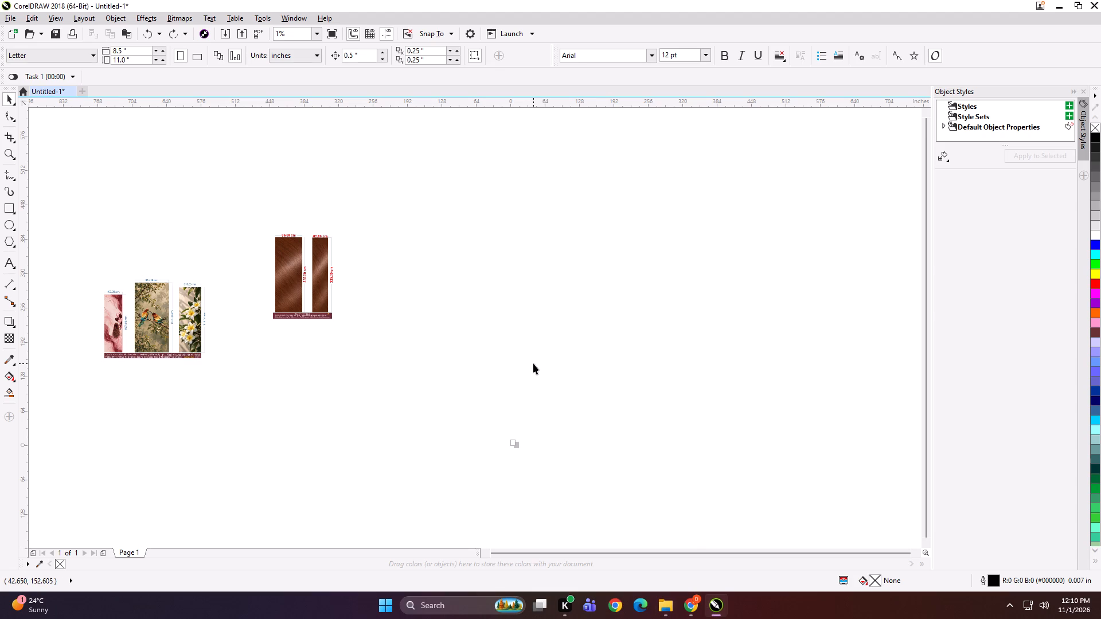
key(ctrl+z)
Examine the export location's folder path up to NOV and the BEE KAY DECOR subfolder 147x98, without exporting anything.
key(ctrl+e)
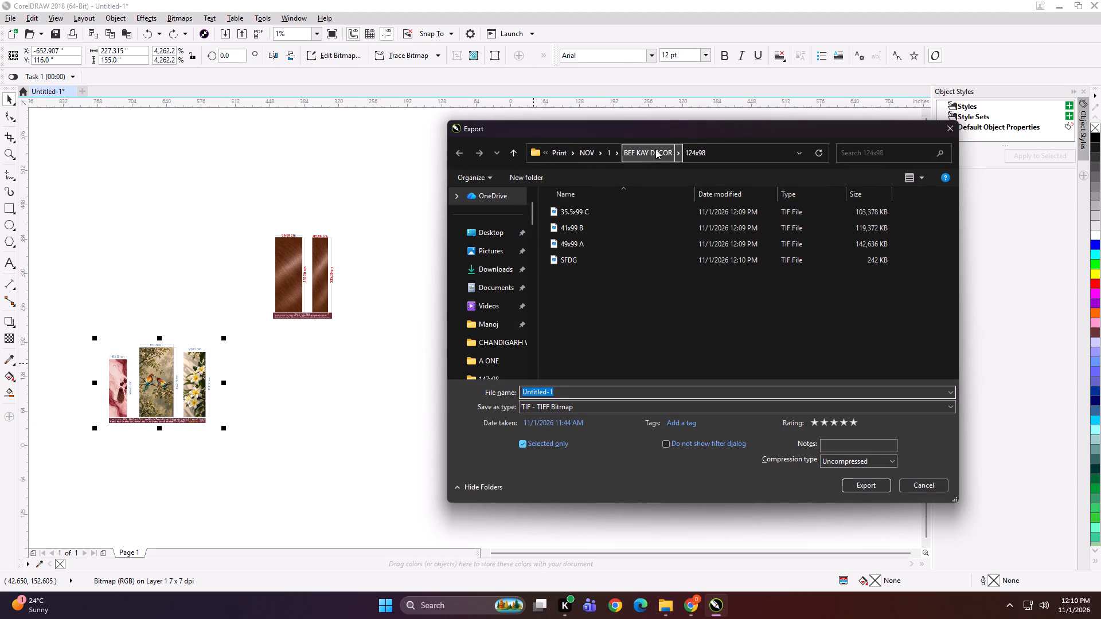
click(635, 151)
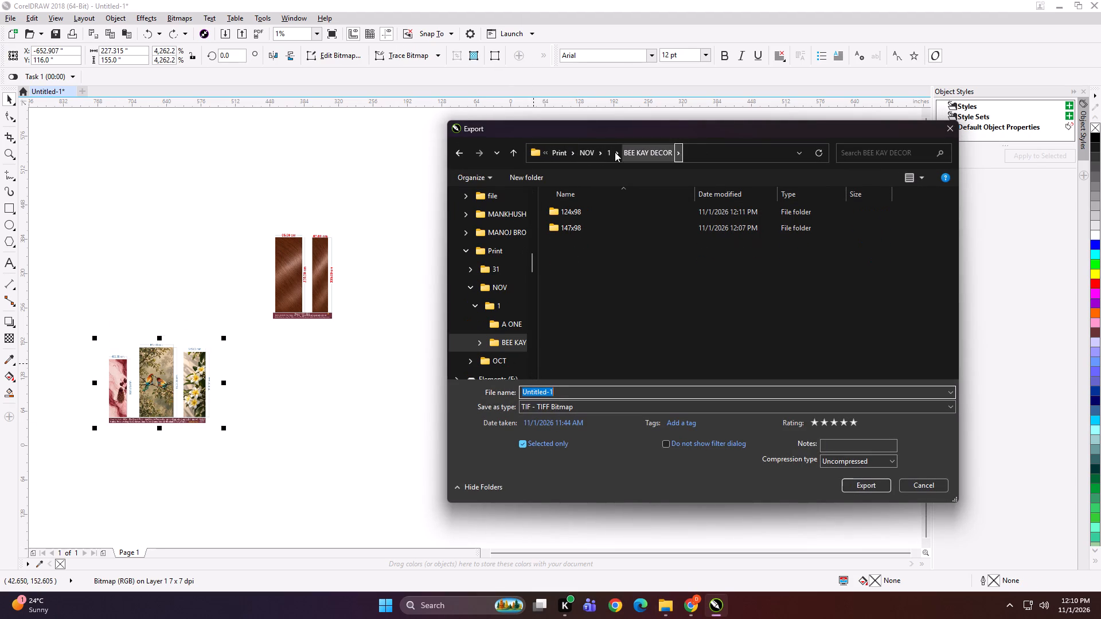
click(607, 152)
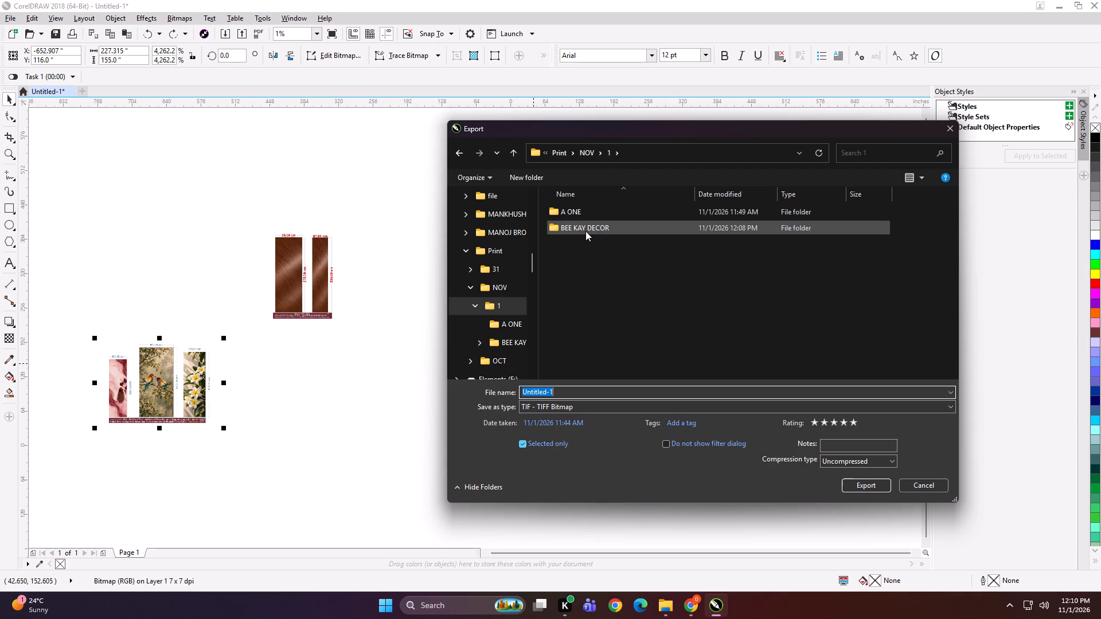
click(584, 149)
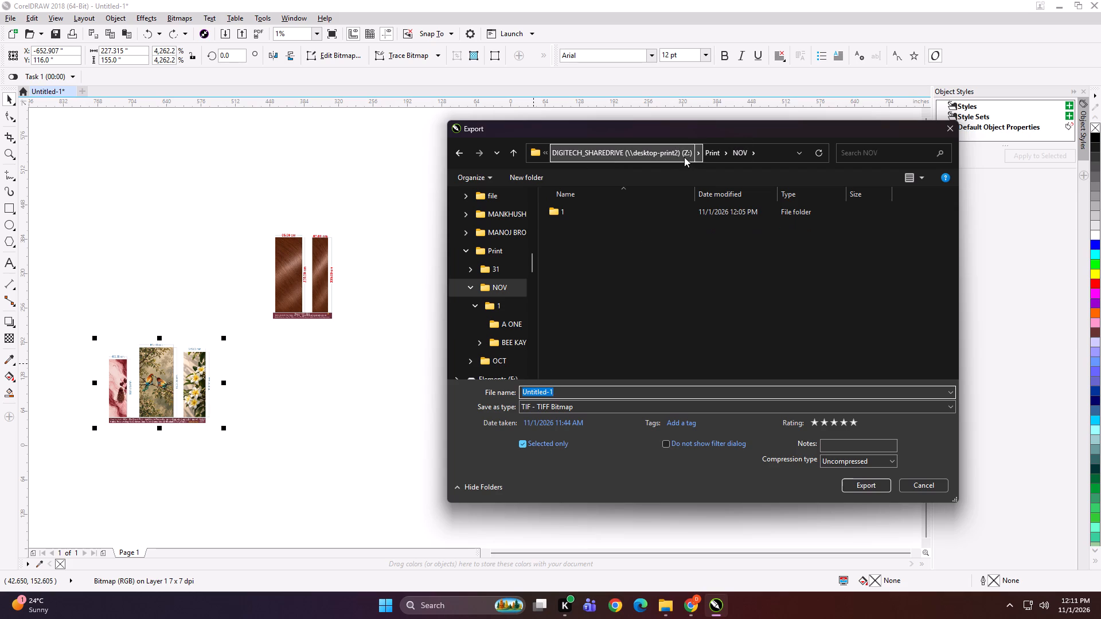
double_click(620, 205)
double_click(606, 228)
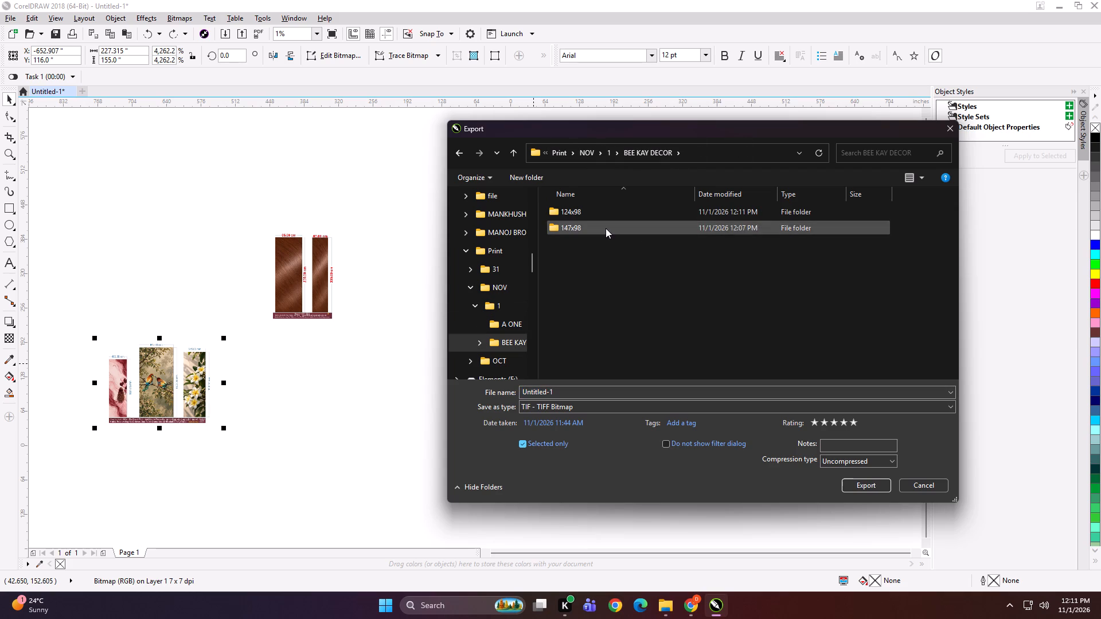
click(603, 289)
double_click(598, 227)
click(515, 154)
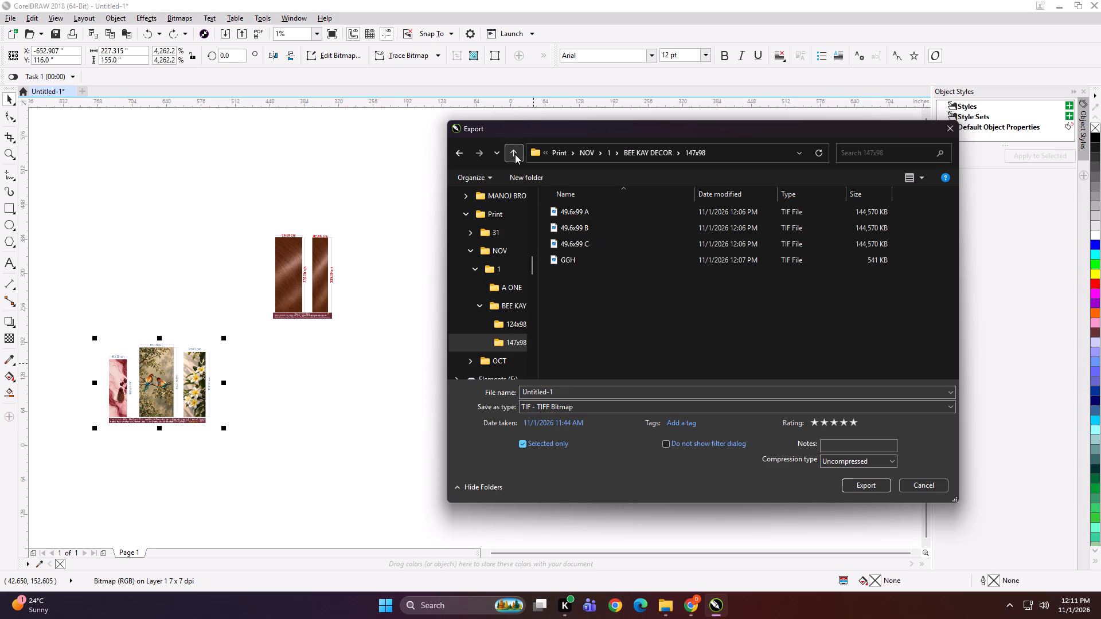
click(915, 479)
click(711, 468)
Switch to File Explorer and copy the BEE KAY DECOR folder from Print > NOV > 1 on DIGITECH_SHAREDRIVE (Z:).
click(668, 604)
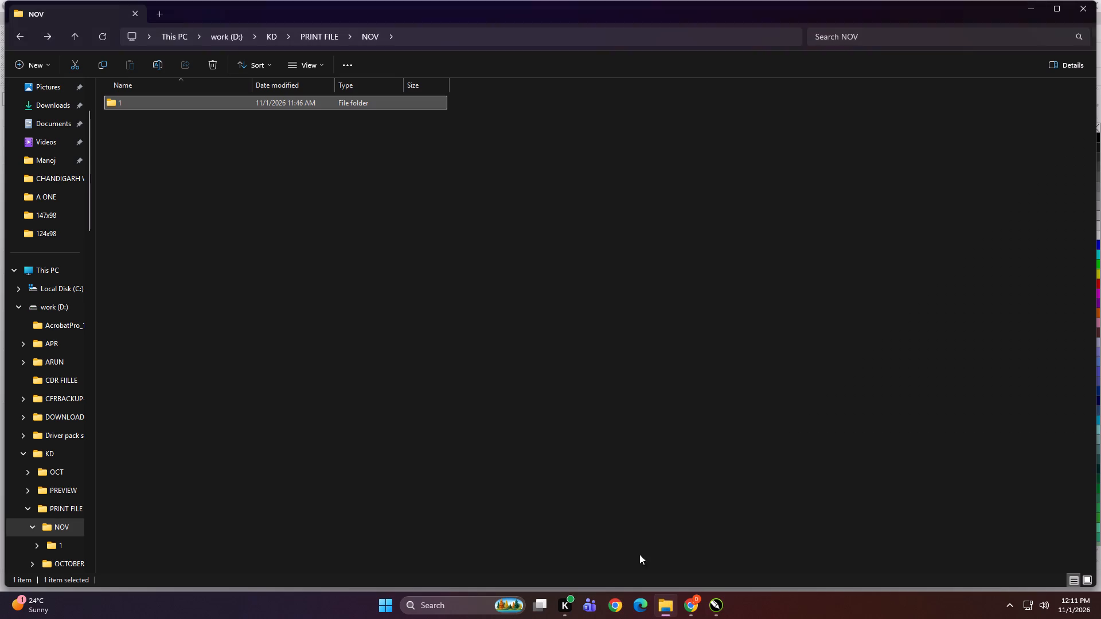
scroll(56, 371, up, 2)
click(51, 356)
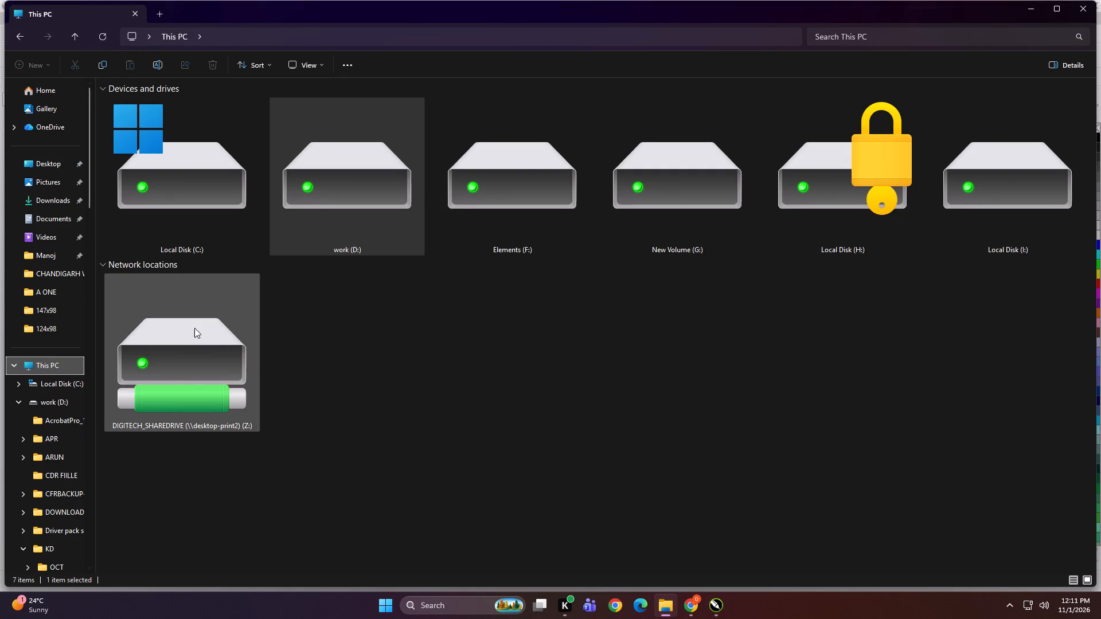
click(224, 336)
click(224, 336)
double_click(311, 332)
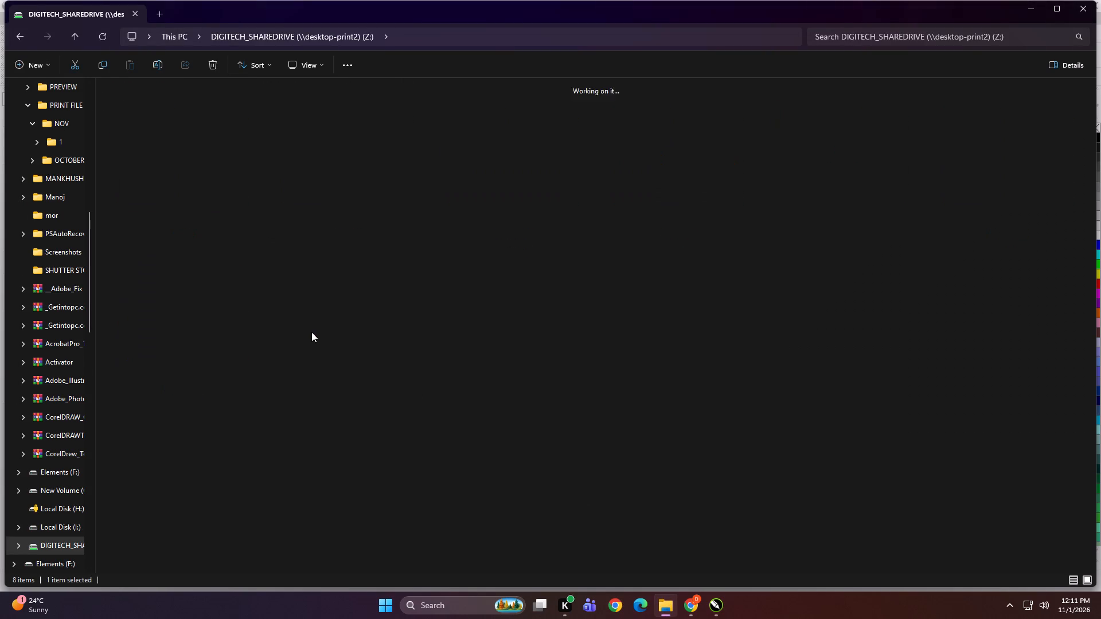
double_click(289, 167)
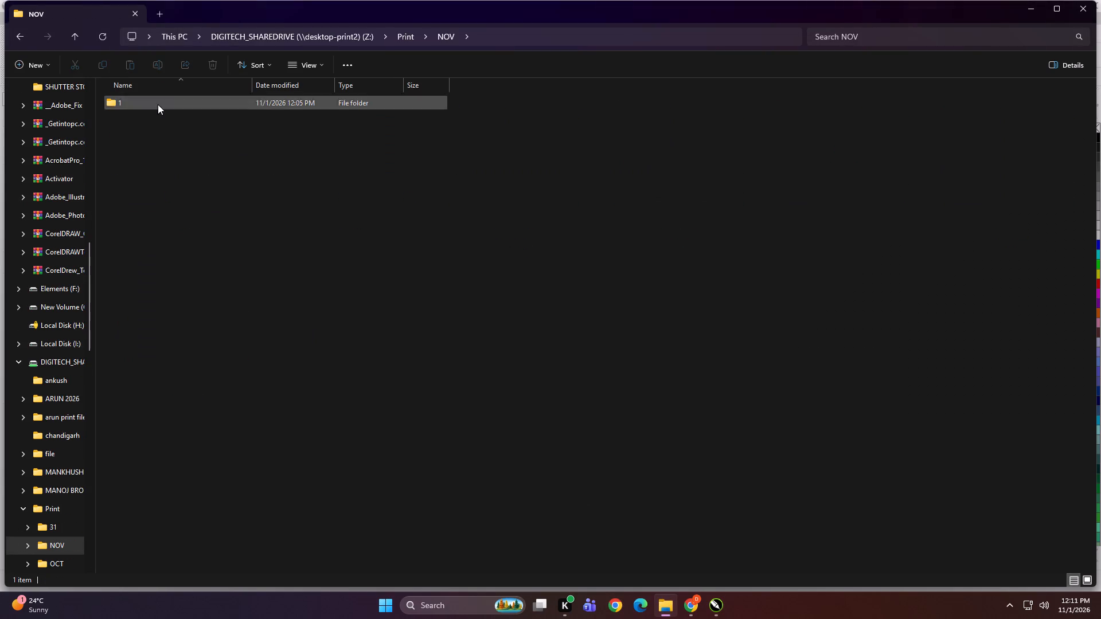
double_click(158, 104)
click(166, 119)
key(ctrl+c)
Open work (D:) > KD > PRINT FILE > NOV > 1 as the destination for the copied BEE KAY DECOR folder.
scroll(40, 330, up, 8)
click(45, 358)
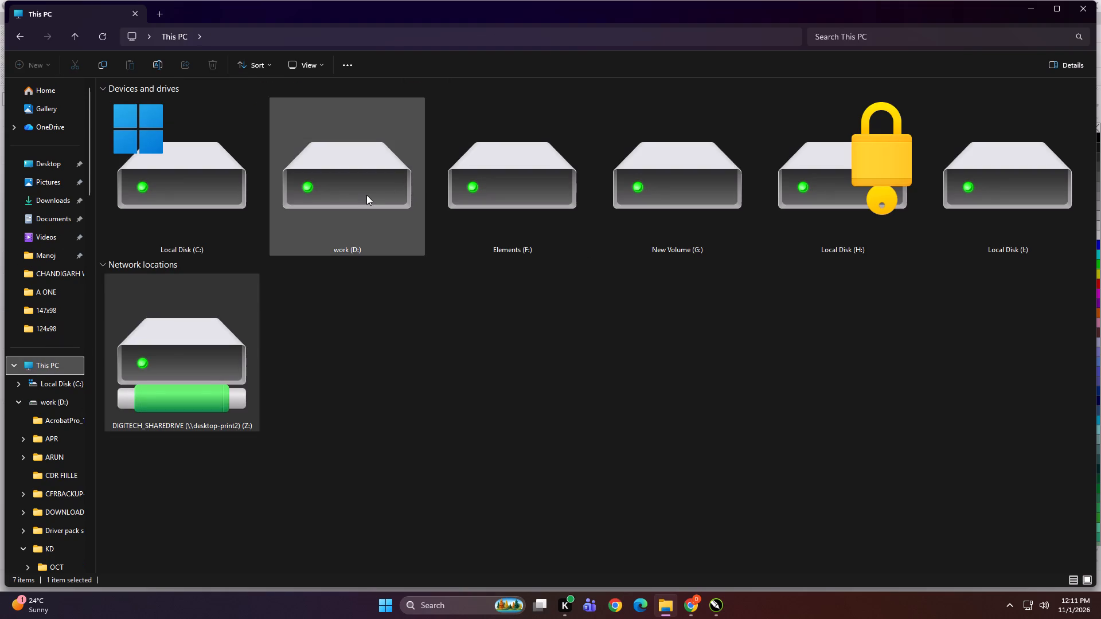
double_click(366, 195)
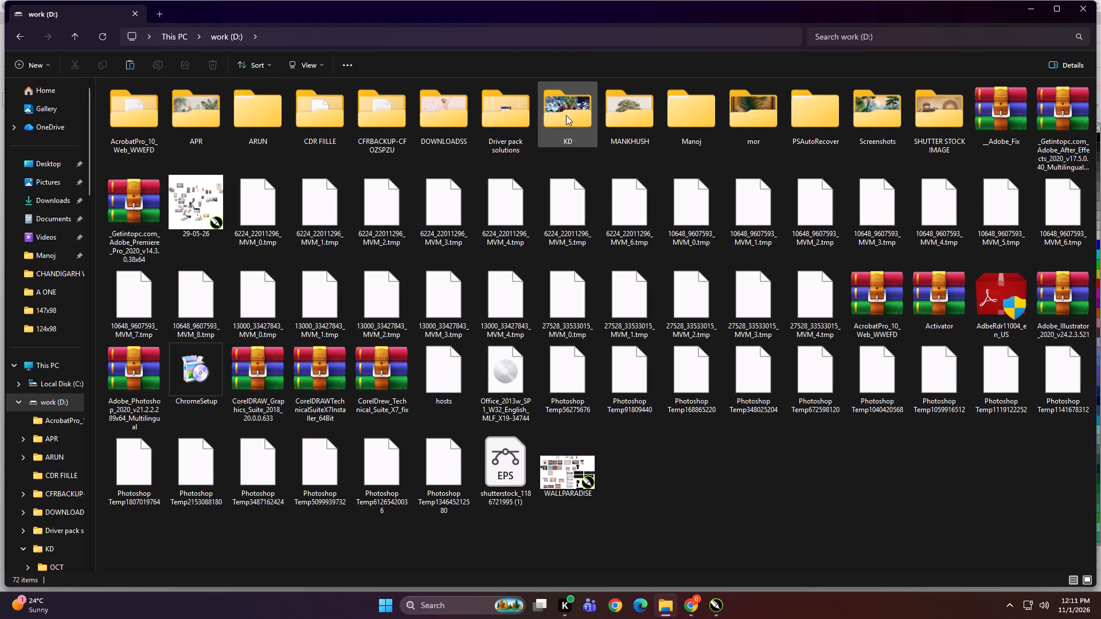
double_click(571, 115)
triple_click(481, 179)
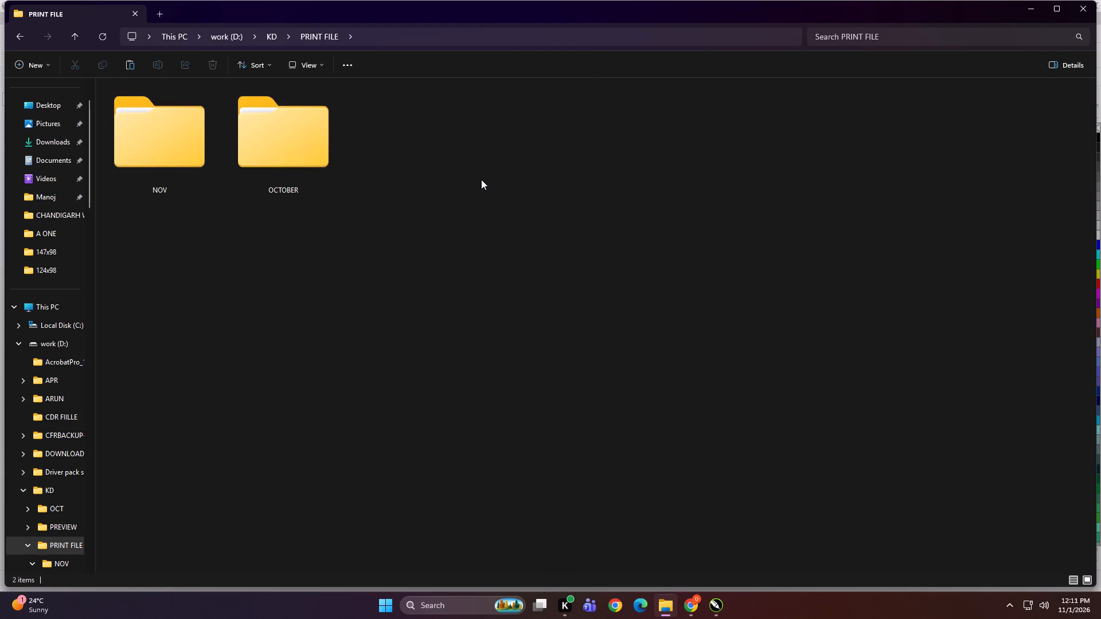
double_click(172, 151)
double_click(139, 107)
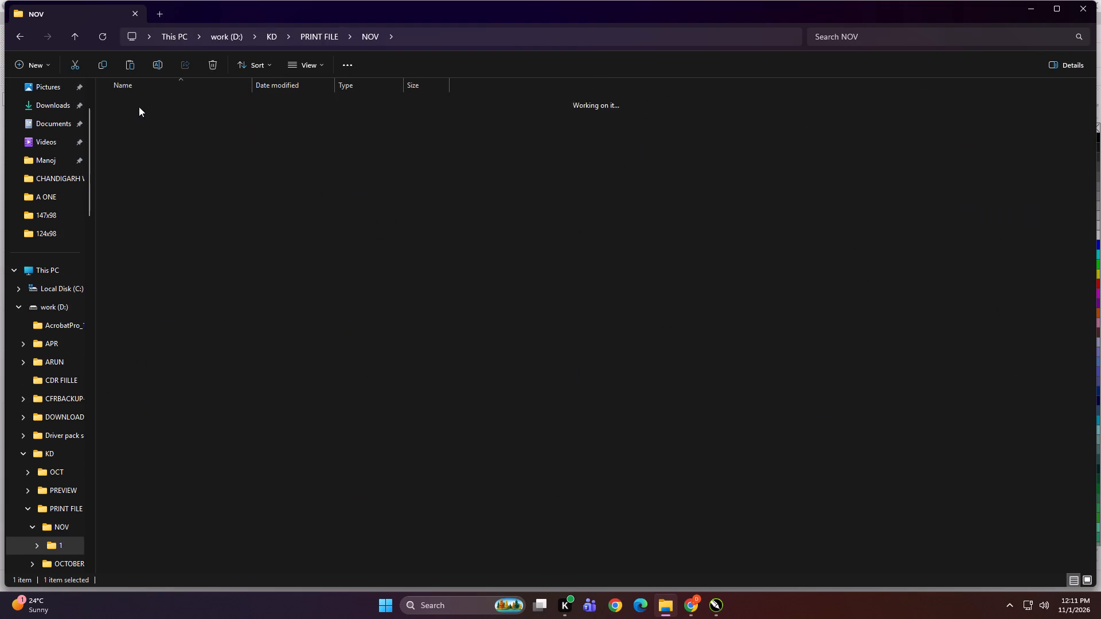
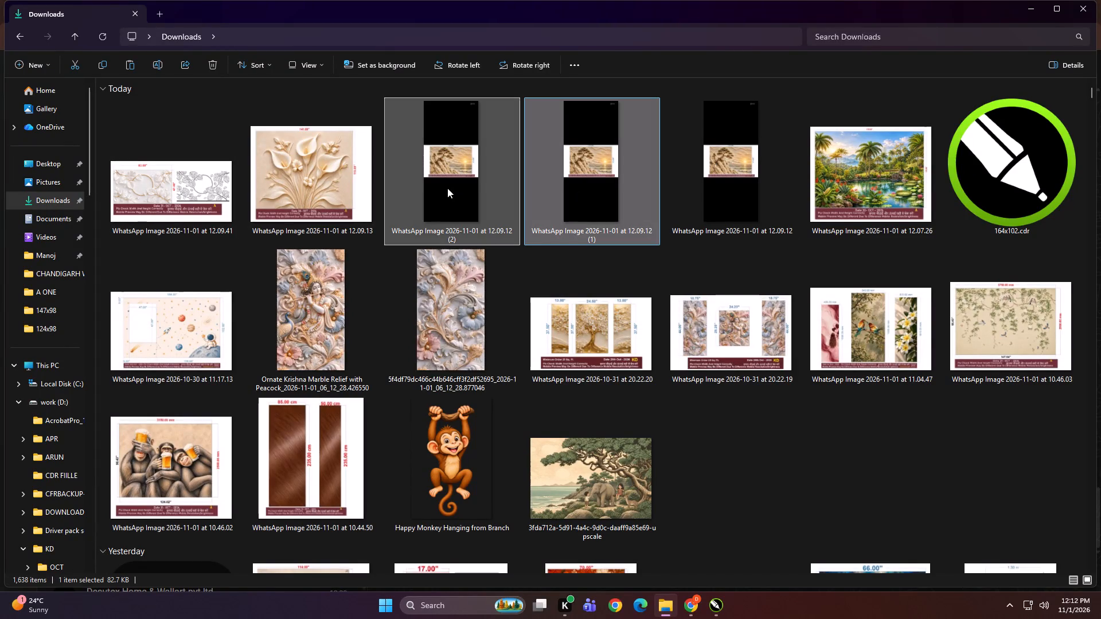
Delete the duplicate images WhatsApp Image 2026-11-01 at 12.09.12 (1) and (2) from Downloads.
key(Delete)
Bring the four WhatsApp images of 2026-11-01 timed 12.07.26, 12.09.12, 12.09.13 and 12.09.41 from Downloads into the open CorelDRAW document.
click(543, 173)
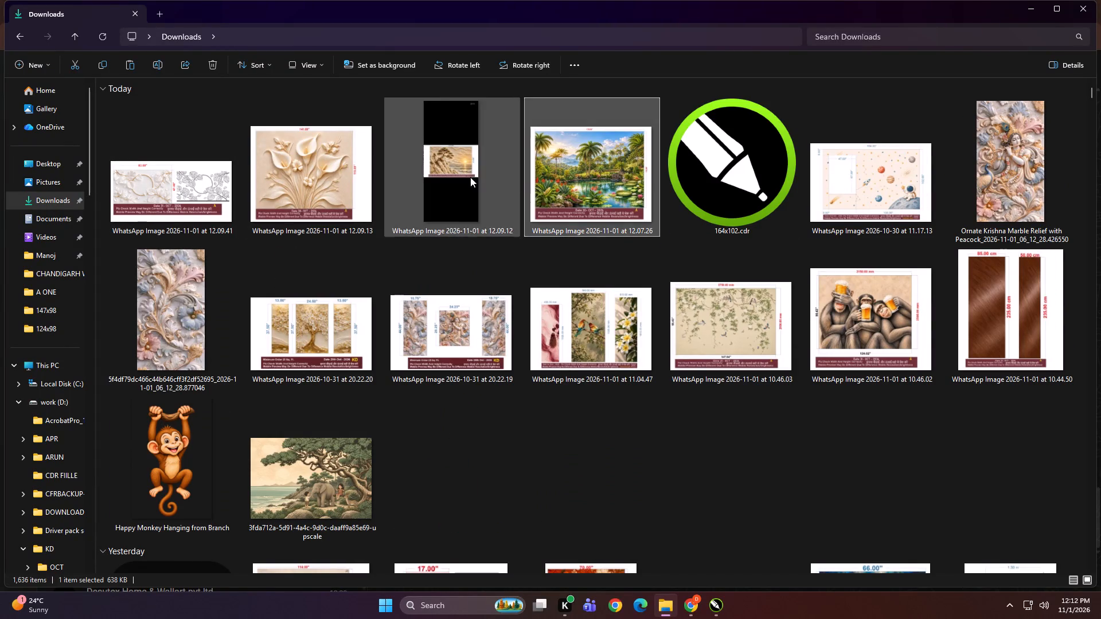
shift+click(196, 194)
drag(316, 172, 708, 608)
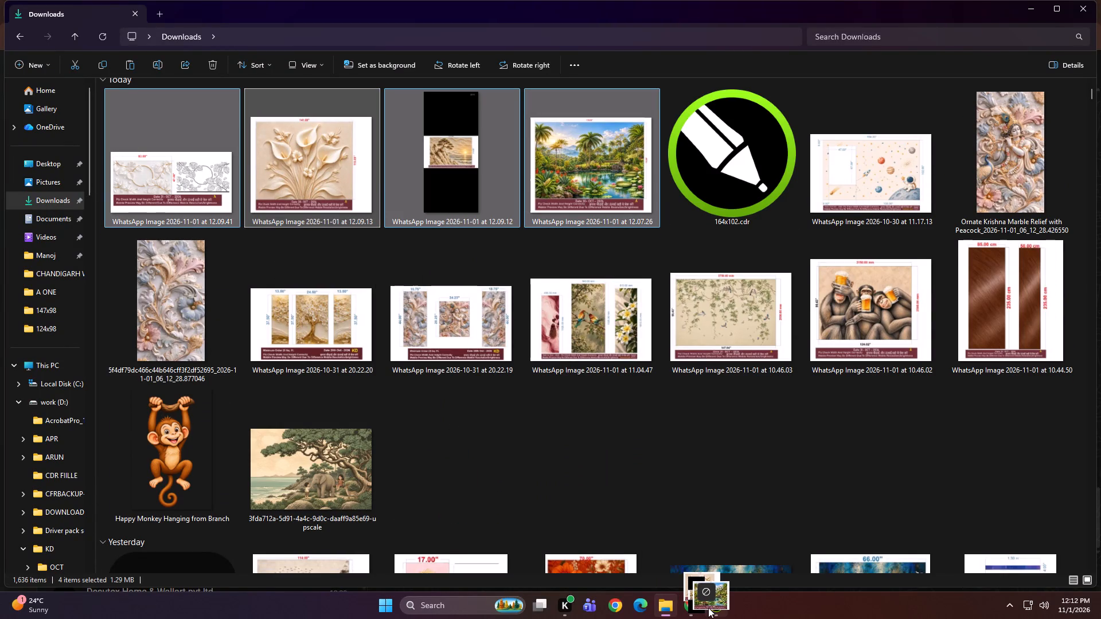
drag(708, 608, 520, 356)
Enlarge the four imported images together to about 3,478% scale.
drag(483, 317, 548, 387)
shift+drag(528, 364, 576, 418)
click(579, 441)
Spread the stacked images apart: white floral pair and jungle lake to the right, tree-and-sunset screenshot above, lily relief to the lower left.
drag(530, 352, 546, 325)
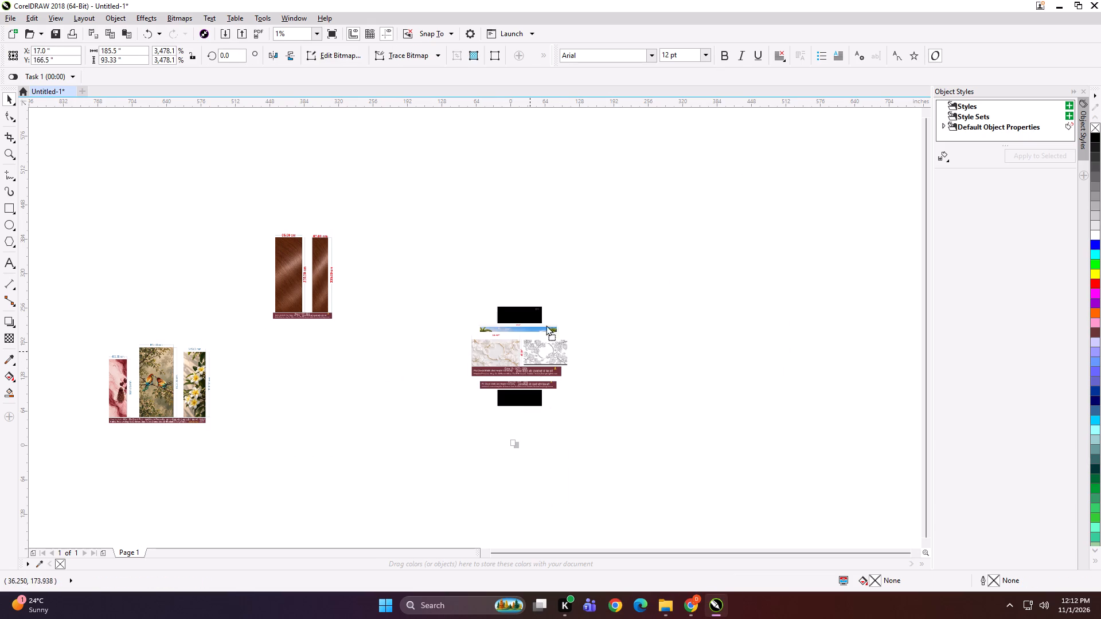
drag(546, 325, 670, 220)
drag(540, 347, 672, 355)
drag(518, 360, 491, 234)
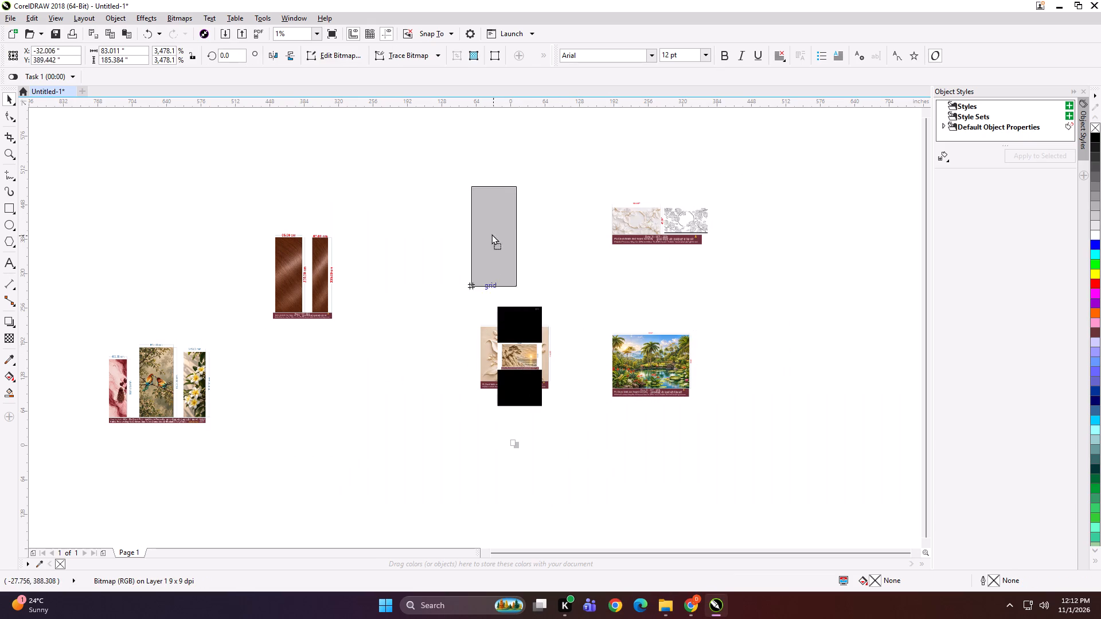
drag(491, 234, 487, 232)
drag(518, 351, 437, 410)
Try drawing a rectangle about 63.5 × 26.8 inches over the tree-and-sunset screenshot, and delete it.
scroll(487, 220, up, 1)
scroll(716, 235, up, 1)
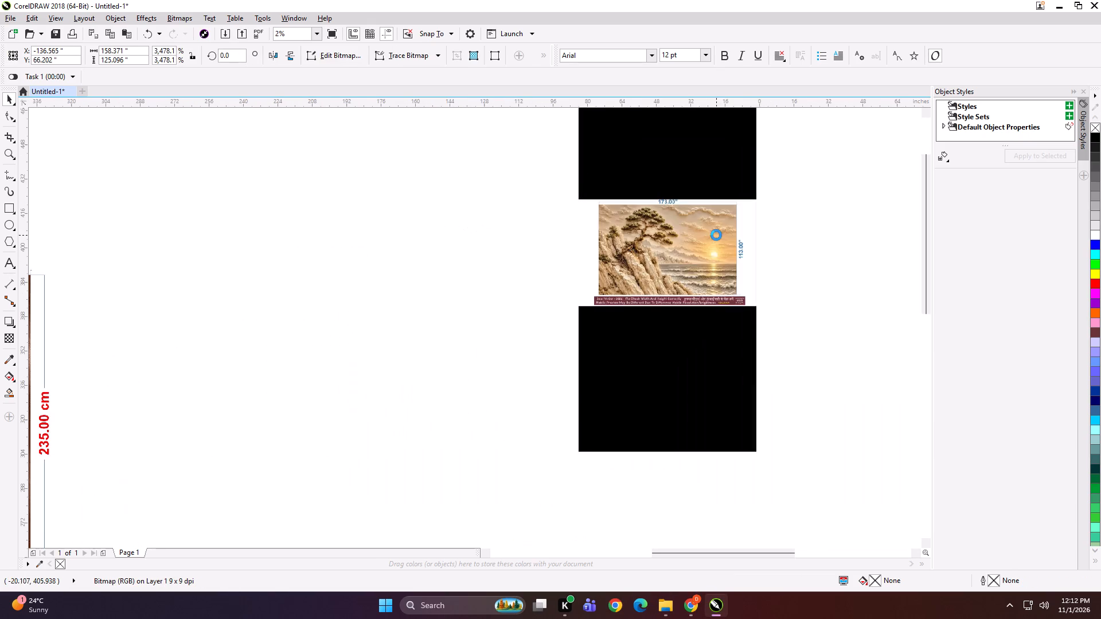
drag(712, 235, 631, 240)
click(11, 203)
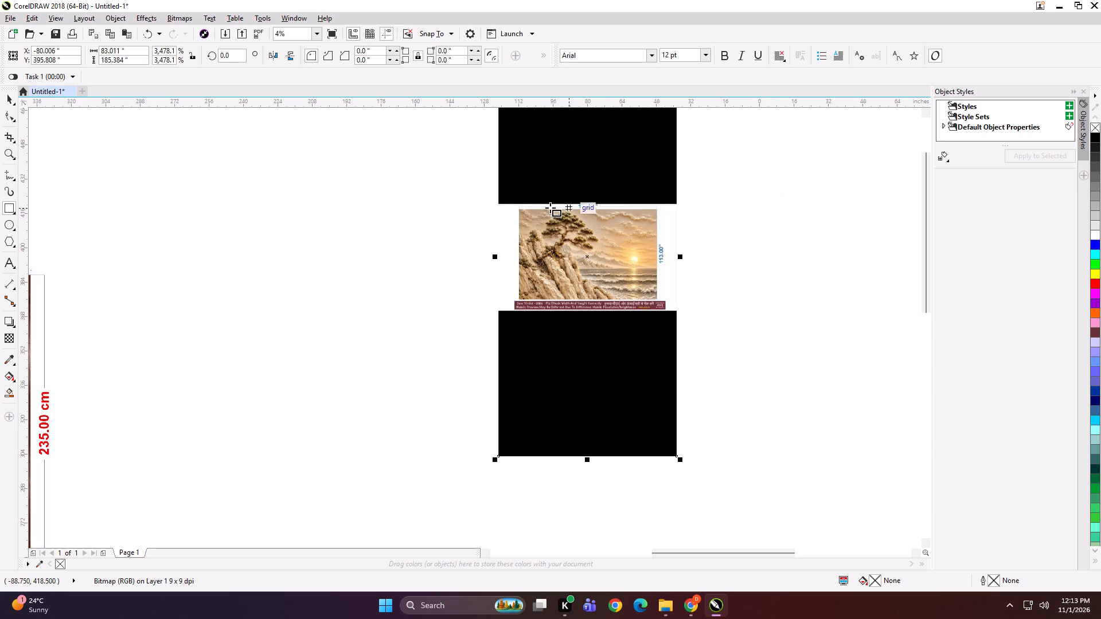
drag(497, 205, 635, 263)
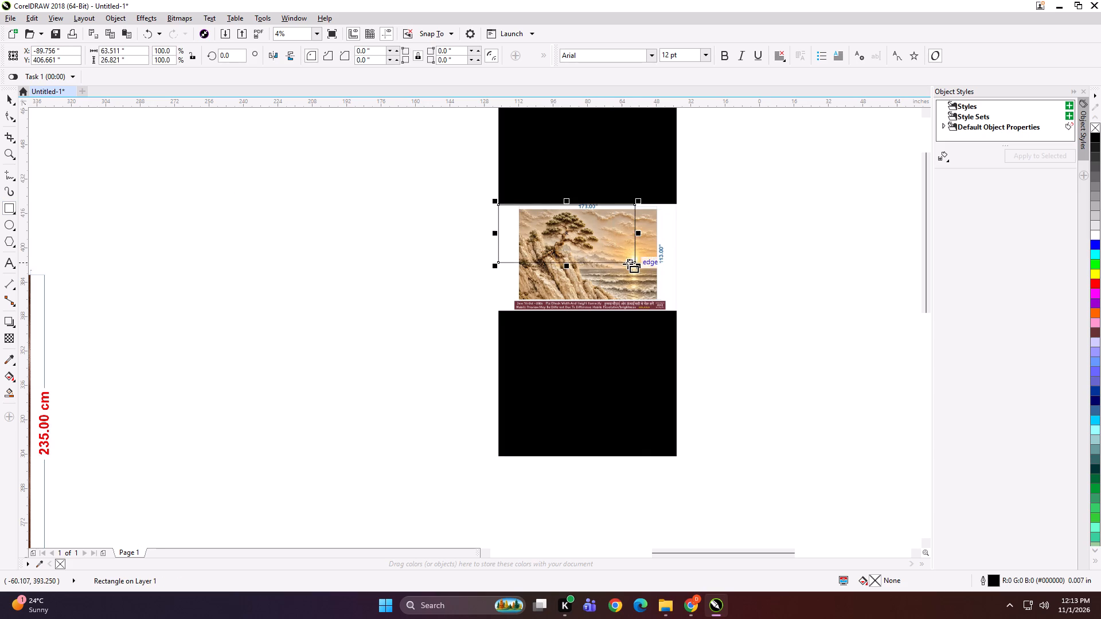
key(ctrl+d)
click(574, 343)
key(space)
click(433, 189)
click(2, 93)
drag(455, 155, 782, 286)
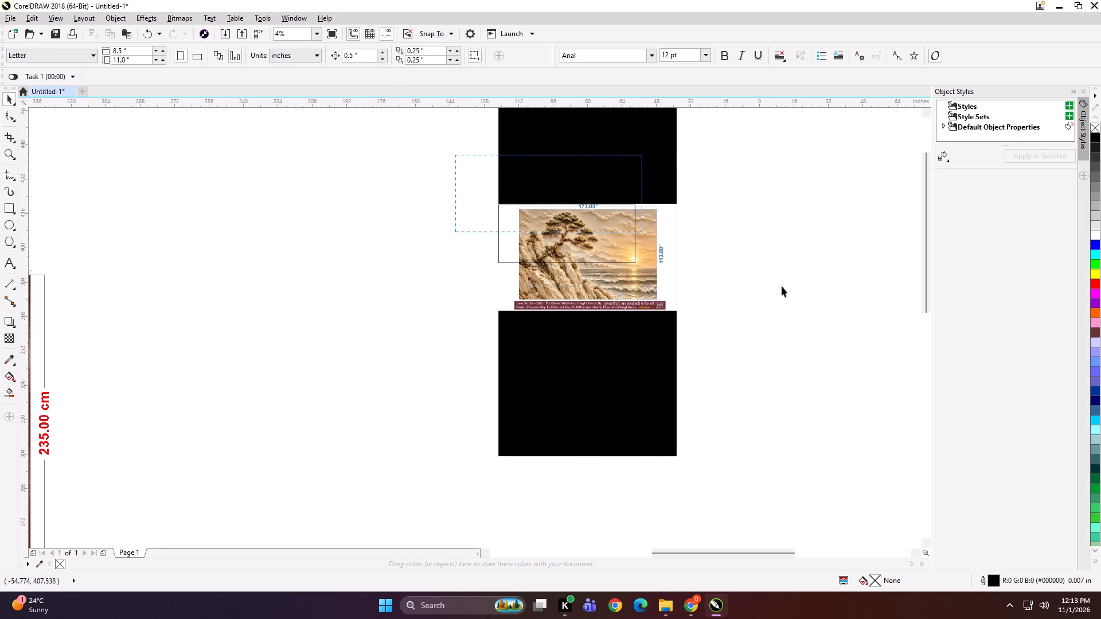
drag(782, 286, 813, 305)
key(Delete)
Use the Shape tool to crop the black area above the tree-and-sunset artwork, keeping its 173.00" width dimension.
drag(603, 269, 614, 316)
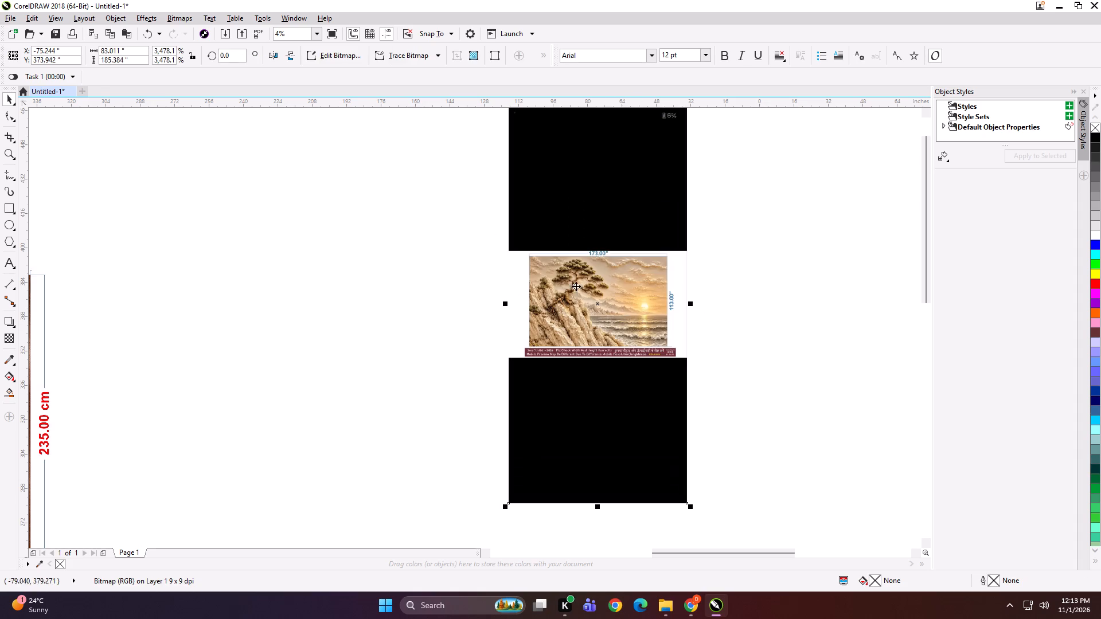
scroll(570, 284, down, 2)
key(F10)
drag(410, 230, 559, 300)
scroll(476, 305, up, 1)
key(Down)
key(Down)
key(Down)
key(Down)
key(Down)
key(Down)
key(Down)
key(Down)
key(Down)
key(Down)
key(Down)
key(Down)
key(Down)
key(Down)
key(Down)
key(Down)
key(Down)
key(Down)
key(Down)
key(Down)
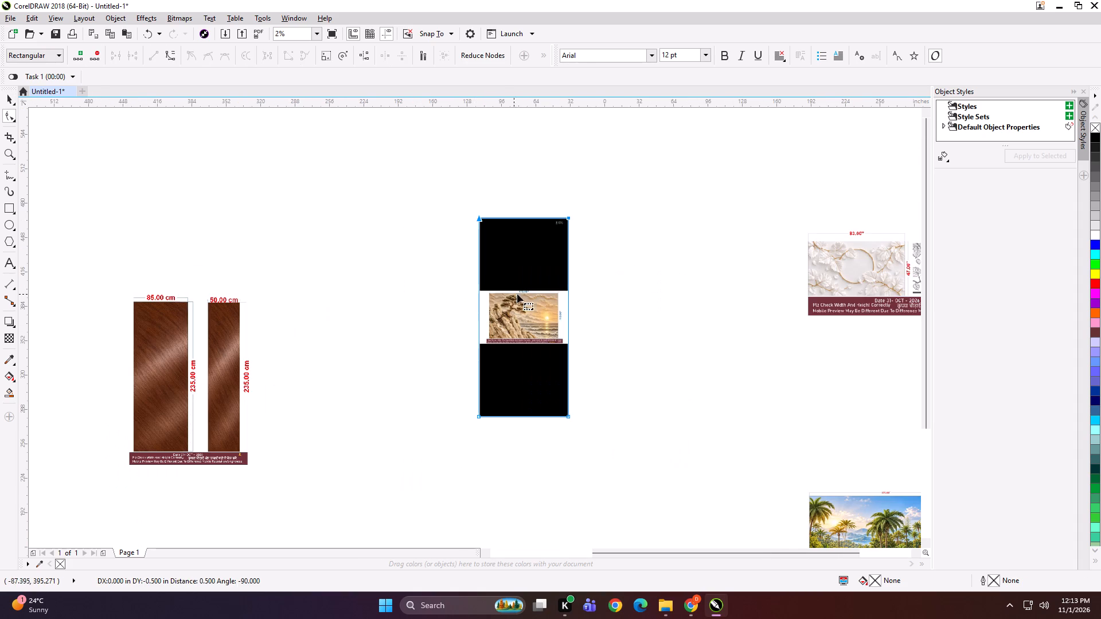
scroll(526, 294, up, 1)
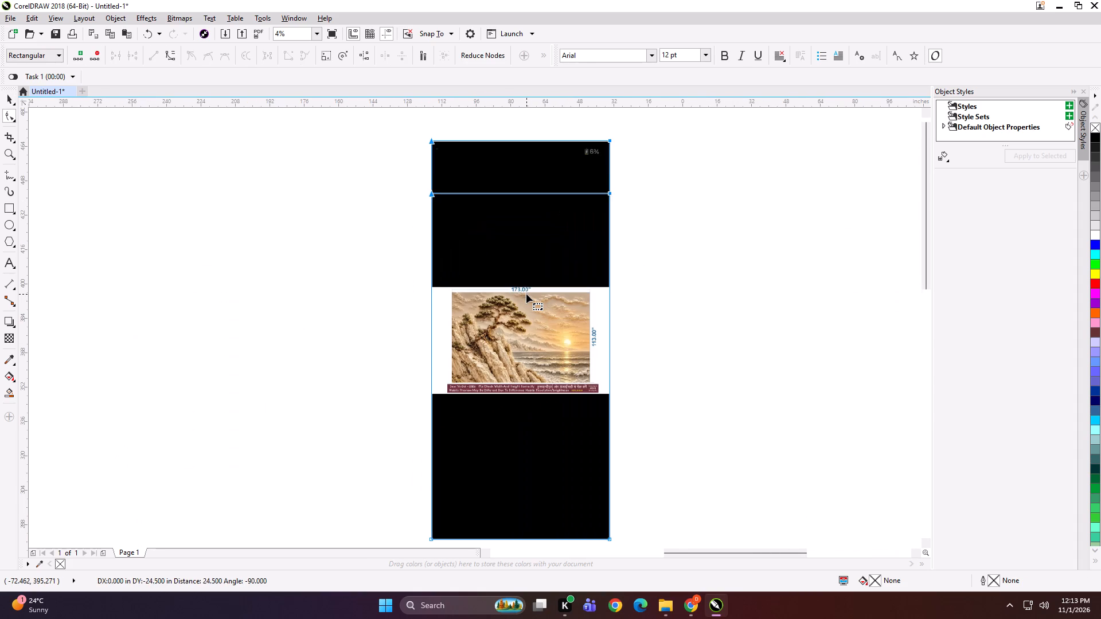
scroll(526, 294, up, 2)
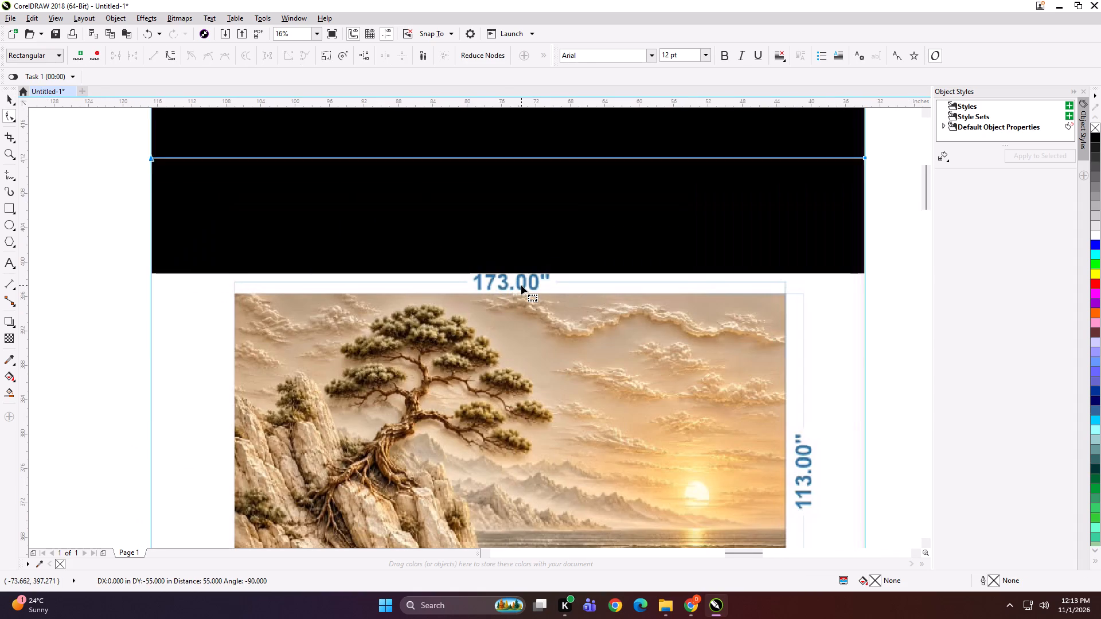
key(Down)
key(Down)
key(Down)
key(Down)
key(Down)
key(Down)
key(Down)
key(Down)
key(Down)
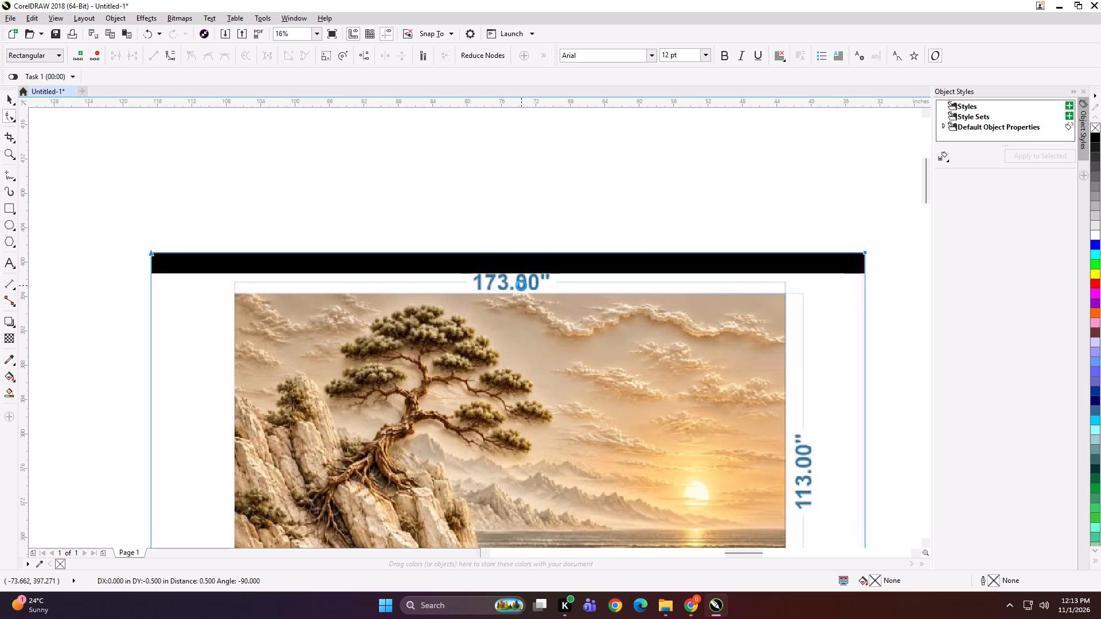
key(Down)
key(Down)
key(Down)
key(Down)
Crop the black area below the artwork's maroon note strip, reducing the screenshot to about 83.0 × 49.4 inches.
scroll(509, 208, down, 1)
scroll(522, 152, down, 1)
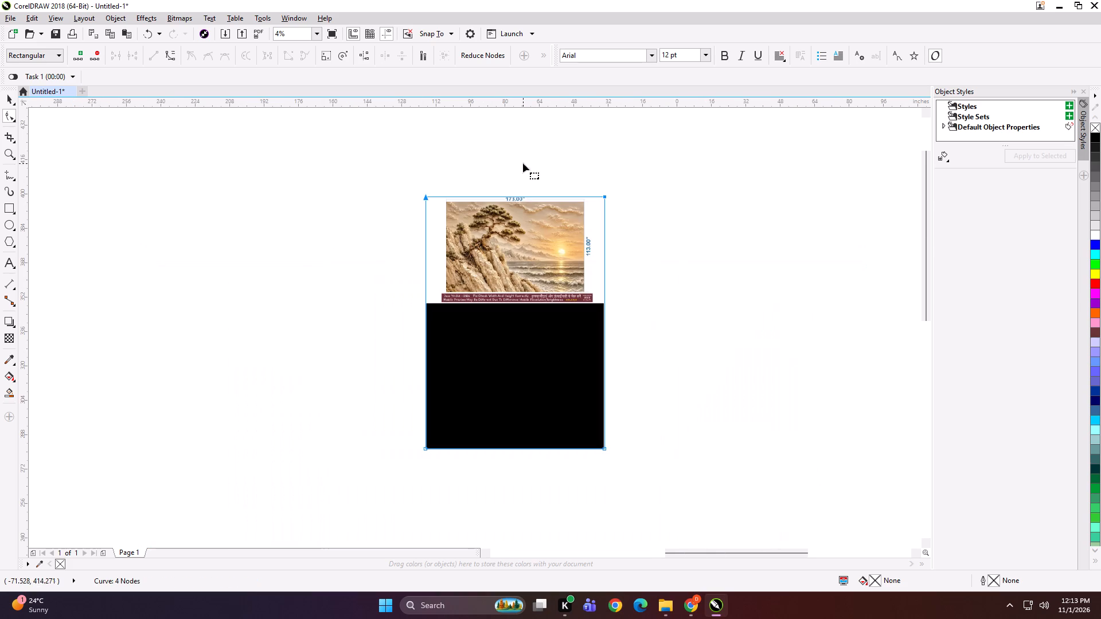
click(662, 295)
drag(680, 379, 257, 531)
key(Up)
key(Up)
key(Up)
key(Up)
key(Up)
key(Up)
key(Up)
key(Up)
key(Up)
key(Up)
key(Up)
key(Up)
key(Up)
key(Up)
key(Up)
key(Up)
key(Up)
key(Up)
key(Up)
key(Up)
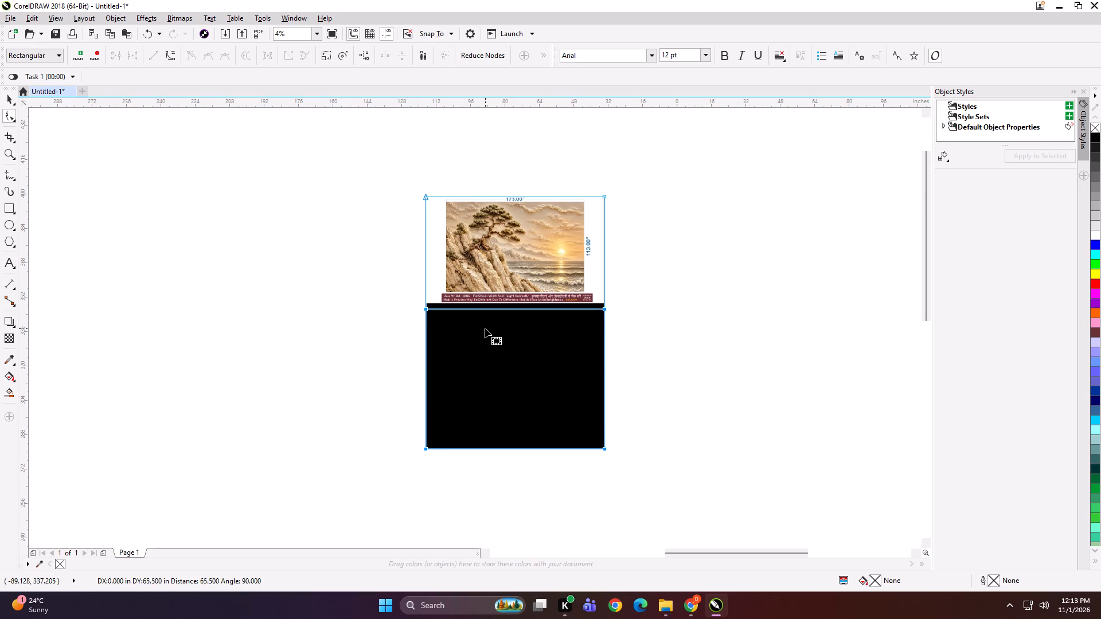
scroll(524, 306, up, 2)
key(Up)
key(Up)
key(Up)
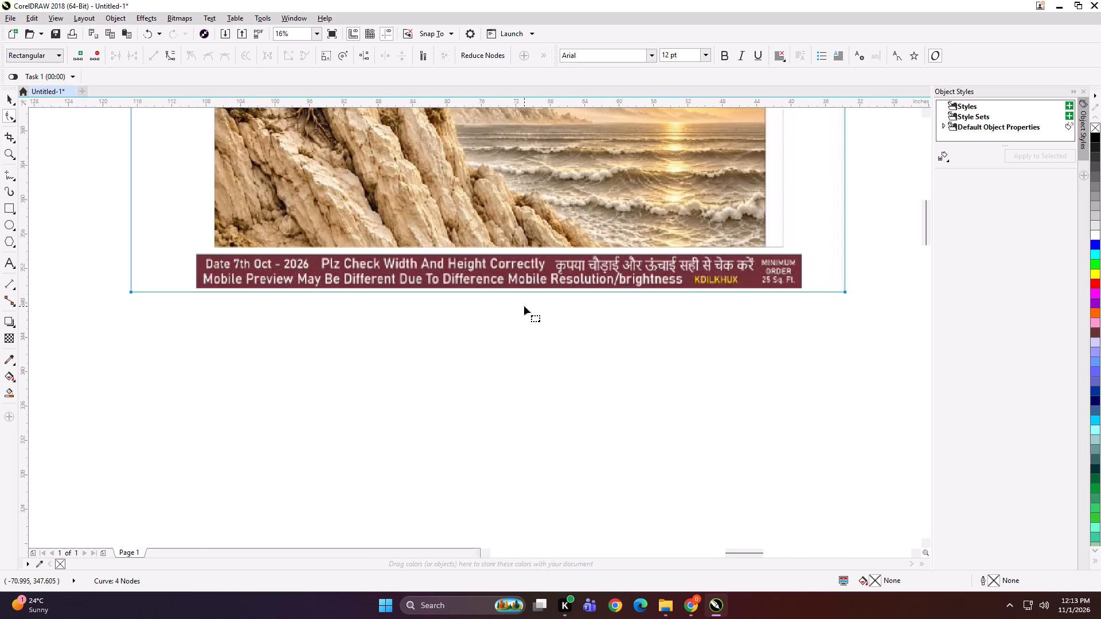
scroll(524, 306, down, 1)
key(space)
Enlarge the cropped tree-and-sunset image to roughly twice its size and move it up into the empty canvas space.
scroll(524, 306, down, 3)
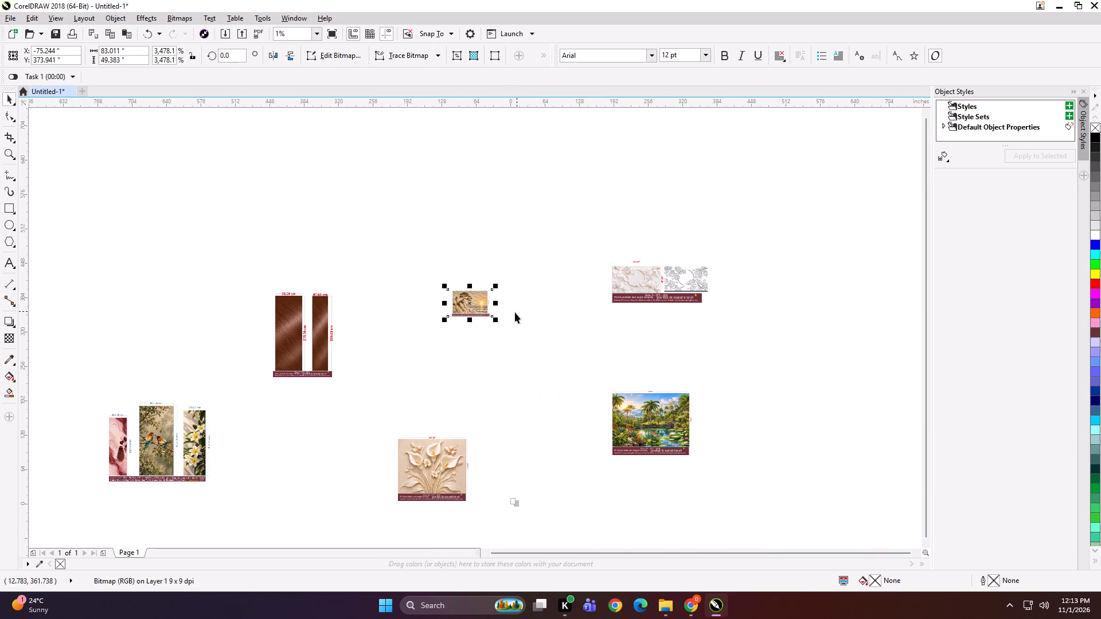
shift+drag(497, 320, 542, 351)
drag(520, 336, 496, 248)
Move the lily relief image directly below the tree-and-sunset image, and shift the brown two-panel image farther left.
drag(457, 449, 482, 308)
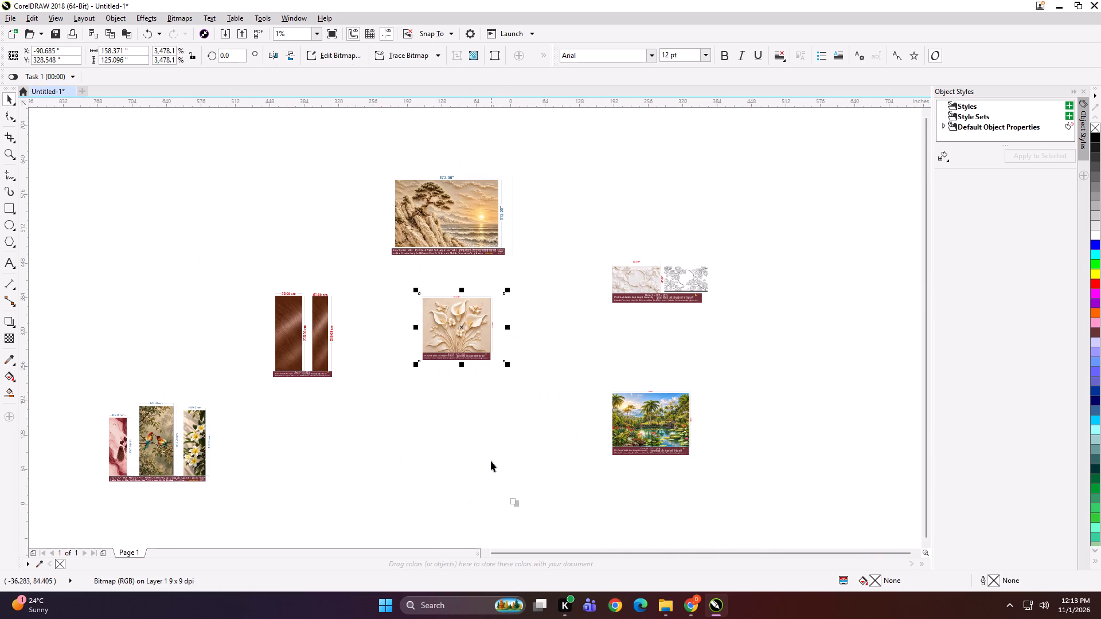
click(491, 461)
drag(302, 341, 225, 305)
click(317, 409)
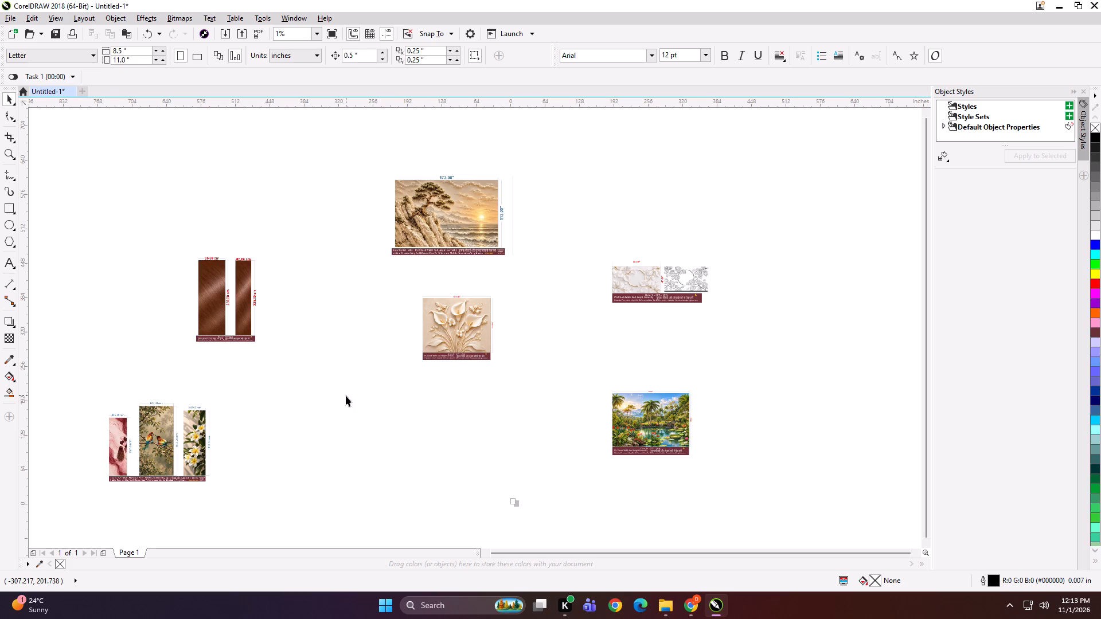
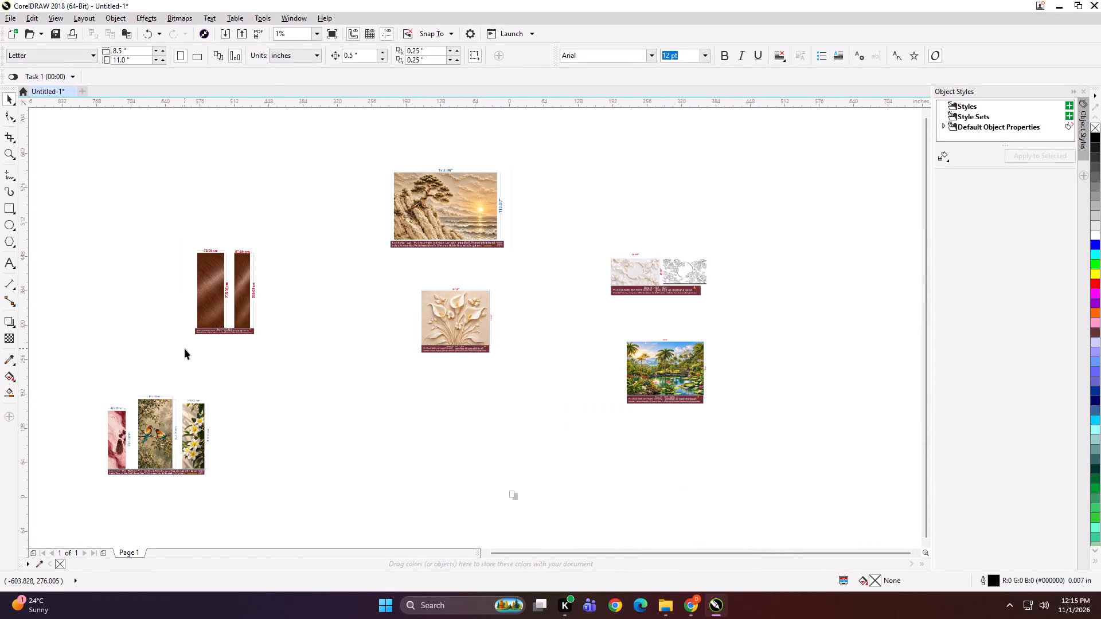
In File Explorer, browse the DIGITECH_SHAREDRIVE (Z:) file and Print folders and examine the NOV subfolder inside each.
click(479, 414)
click(665, 609)
scroll(69, 394, up, 8)
click(59, 364)
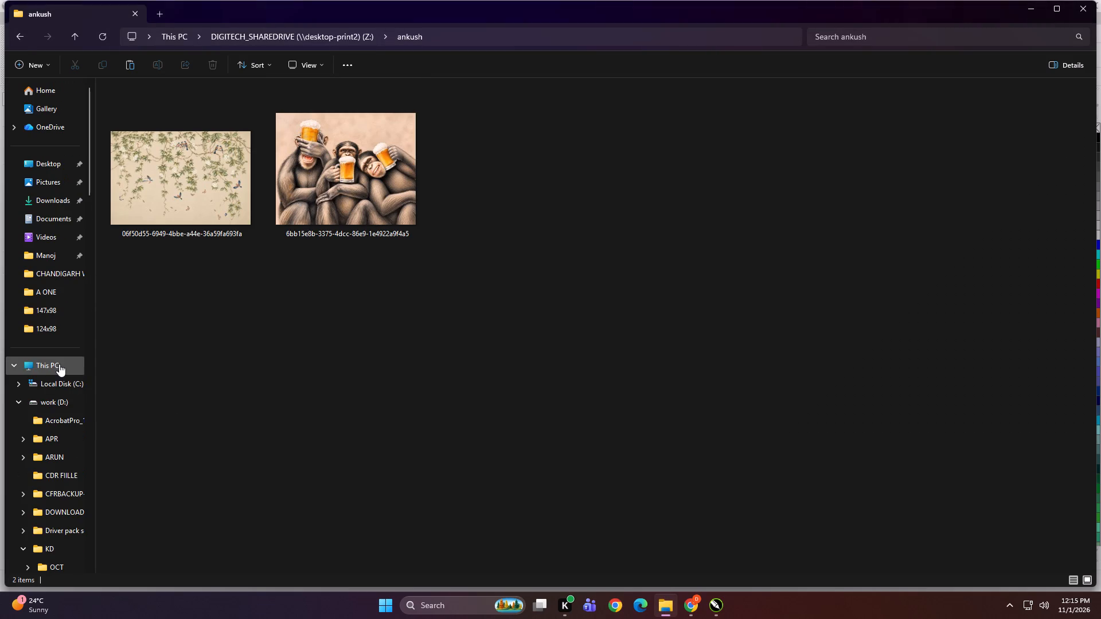
double_click(199, 329)
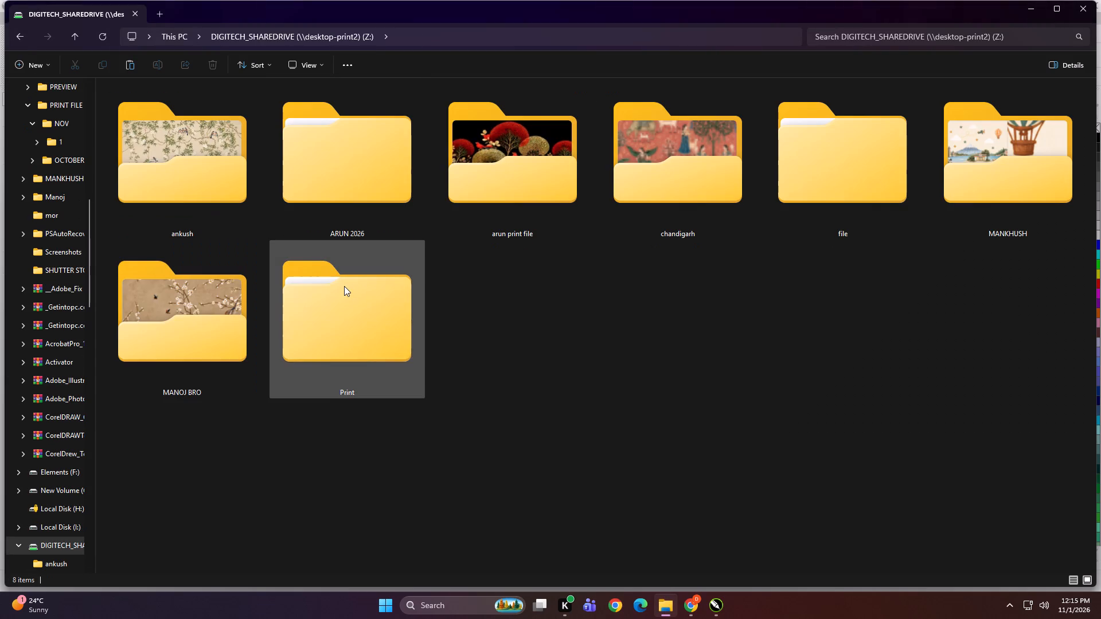
double_click(830, 185)
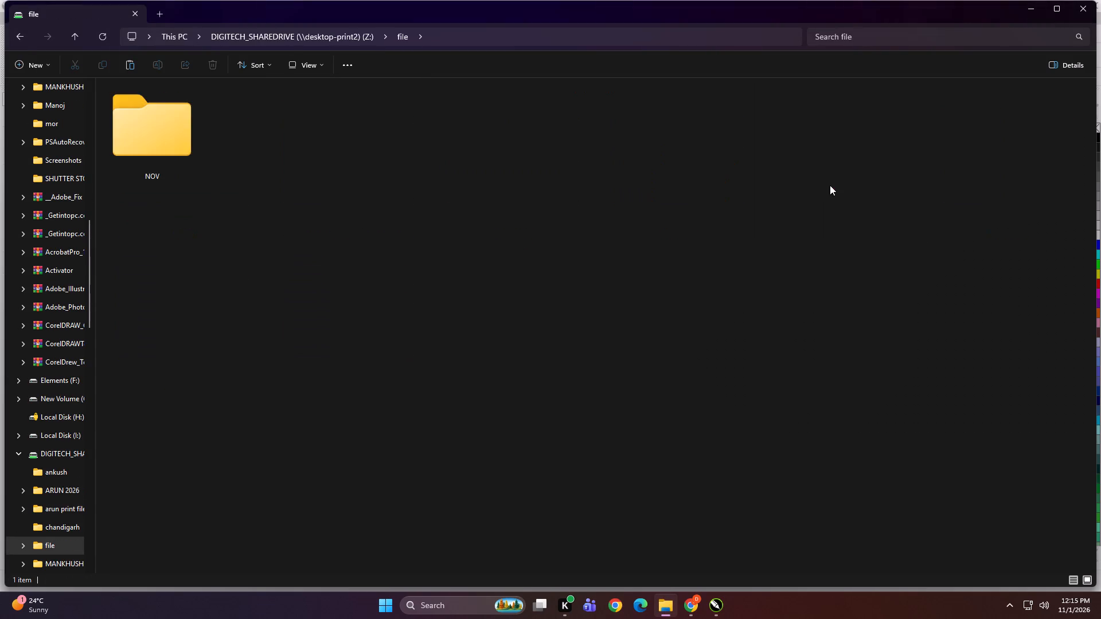
double_click(127, 119)
key(BackSpace)
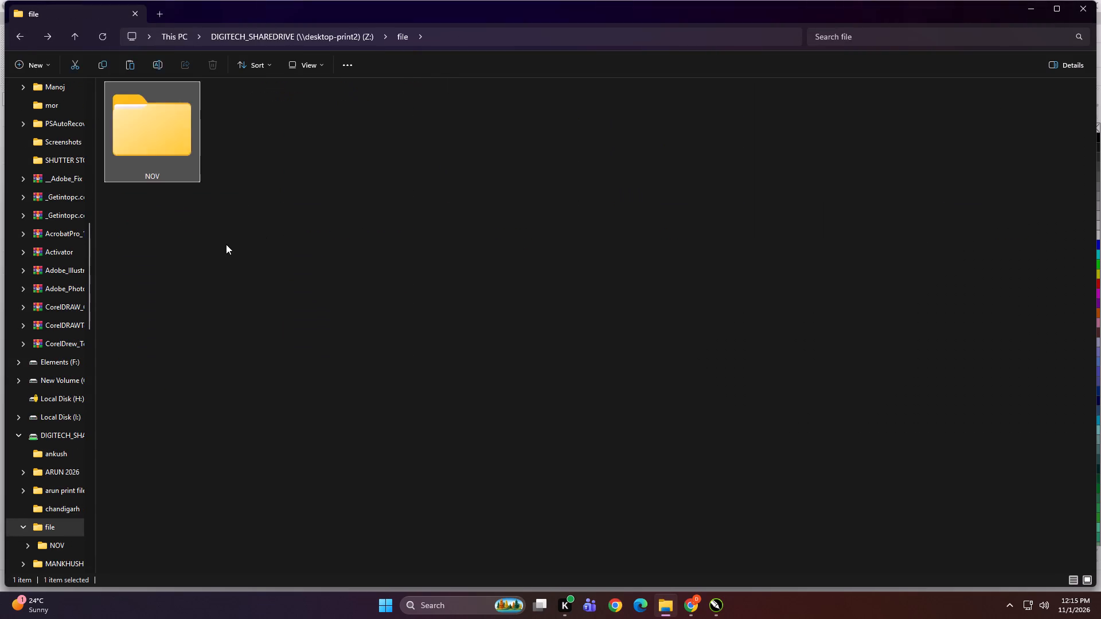
key(BackSpace)
click(926, 326)
double_click(330, 351)
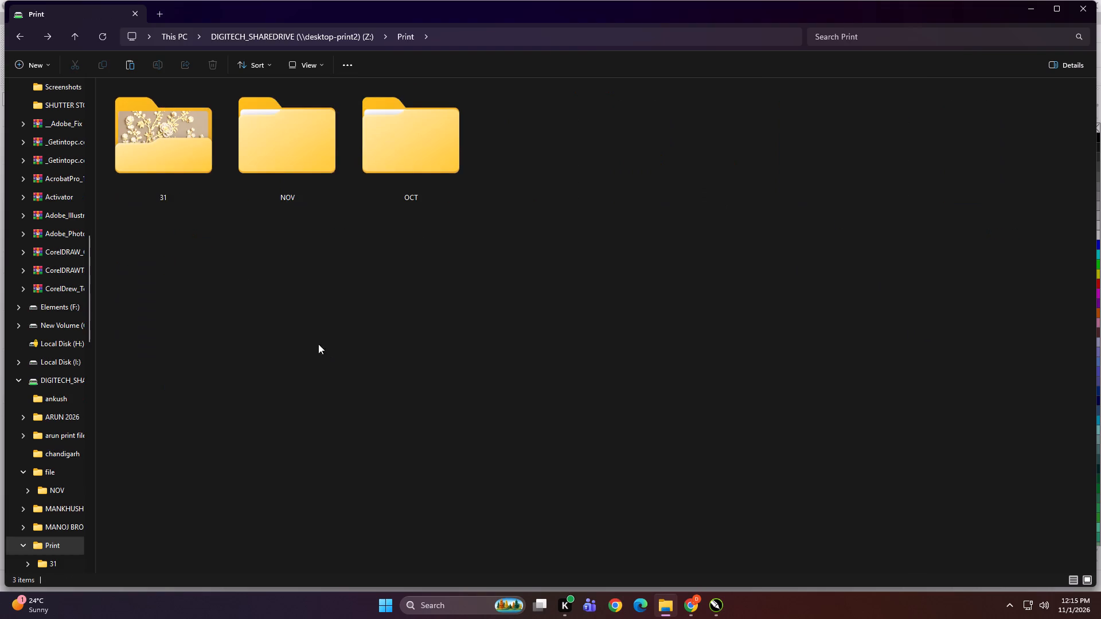
double_click(297, 158)
key(BackSpace)
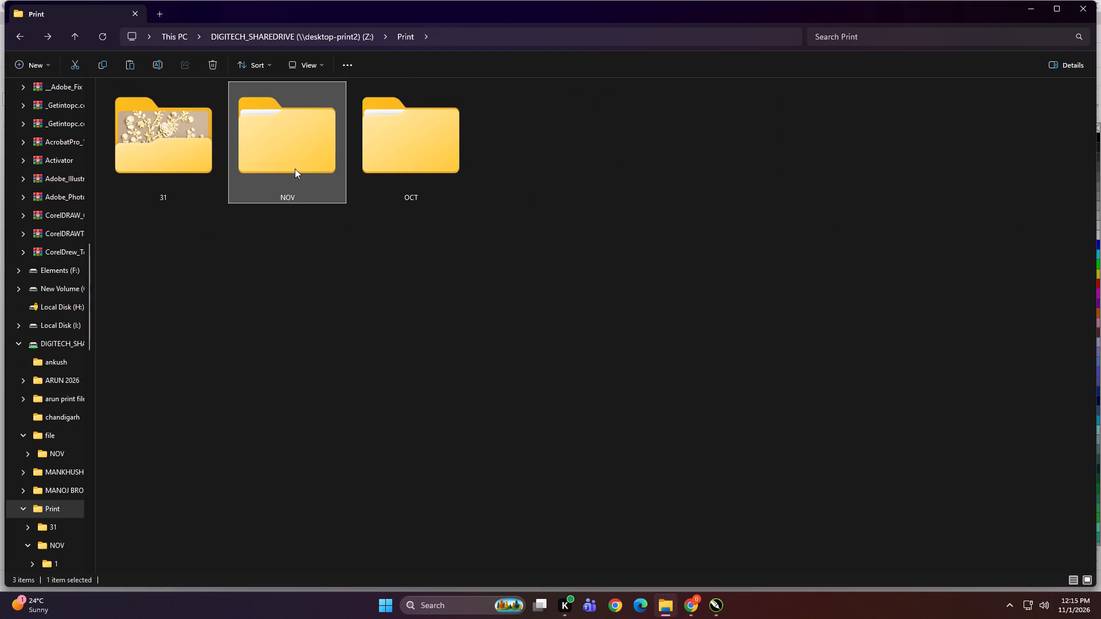
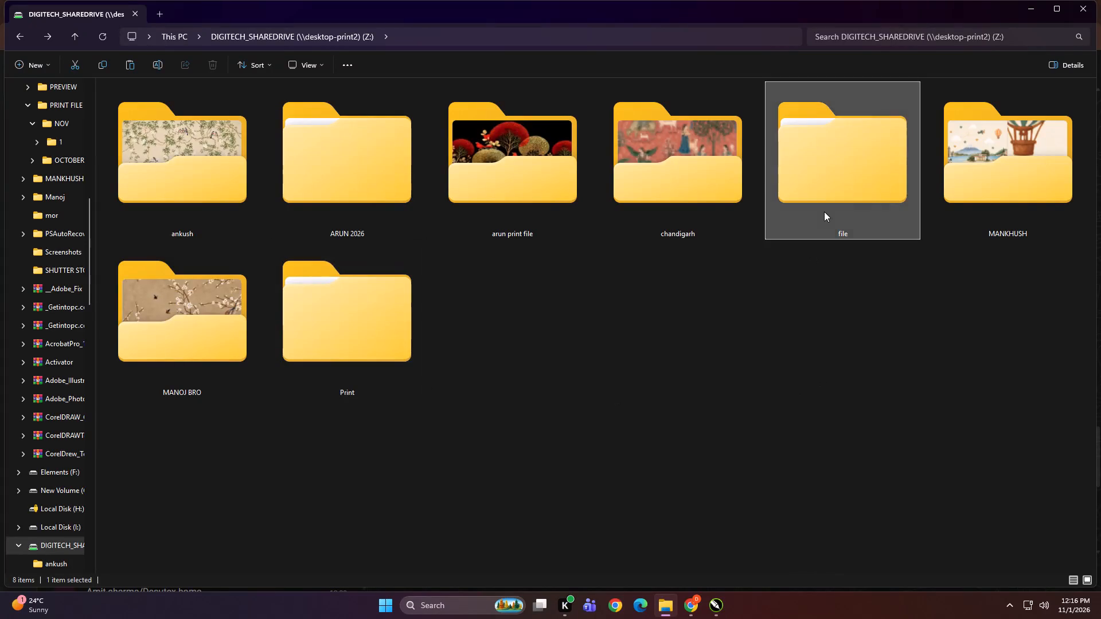
Examine folder 1 inside the shared drive's file > NOV folder, checking it twice, and return to the drive's top level.
double_click(158, 136)
click(167, 110)
double_click(165, 105)
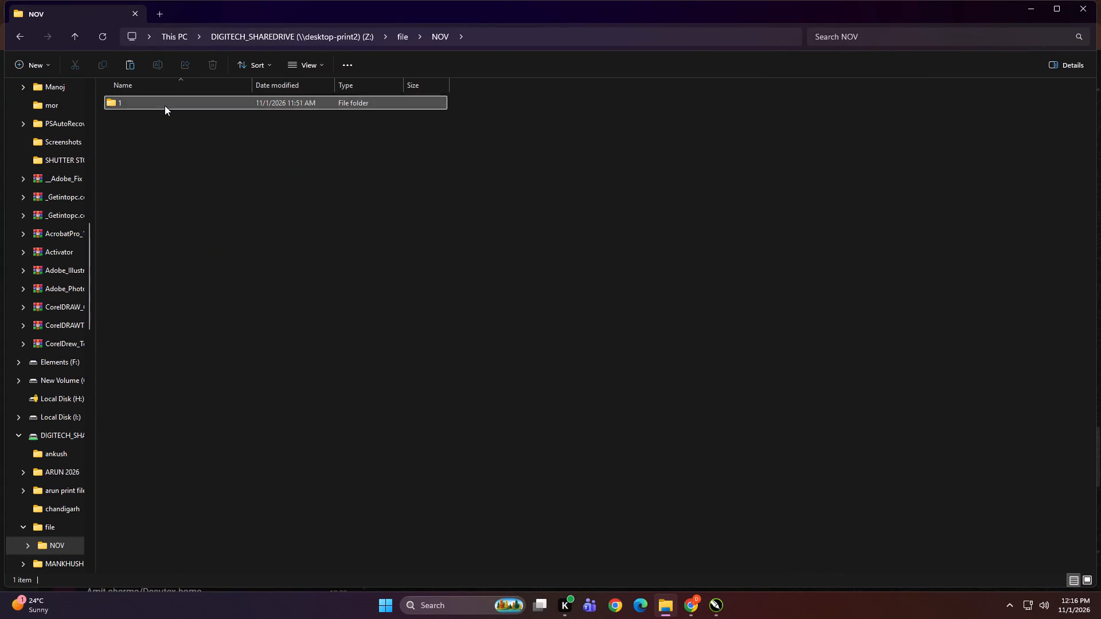
click(542, 246)
key(BackSpace)
key(BackSpace)
key(BackSpace)
click(614, 324)
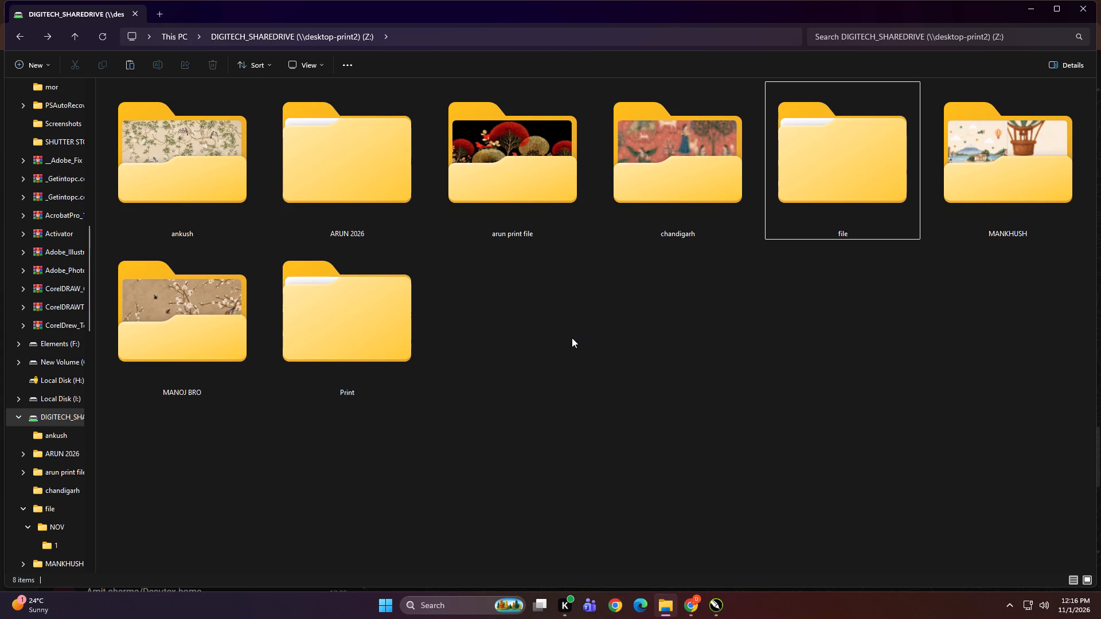
double_click(811, 192)
click(492, 346)
drag(490, 346, 477, 342)
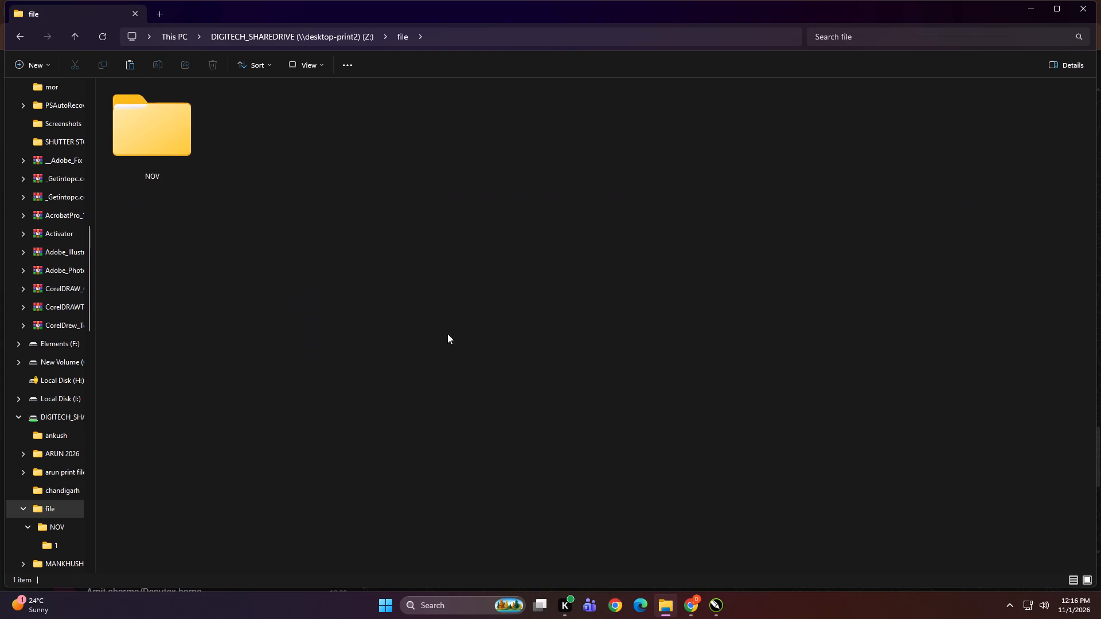
double_click(175, 142)
double_click(160, 101)
click(474, 321)
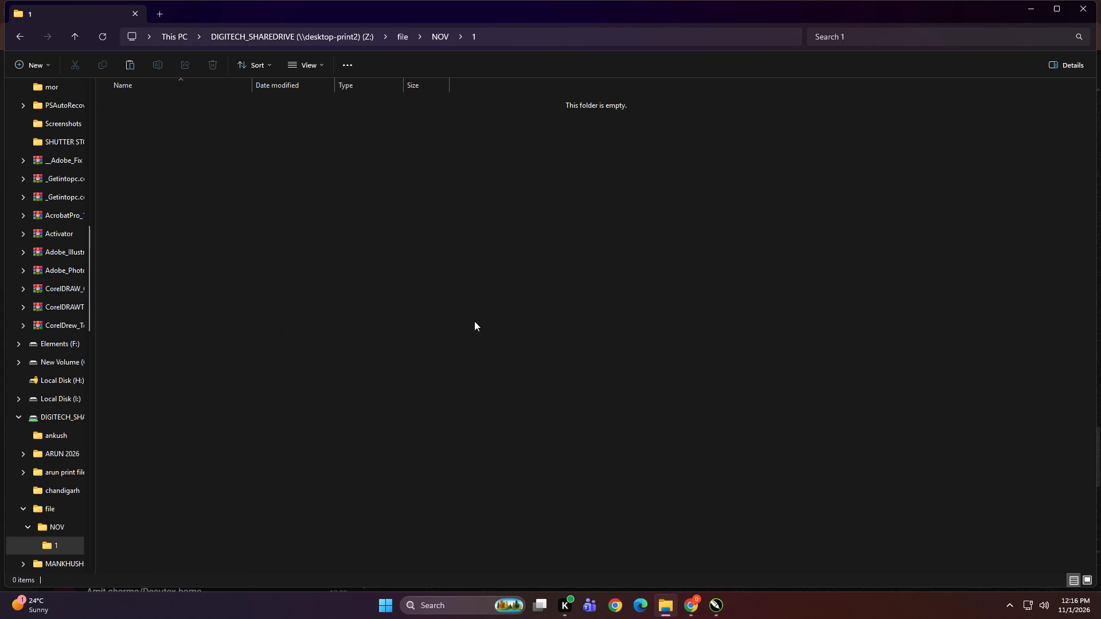
key(BackSpace)
key(BackSpace)
click(595, 348)
click(595, 348)
key(BackSpace)
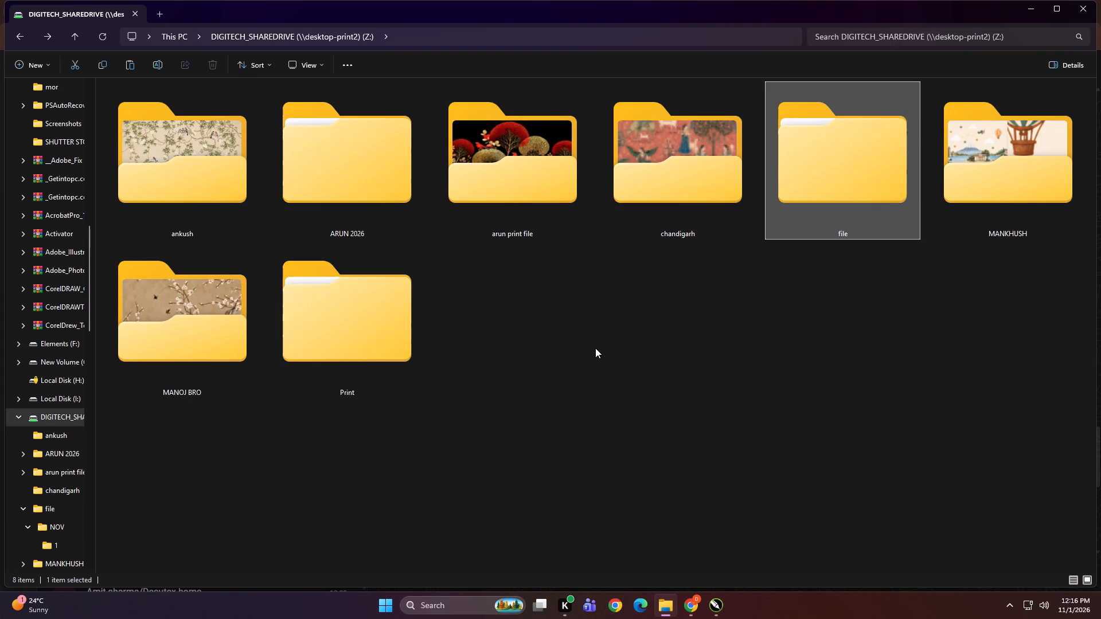
click(595, 348)
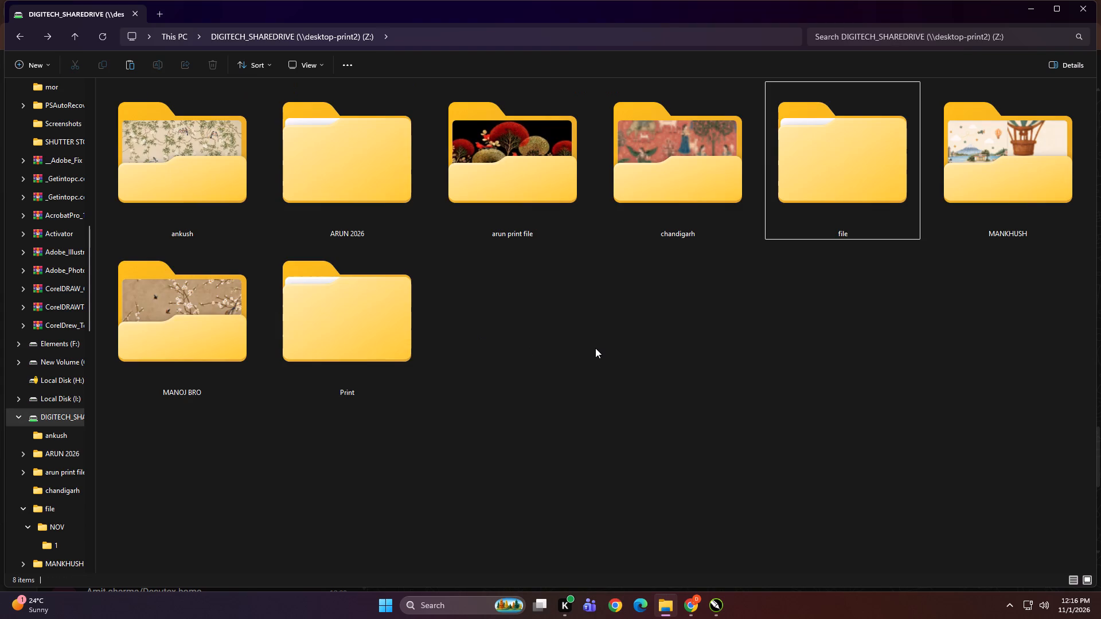
click(595, 348)
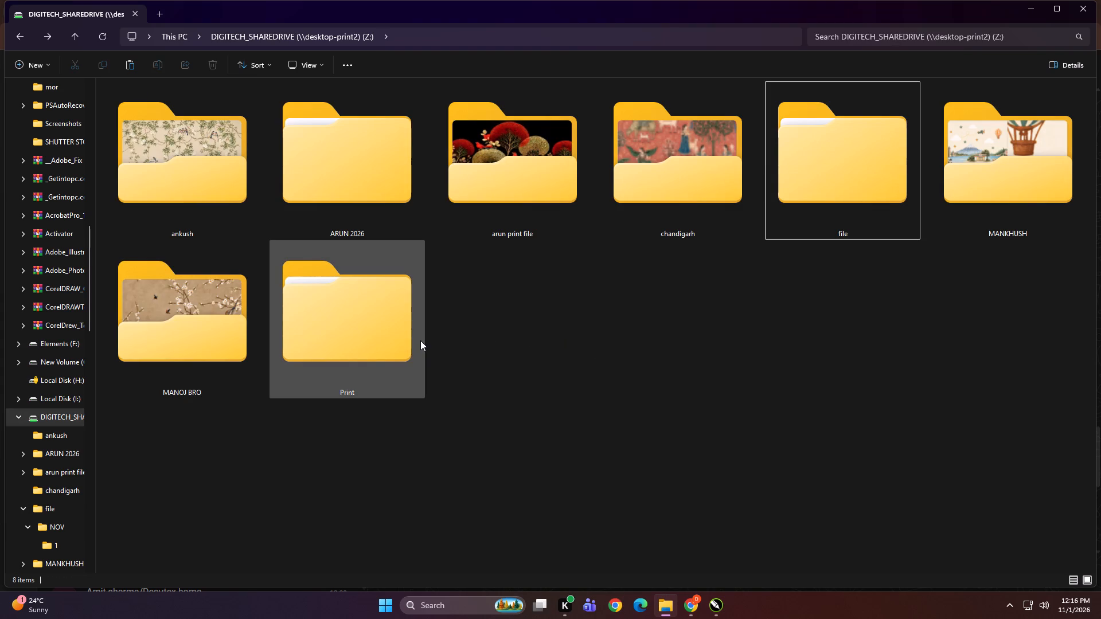
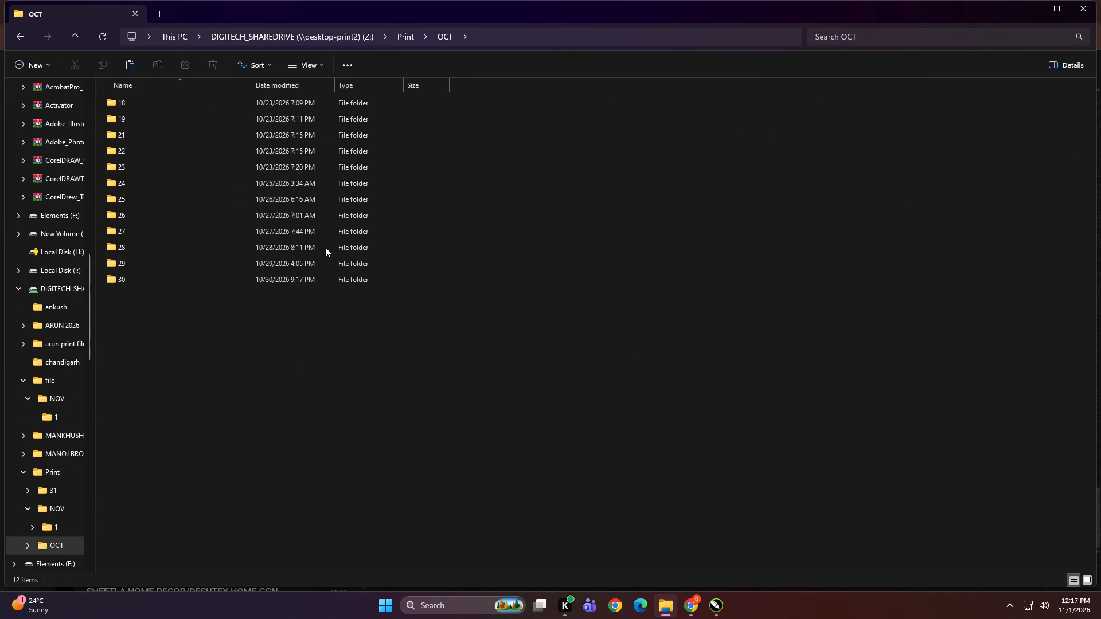
Check folder 30 inside the Print > OCT folder and the Print > NOV folder, returning to Print.
double_click(204, 273)
key(BackSpace)
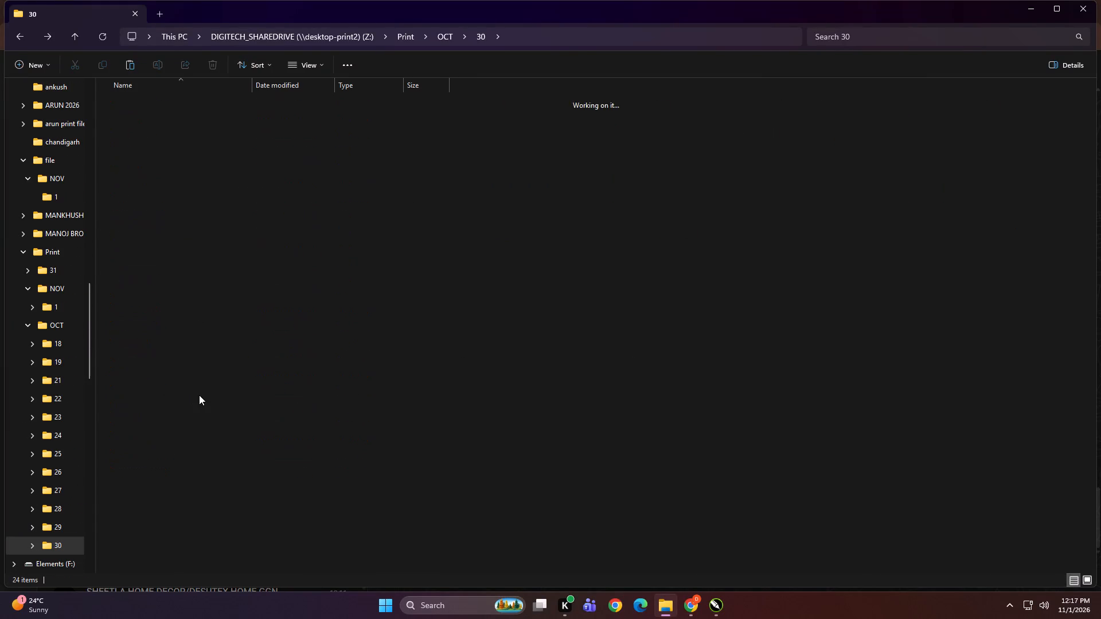
key(BackSpace)
double_click(268, 117)
key(BackSpace)
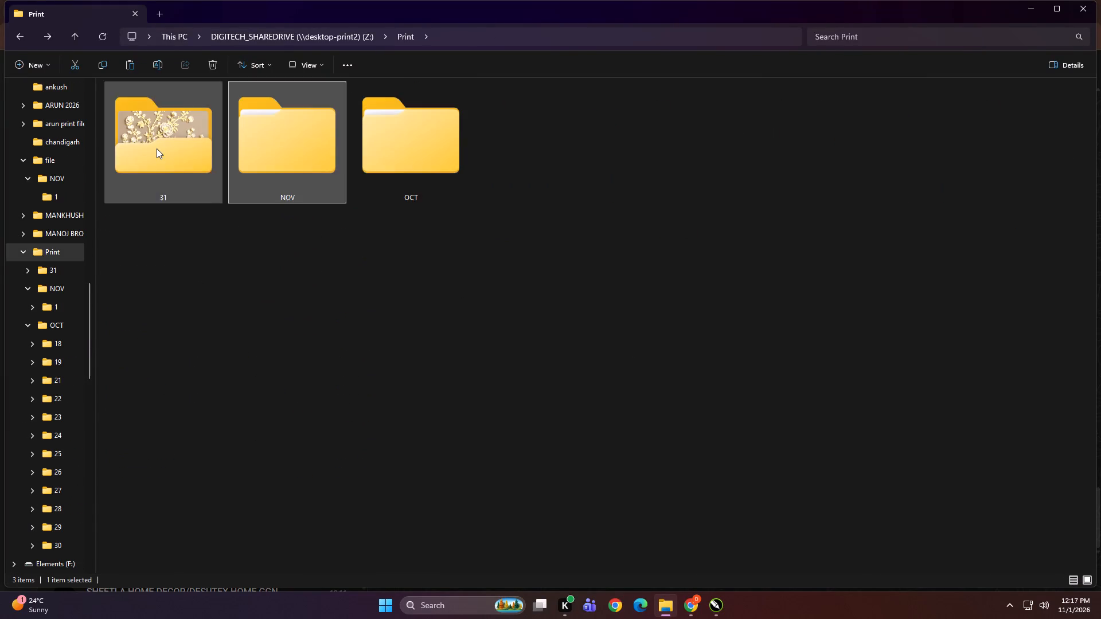
Examine folder 31 inside Print, including its ARVISTA customer folder, and return to the shared drive's top level.
double_click(157, 148)
click(592, 285)
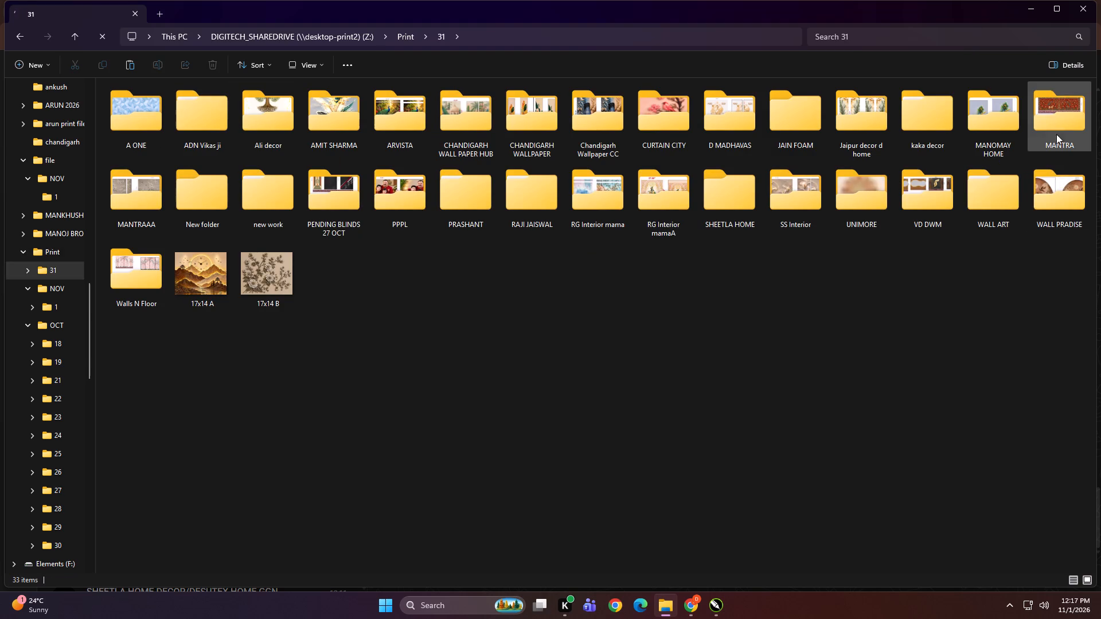
click(539, 369)
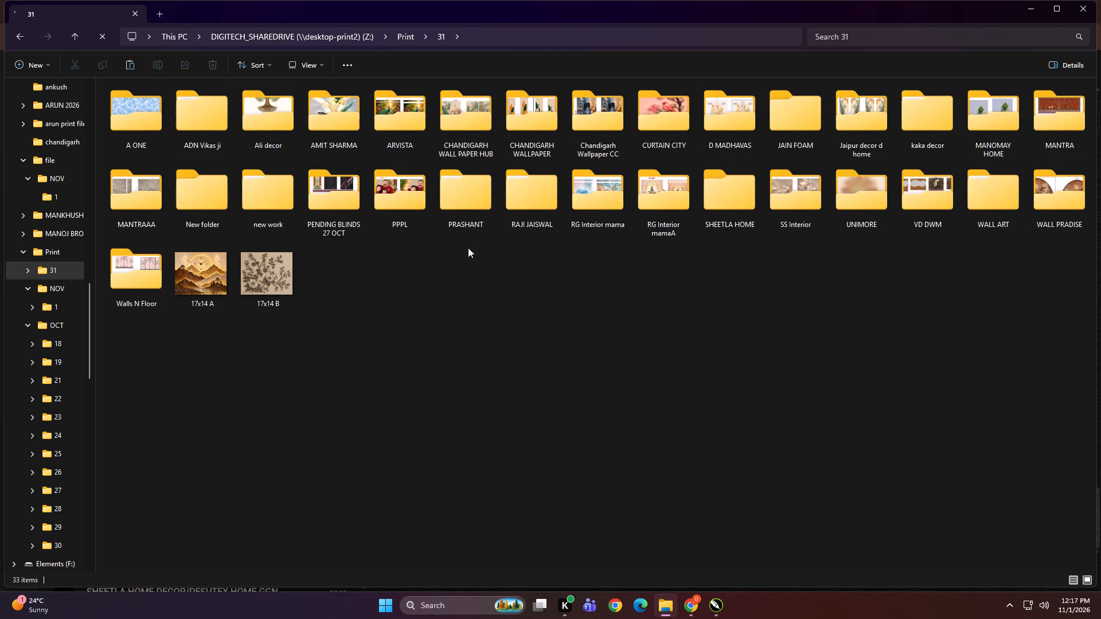
double_click(391, 120)
ctrl+scroll(444, 323, up, 17)
ctrl+scroll(444, 323, down, 1)
ctrl+scroll(444, 323, up, 12)
click(444, 323)
key(BackSpace)
click(398, 119)
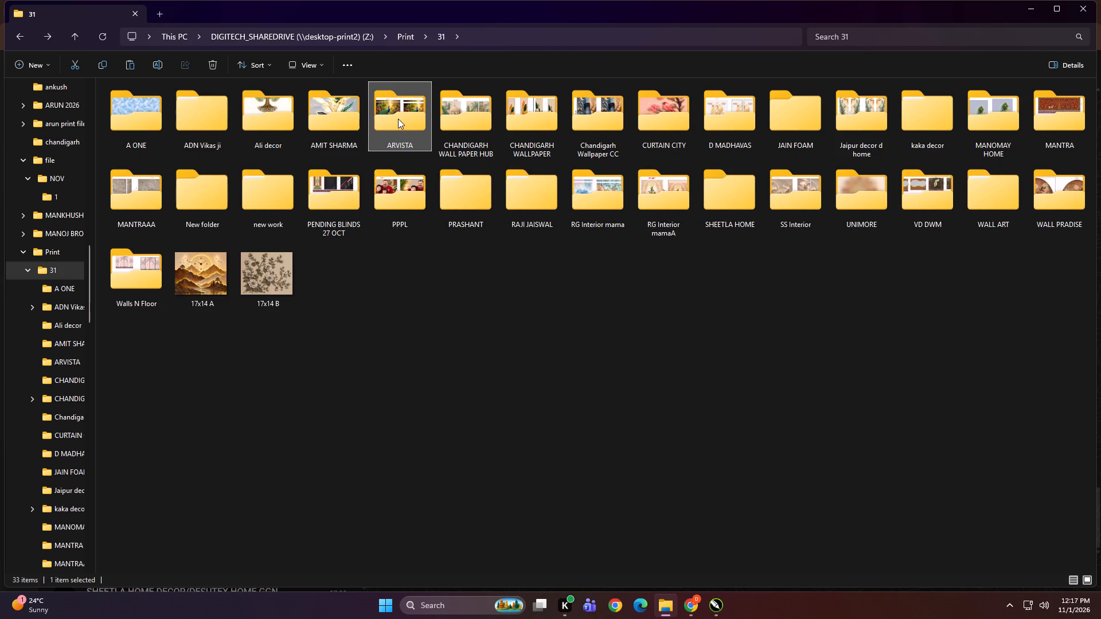
click(463, 388)
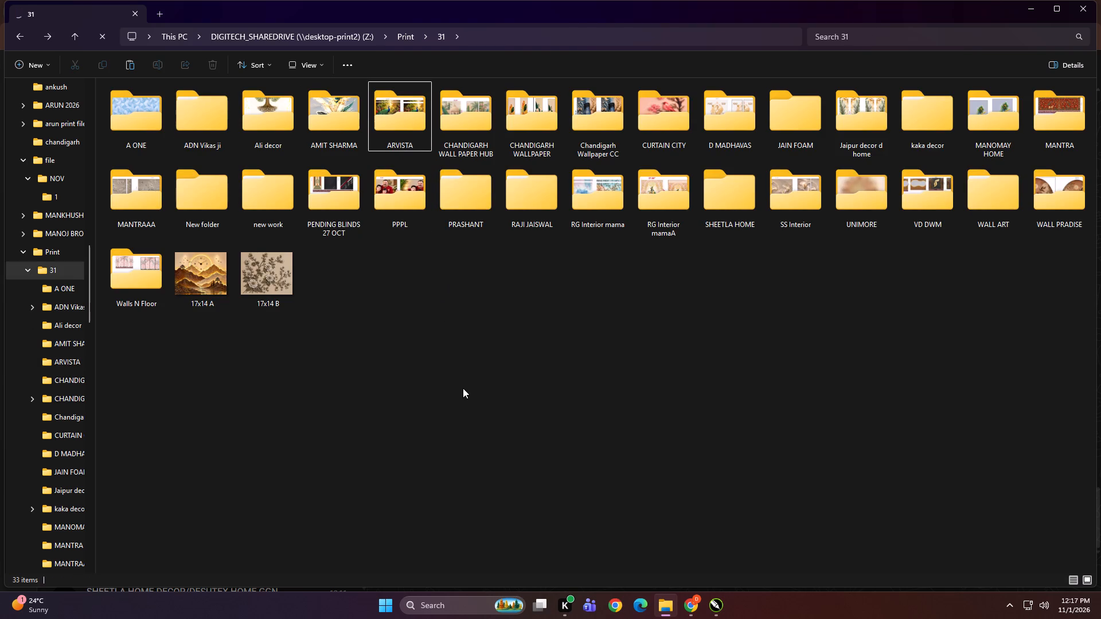
key(BackSpace)
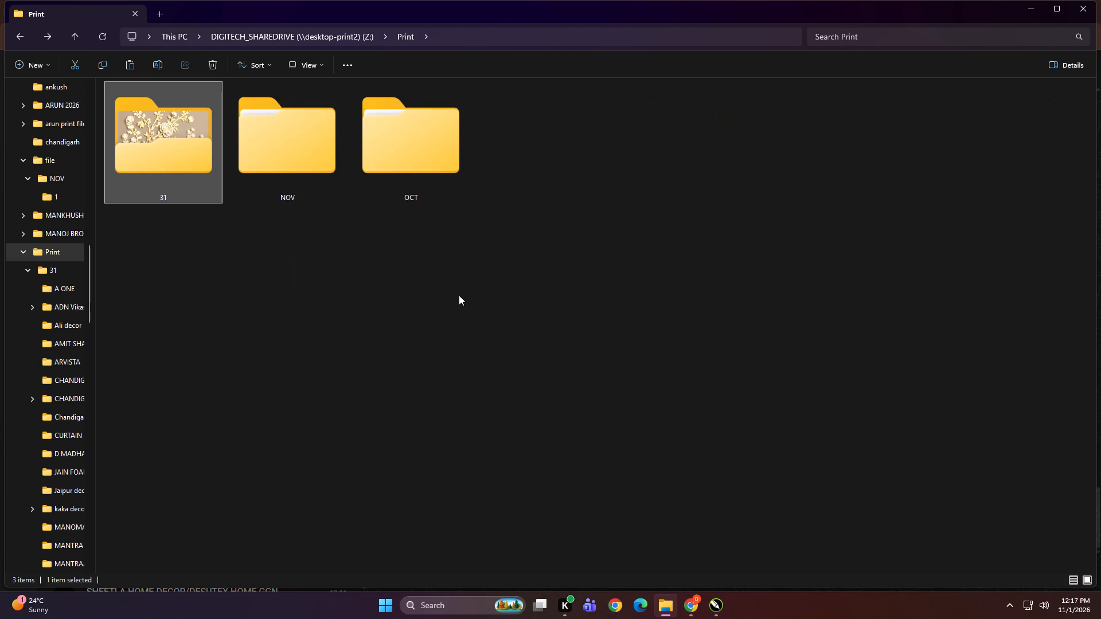
key(BackSpace)
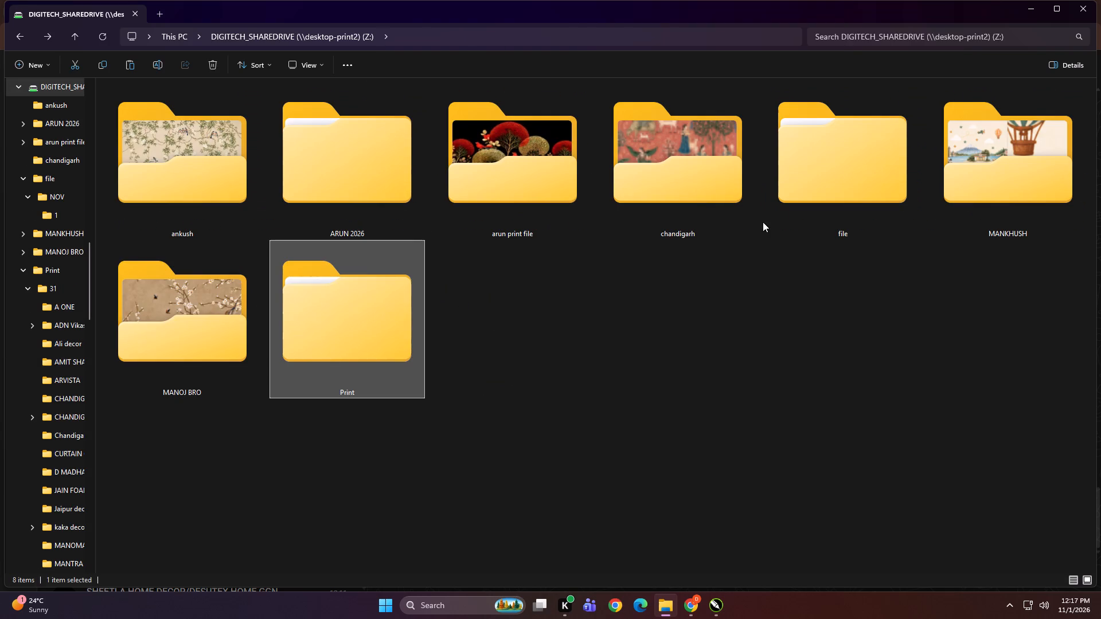
Check the NOV folder inside the shared drive's file folder and go back to the file folder.
click(763, 222)
double_click(857, 186)
double_click(147, 137)
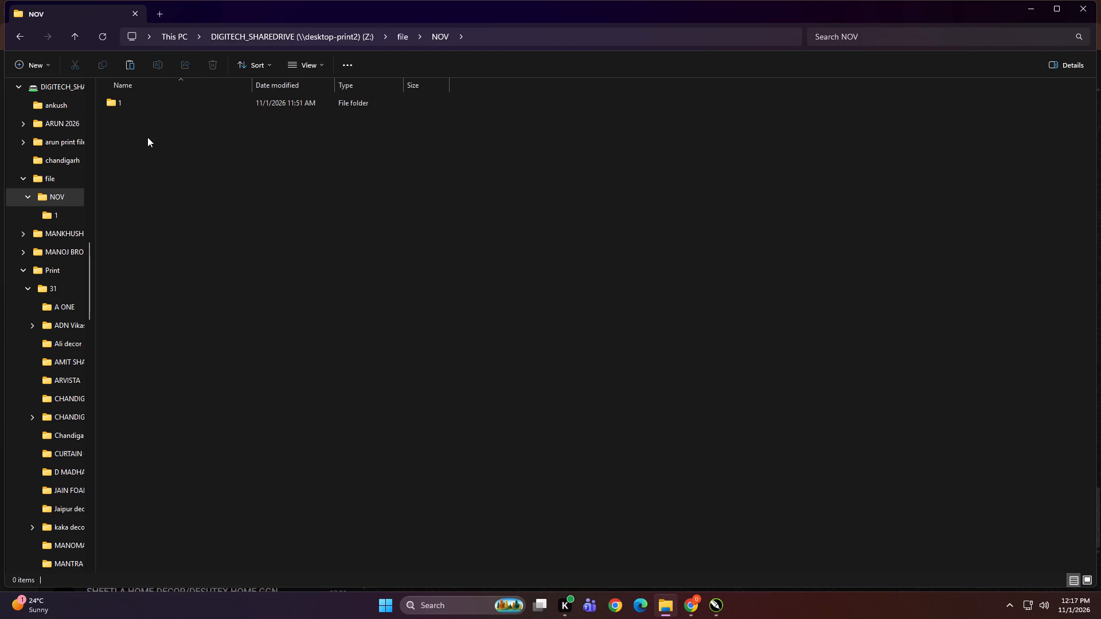
click(408, 270)
click(550, 347)
key(BackSpace)
click(550, 347)
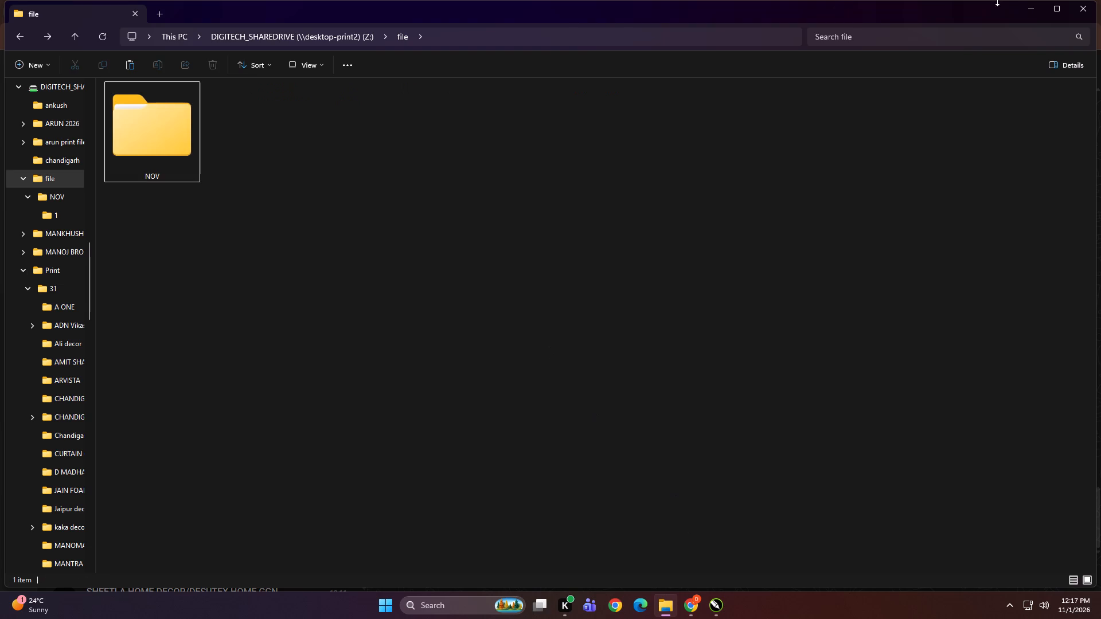